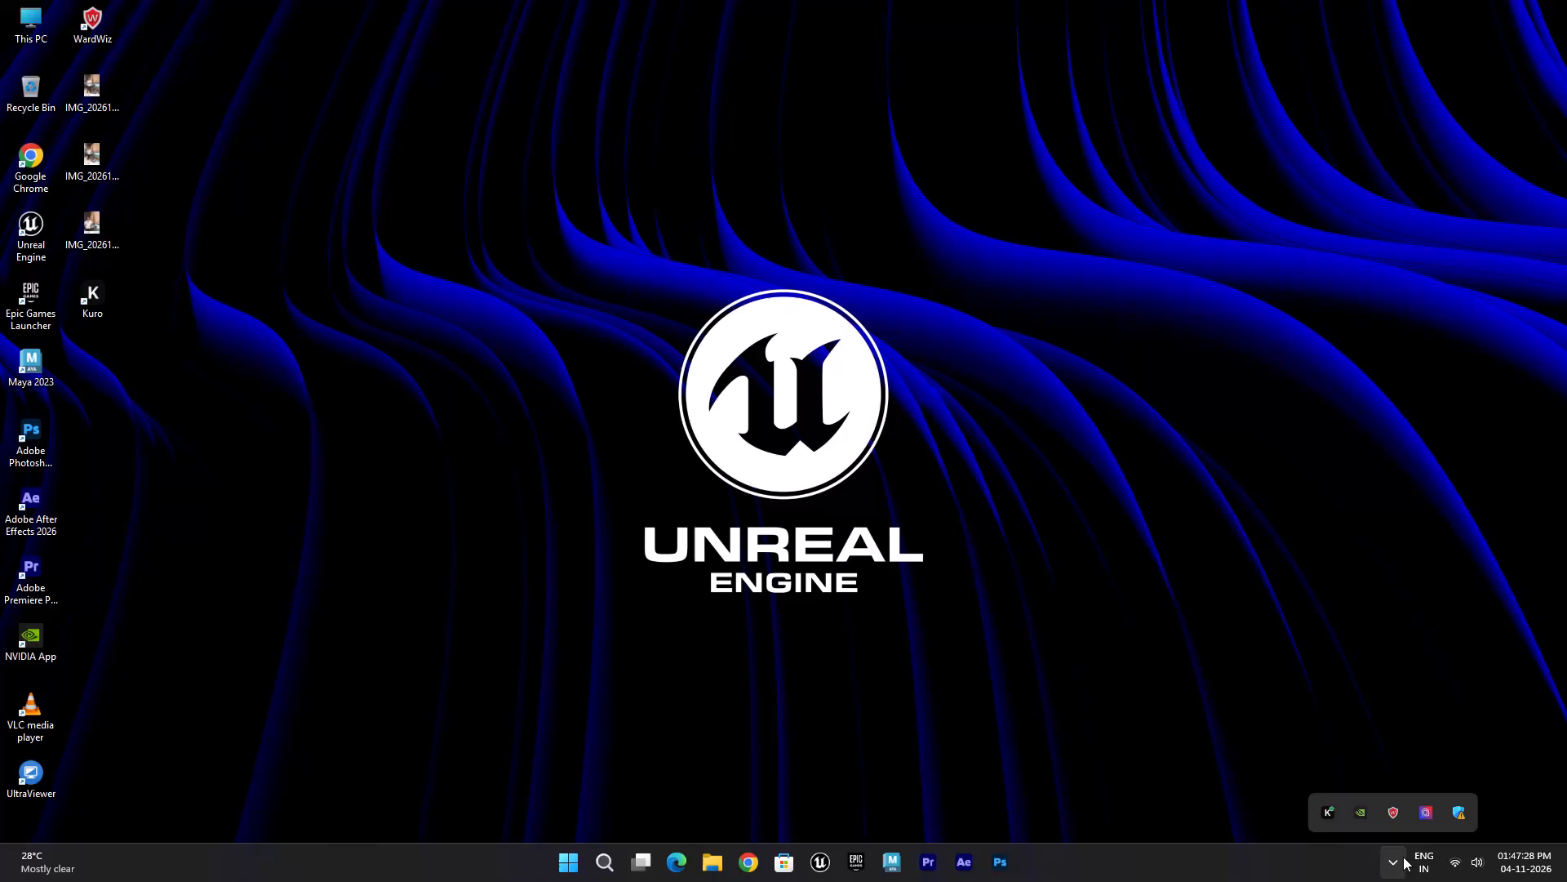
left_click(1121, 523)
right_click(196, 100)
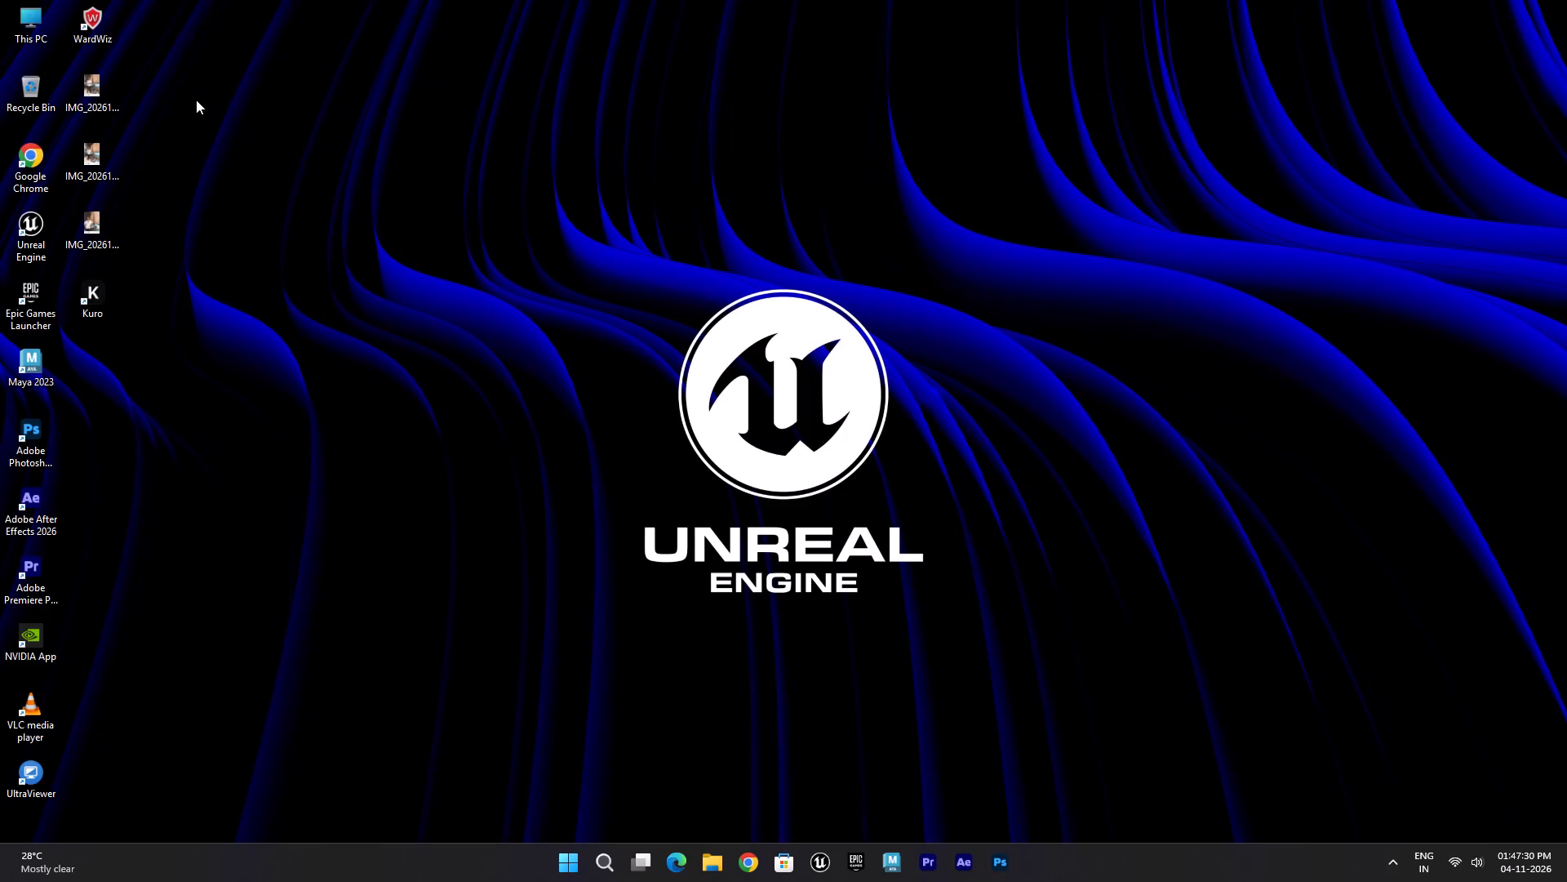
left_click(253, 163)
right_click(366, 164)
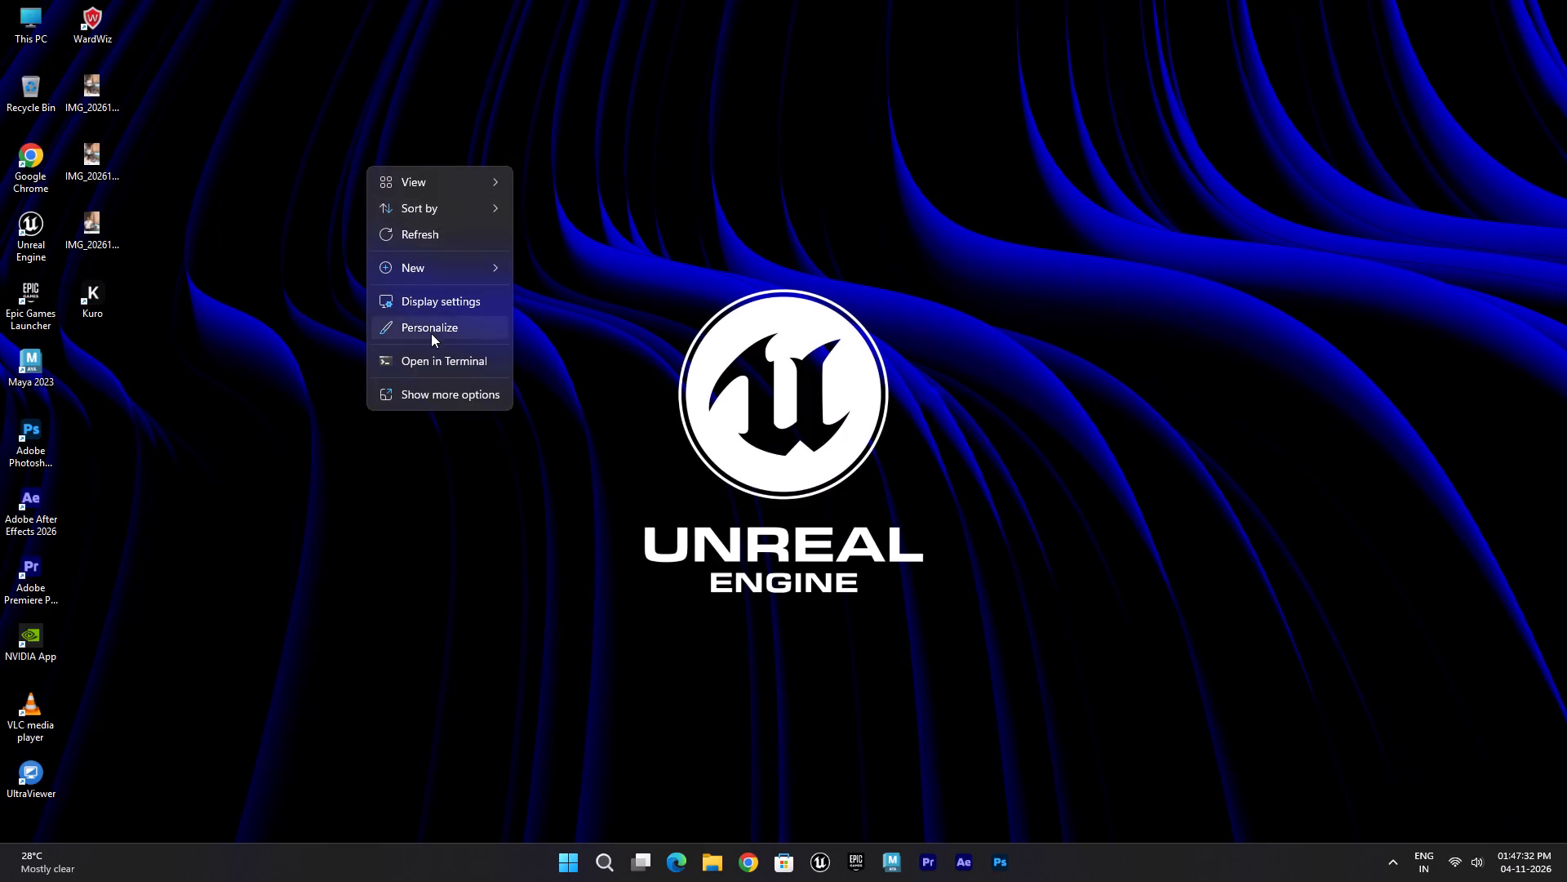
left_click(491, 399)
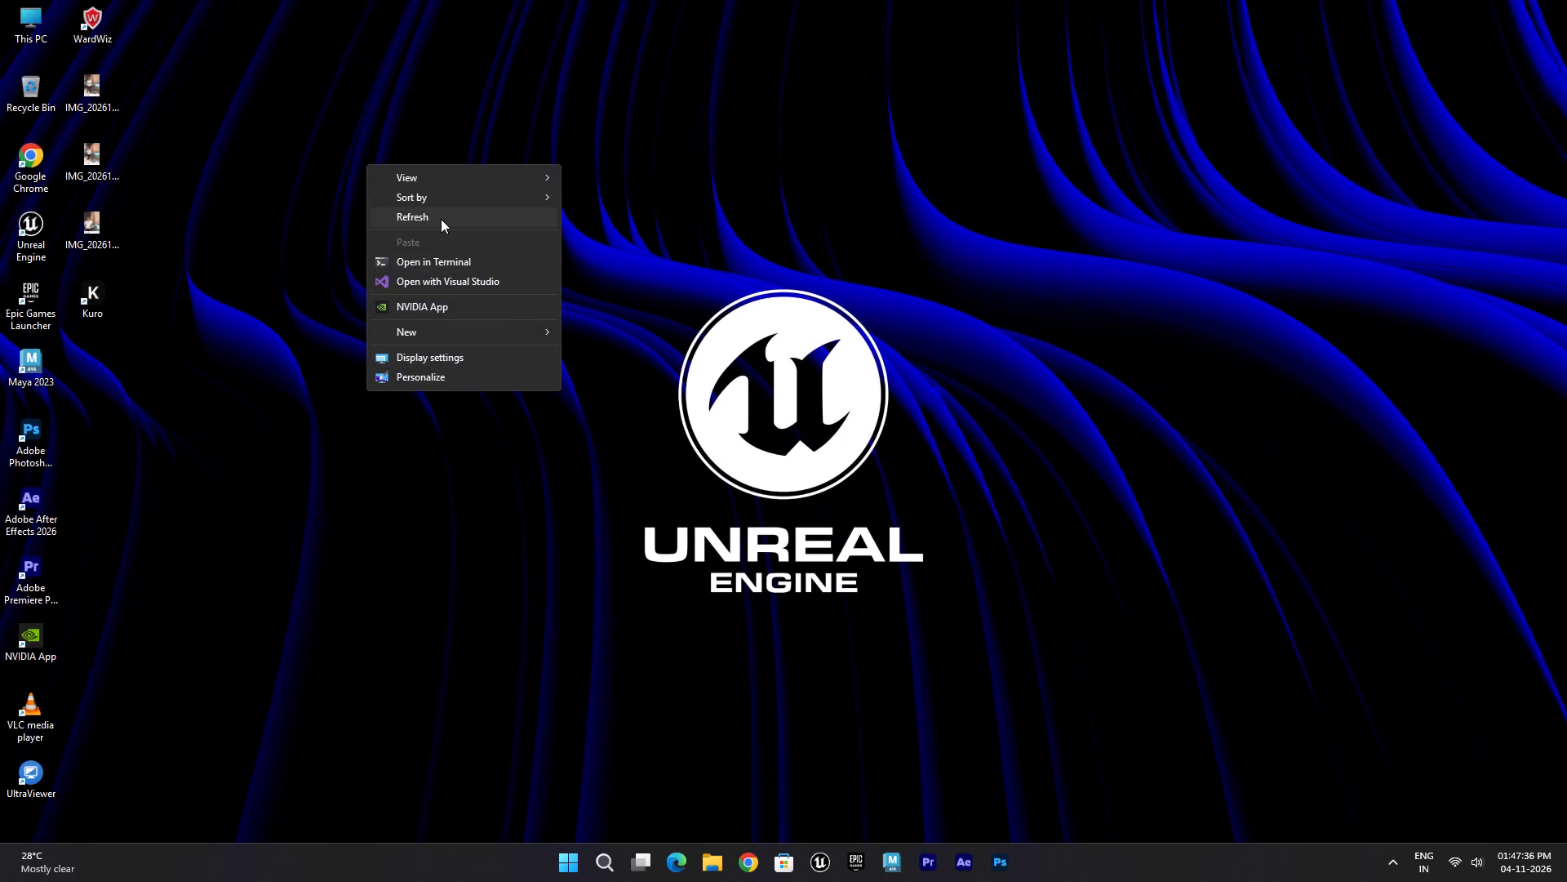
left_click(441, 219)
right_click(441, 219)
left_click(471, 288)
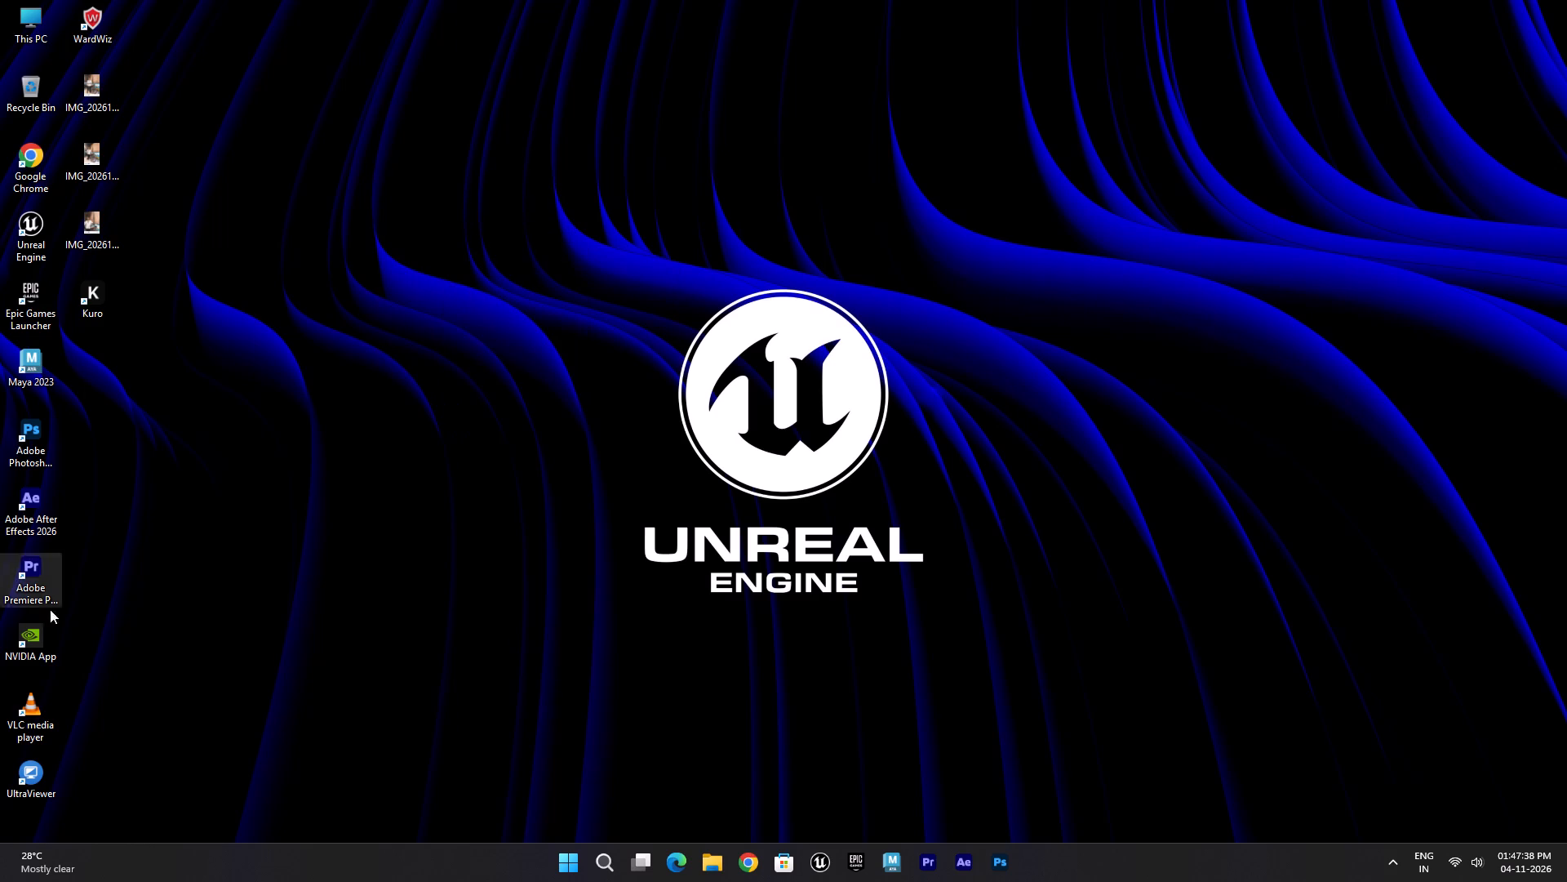
Launch Adobe Premiere and open the recent project Livoi.
triple_click(31, 575)
left_click(31, 575)
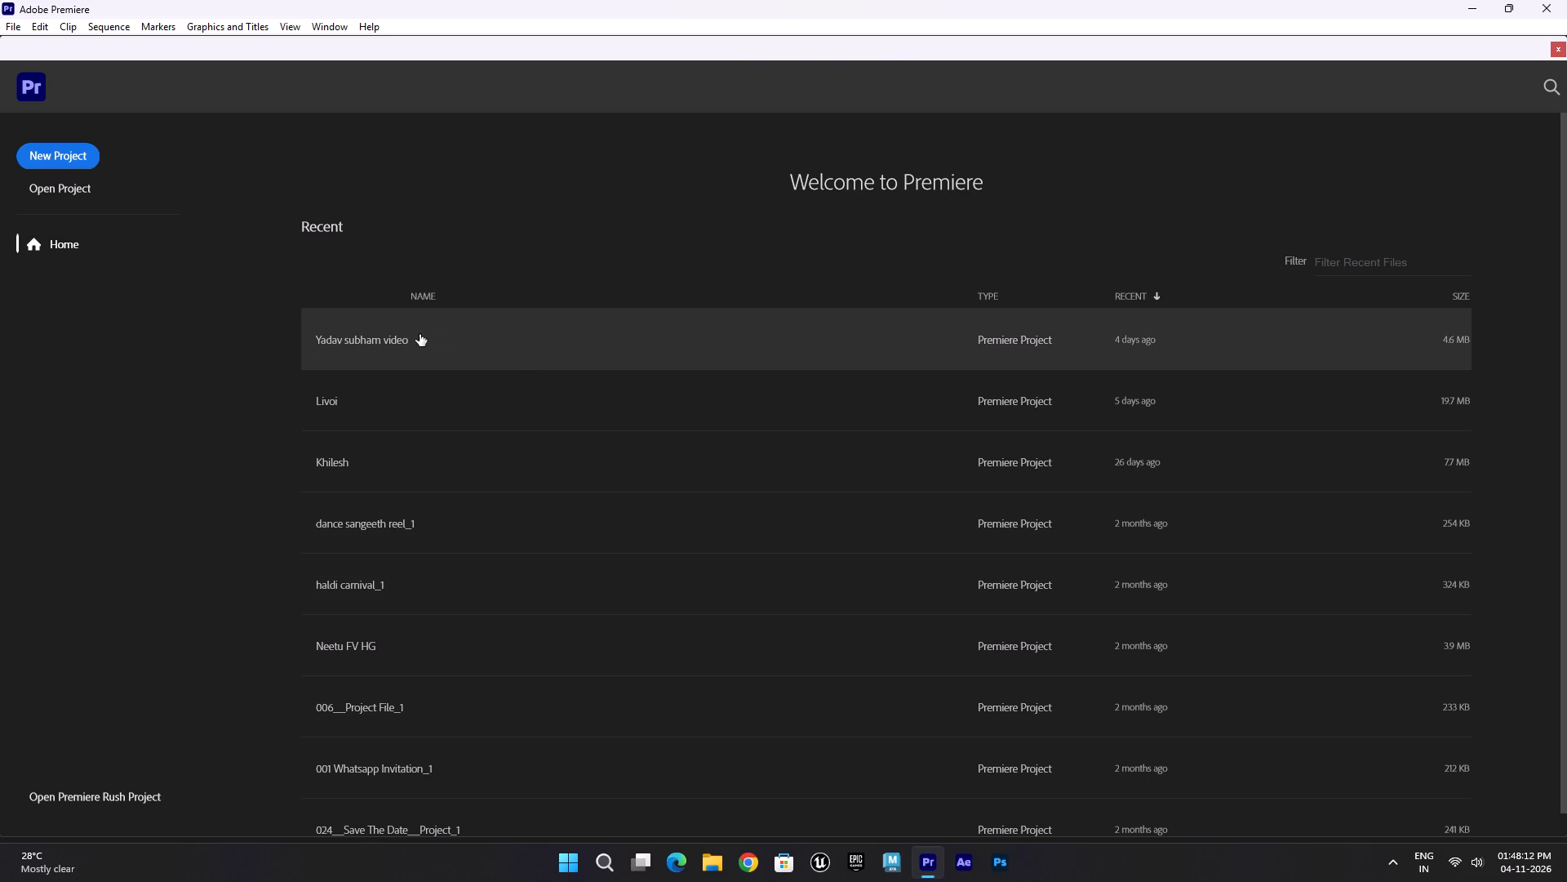
left_click(397, 413)
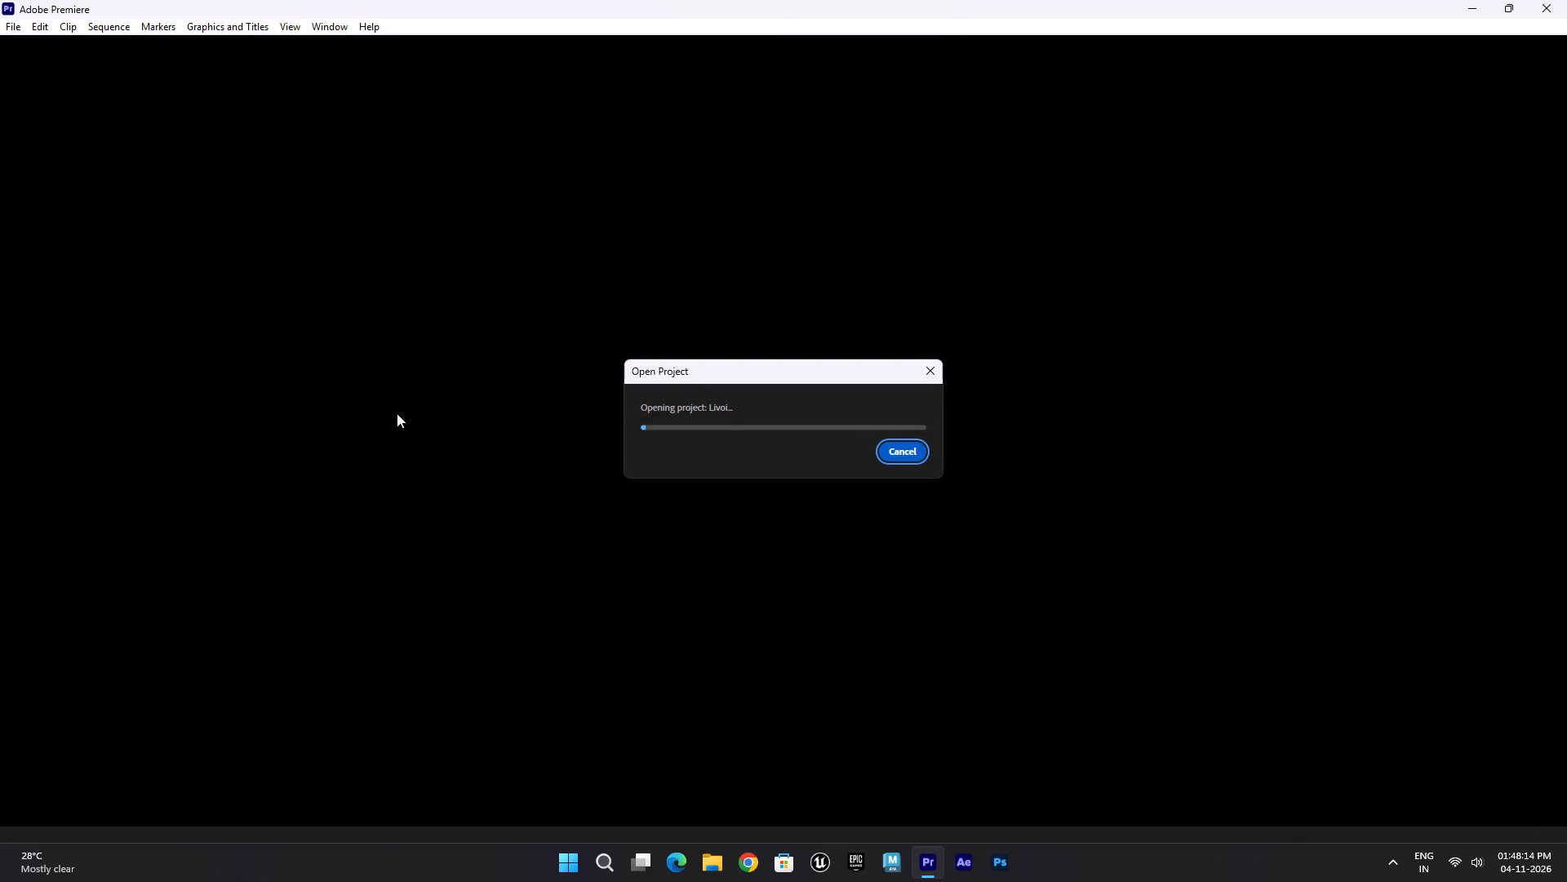
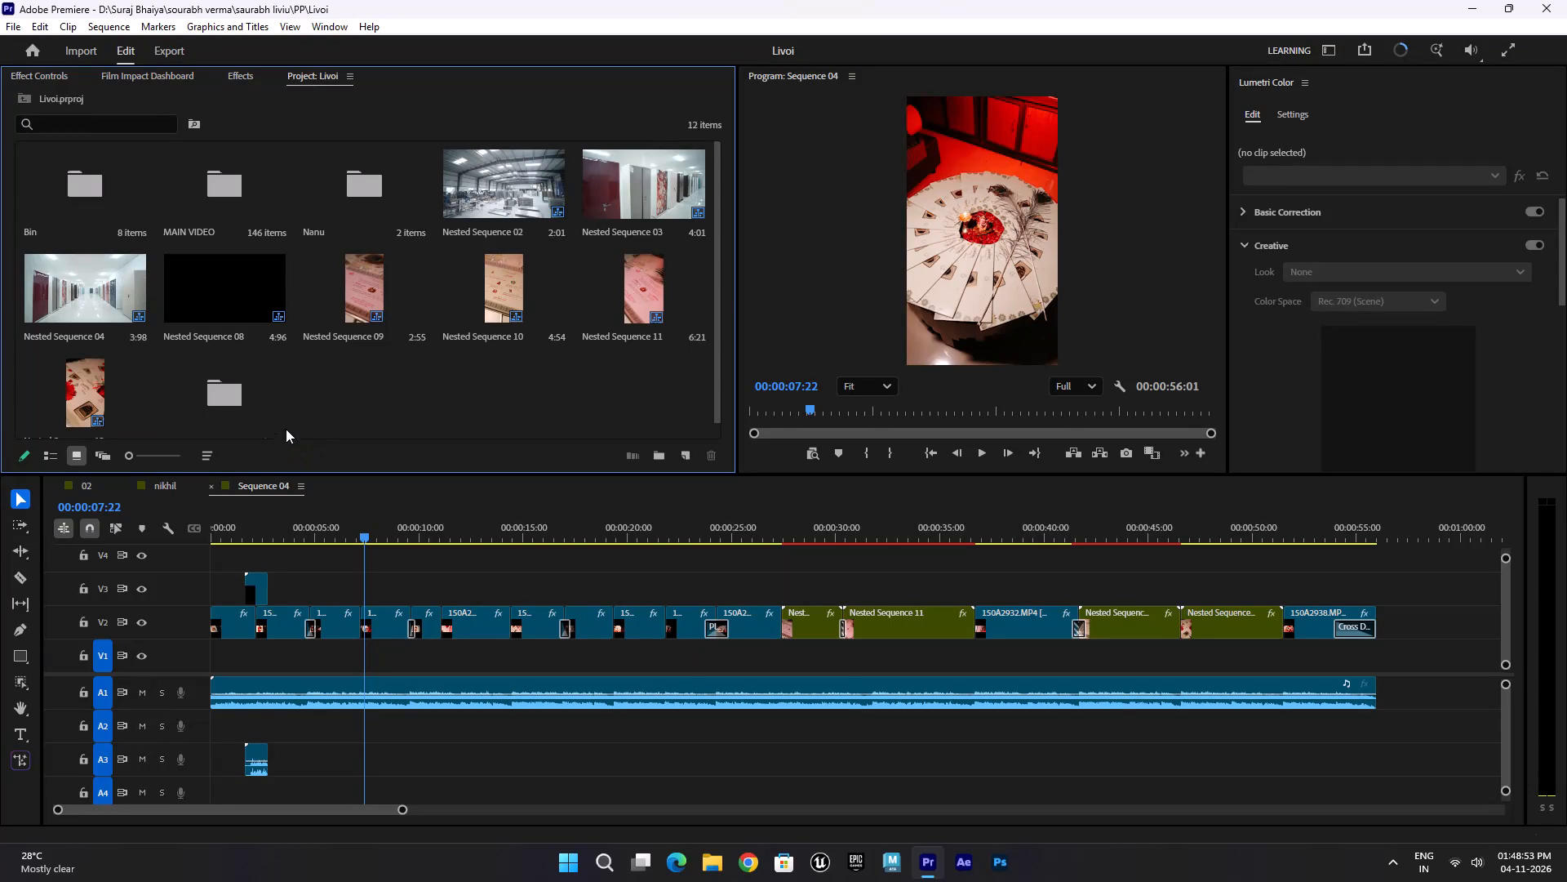
Open the MAIN VIDEO bin in the Livoi project and browse its footage.
left_click(399, 379)
left_click(375, 366)
scroll(375, 366, "down", 4)
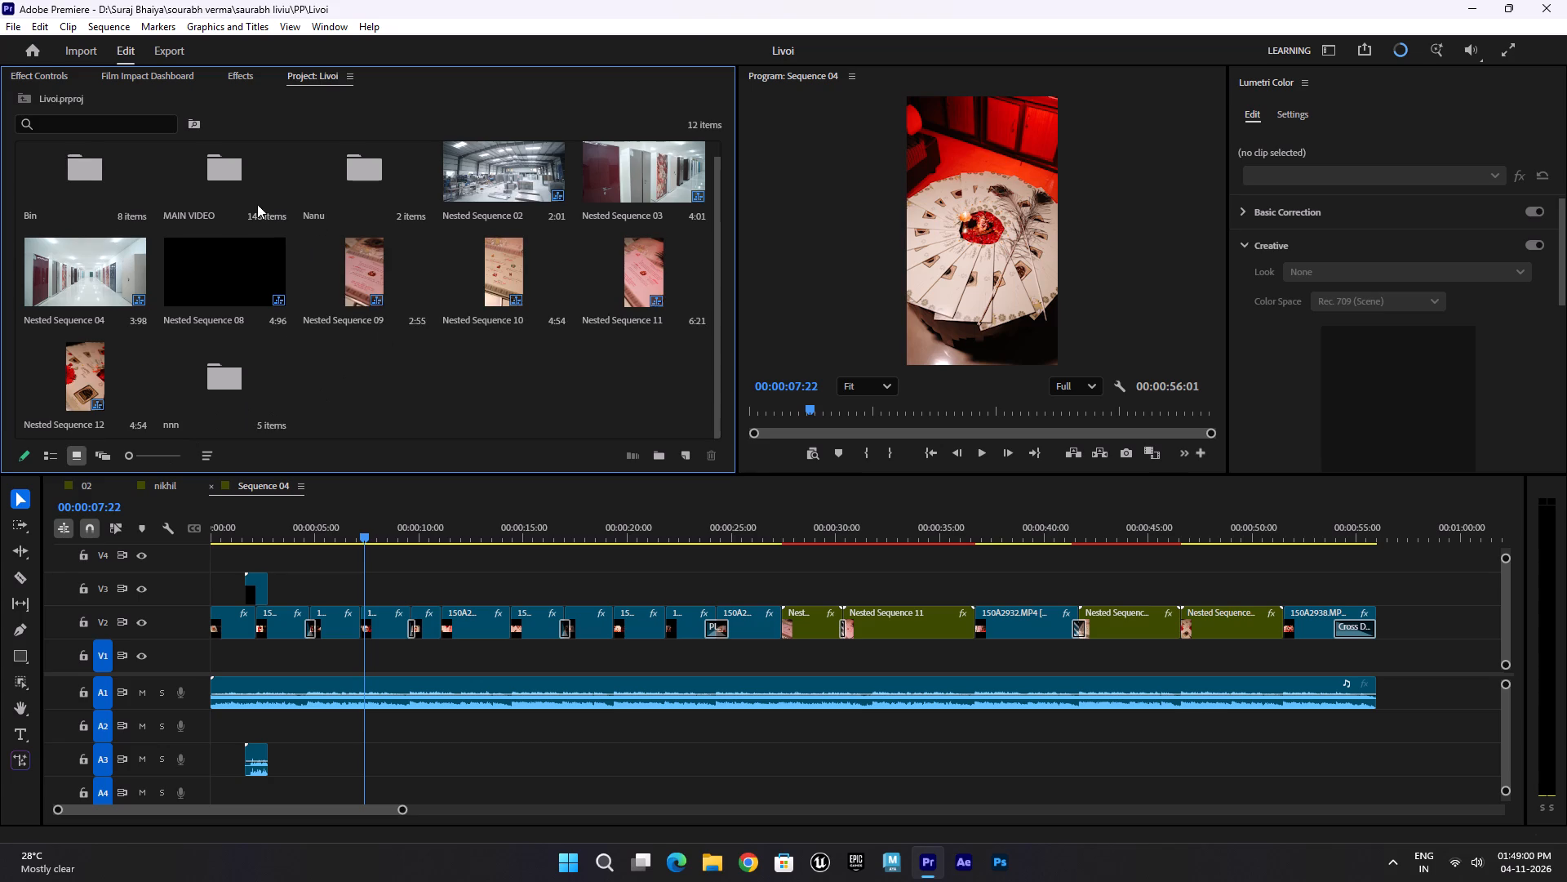
double_click(236, 187)
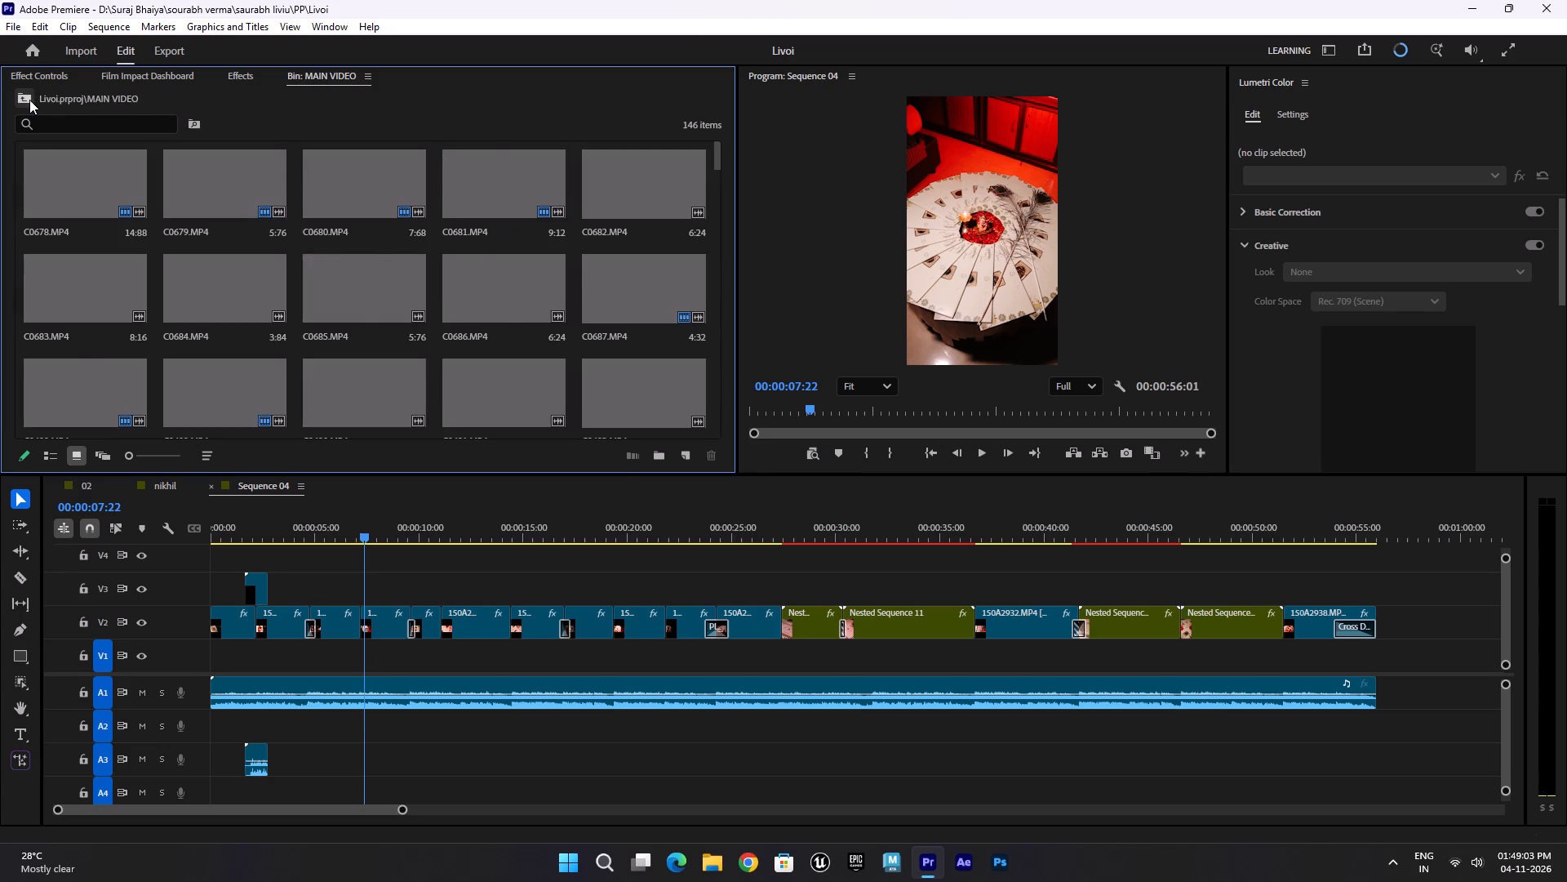
left_click(29, 100)
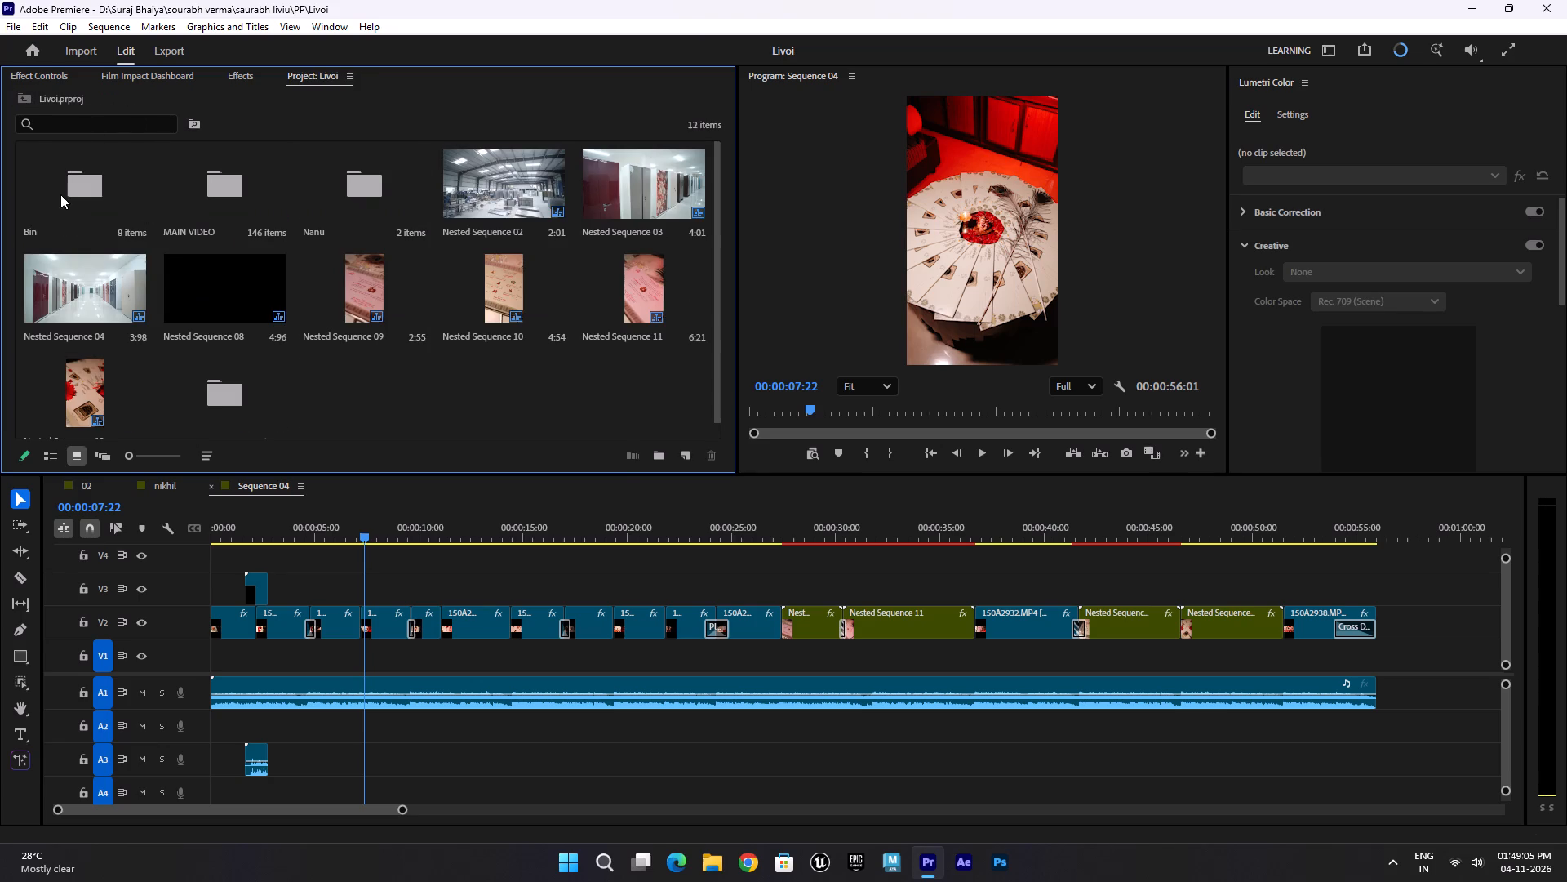
left_click(22, 96)
left_click(488, 418)
scroll(455, 392, "down", 5)
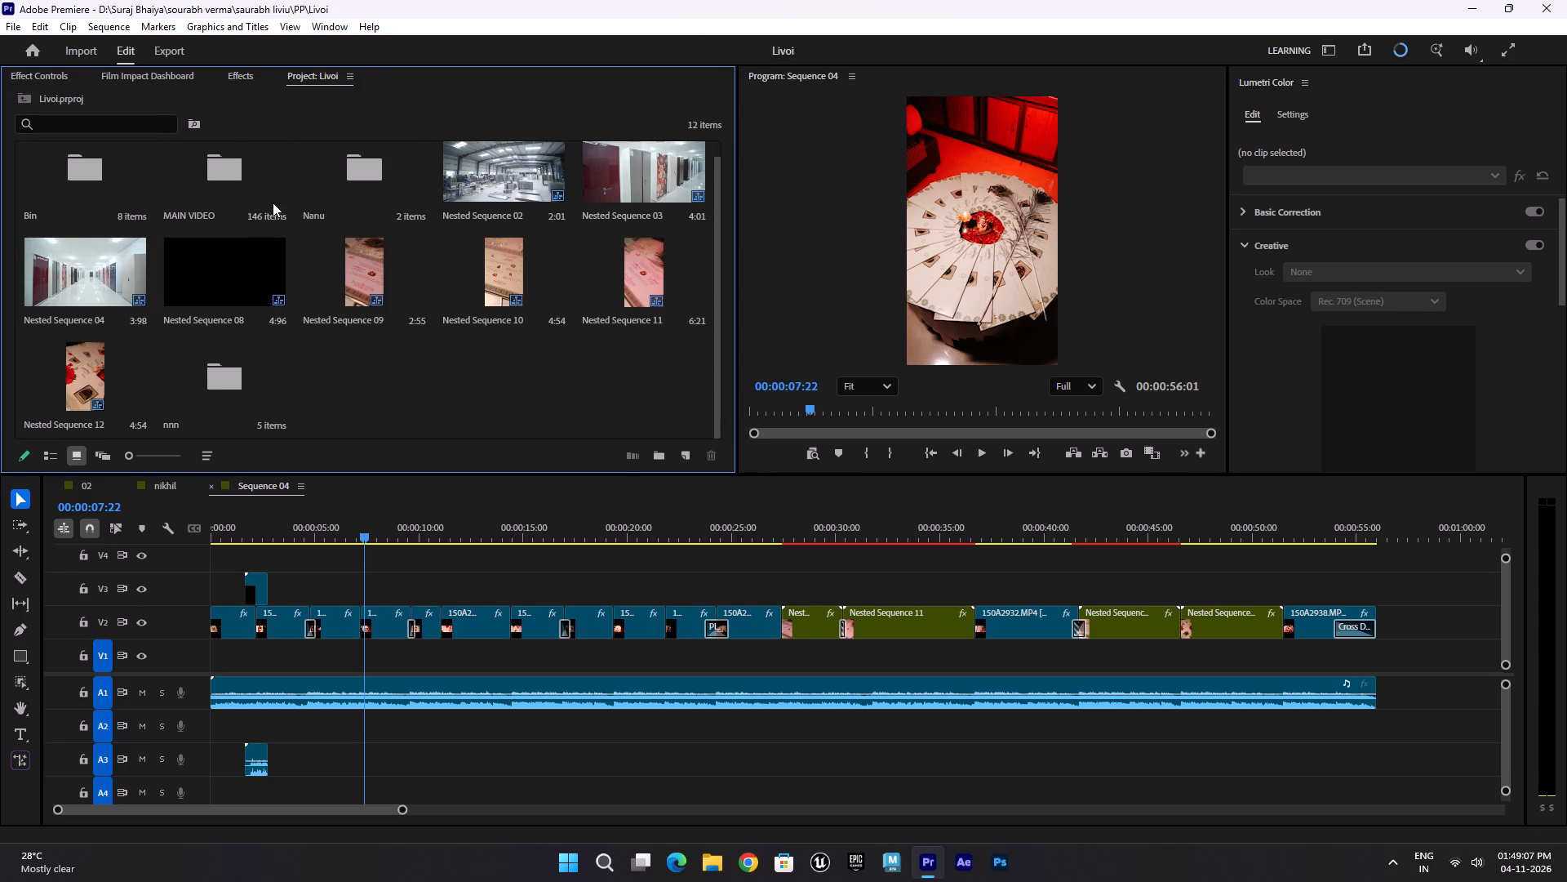
double_click(272, 202)
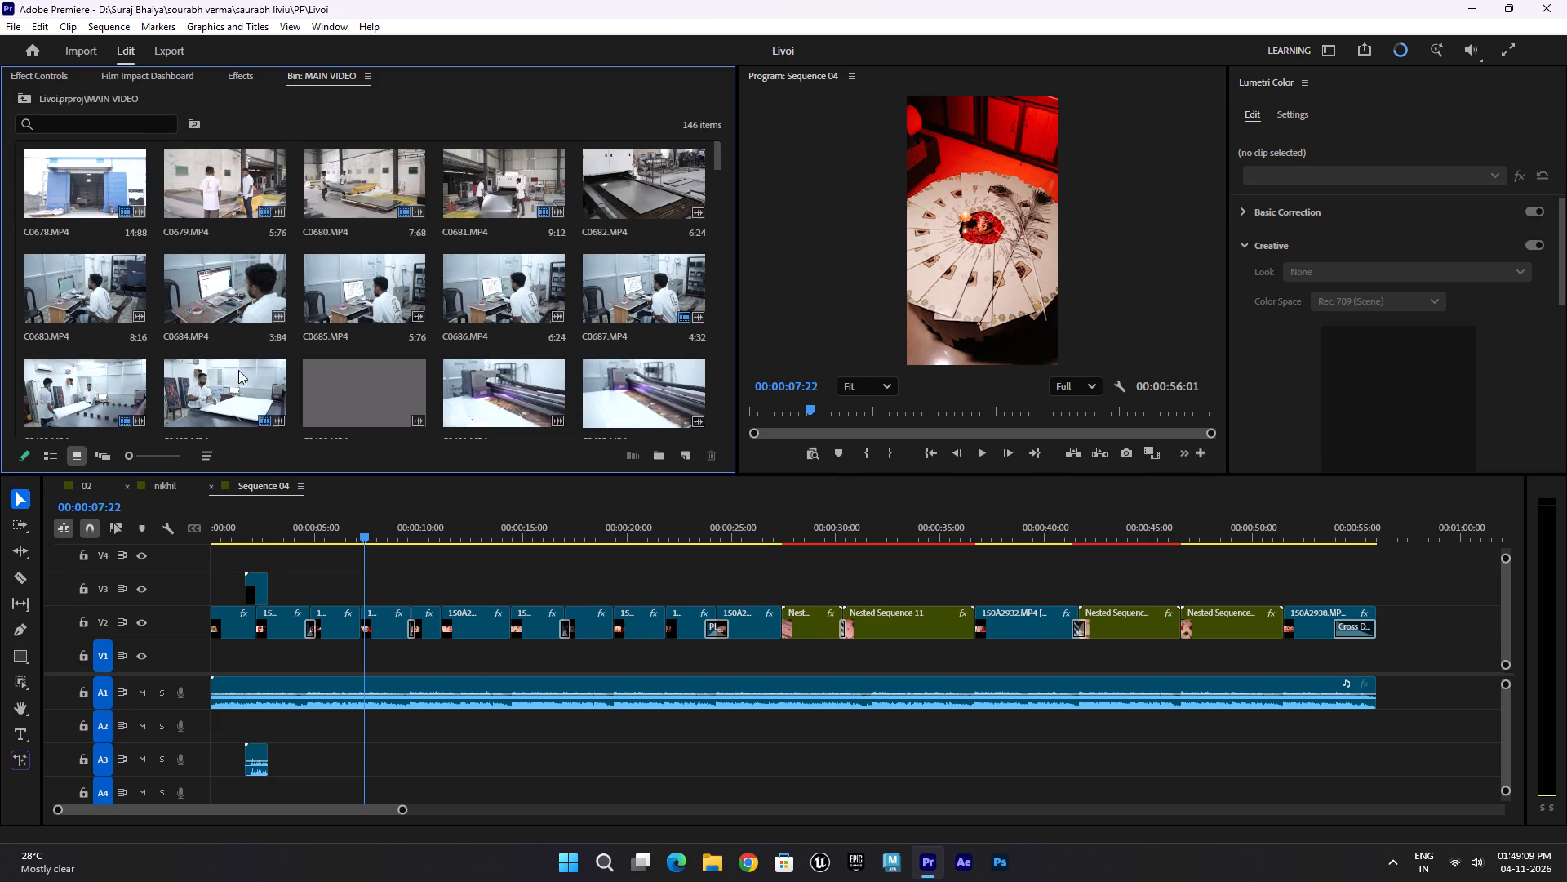
scroll(238, 370, "down", 20)
scroll(238, 370, "down", 4)
Switch to sequence 02 and clear its In and Out points.
left_click(83, 484)
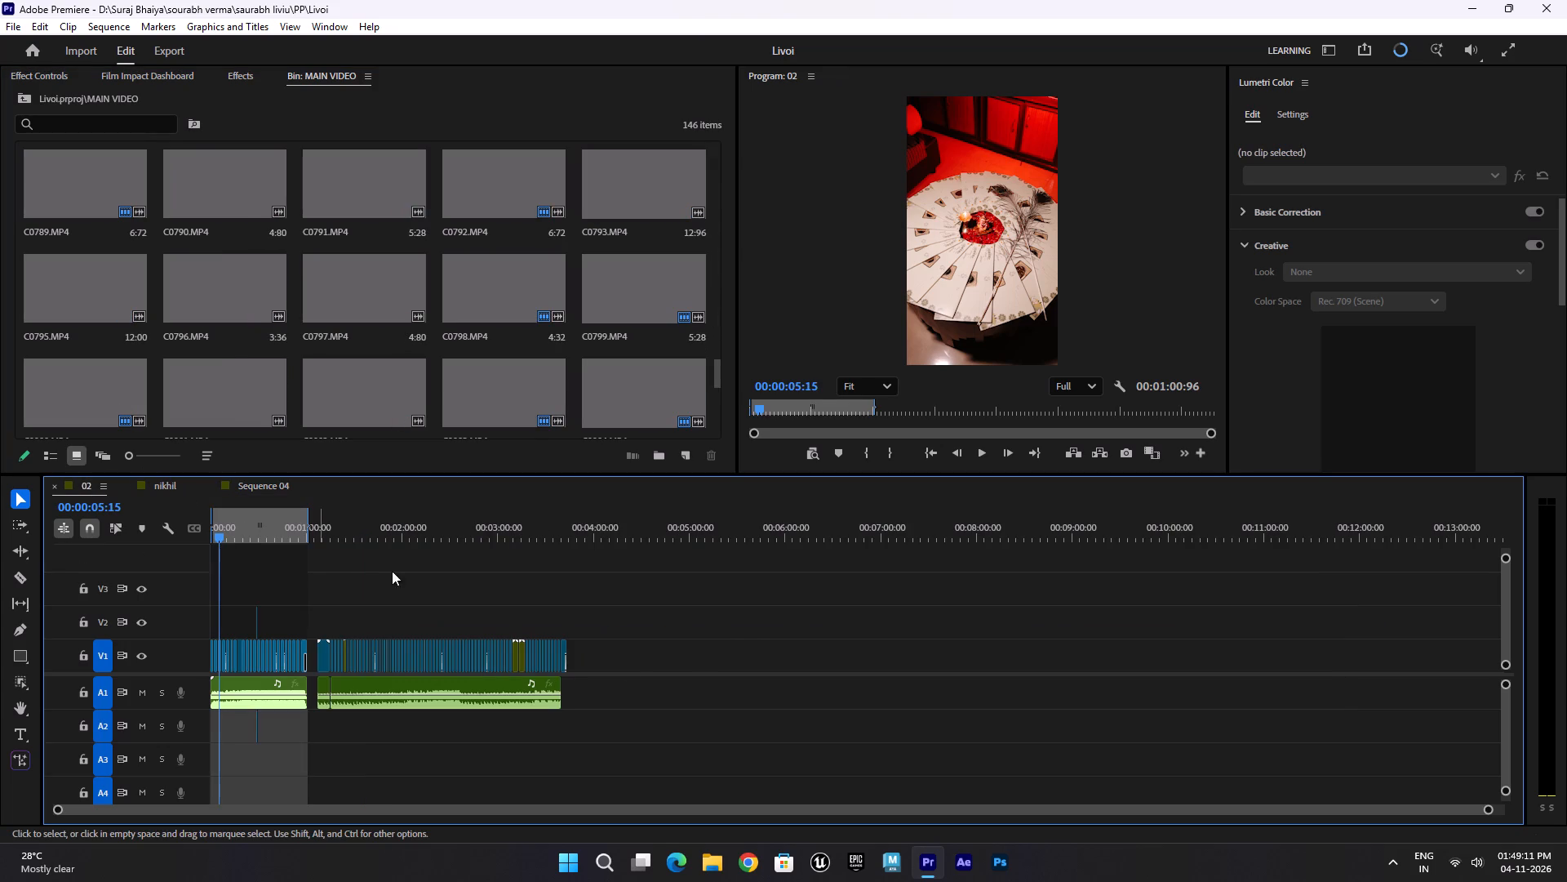
left_click(755, 612)
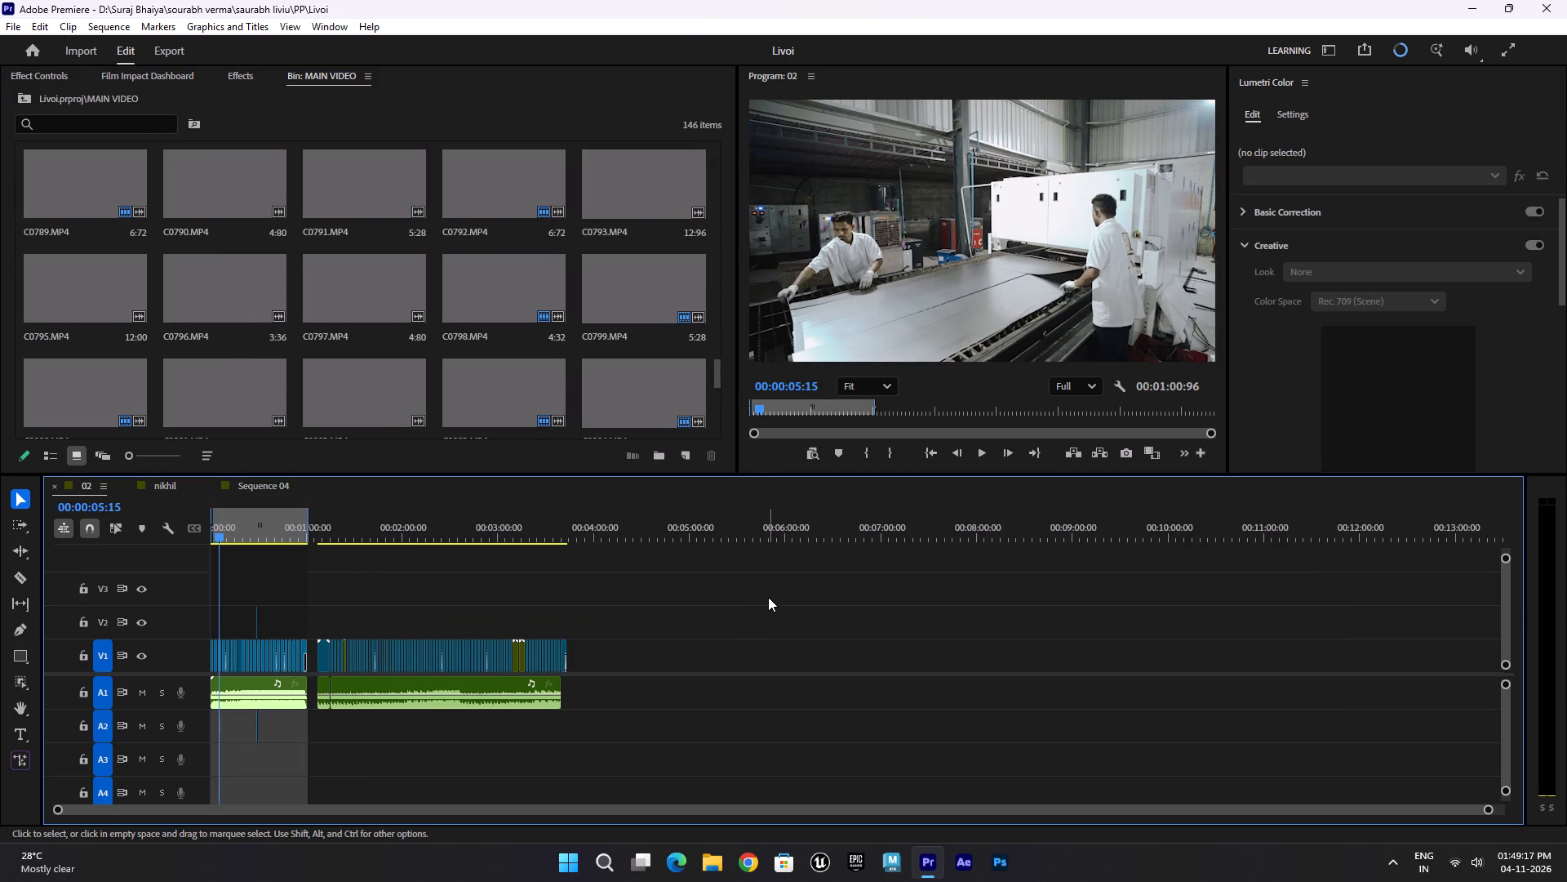
scroll(271, 681, "up", 11, "alt")
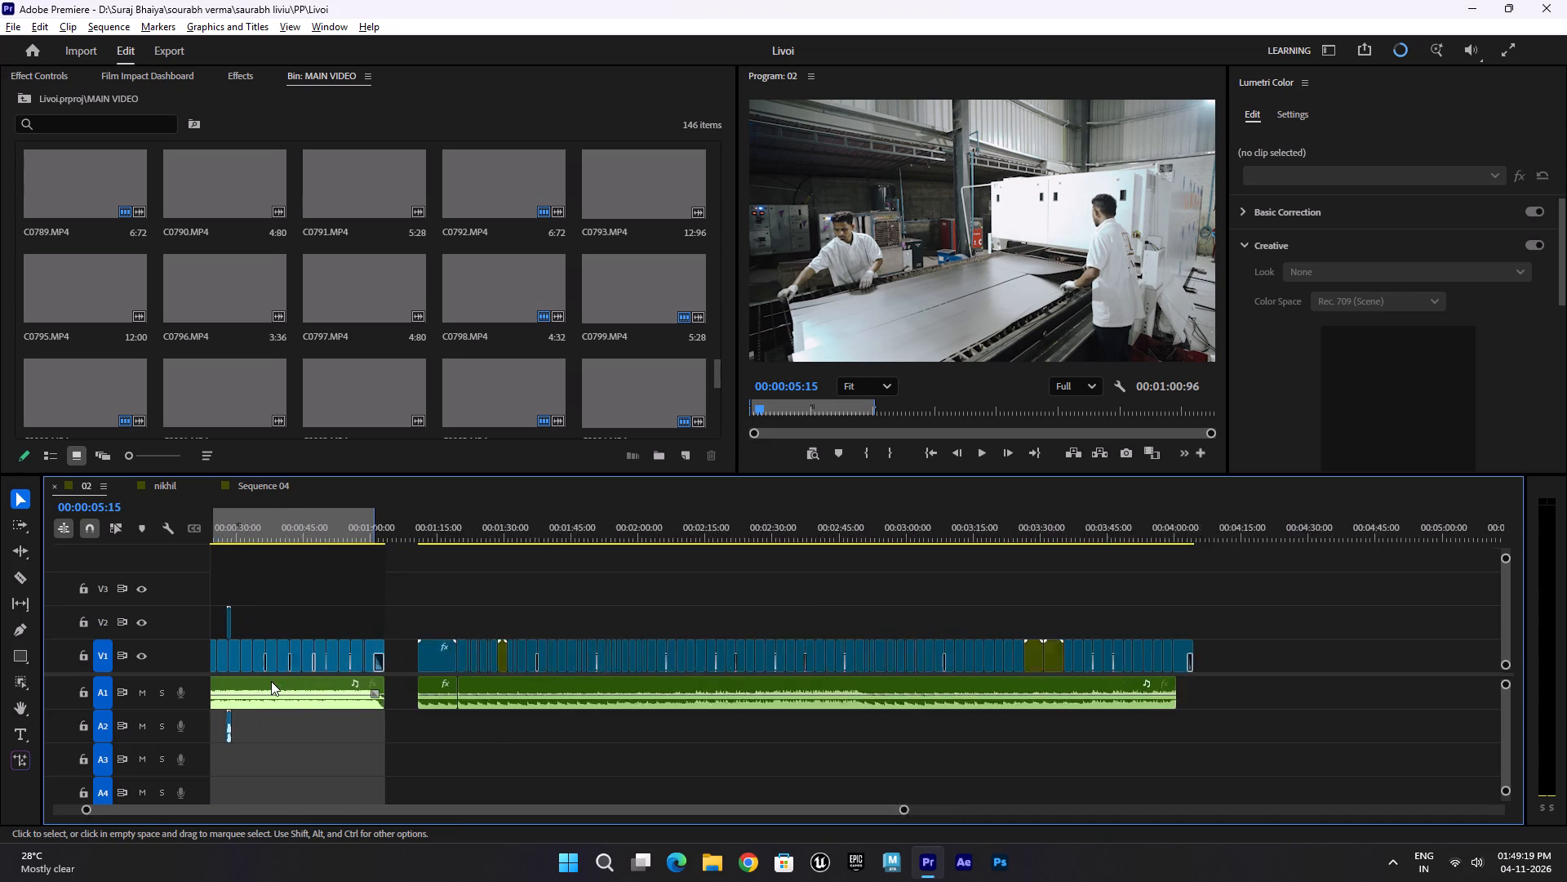
scroll(271, 681, "up", 20, "alt")
scroll(271, 681, "up", 20, "alt")
scroll(271, 681, "up", 6, "alt")
scroll(446, 666, "down", 13, "alt")
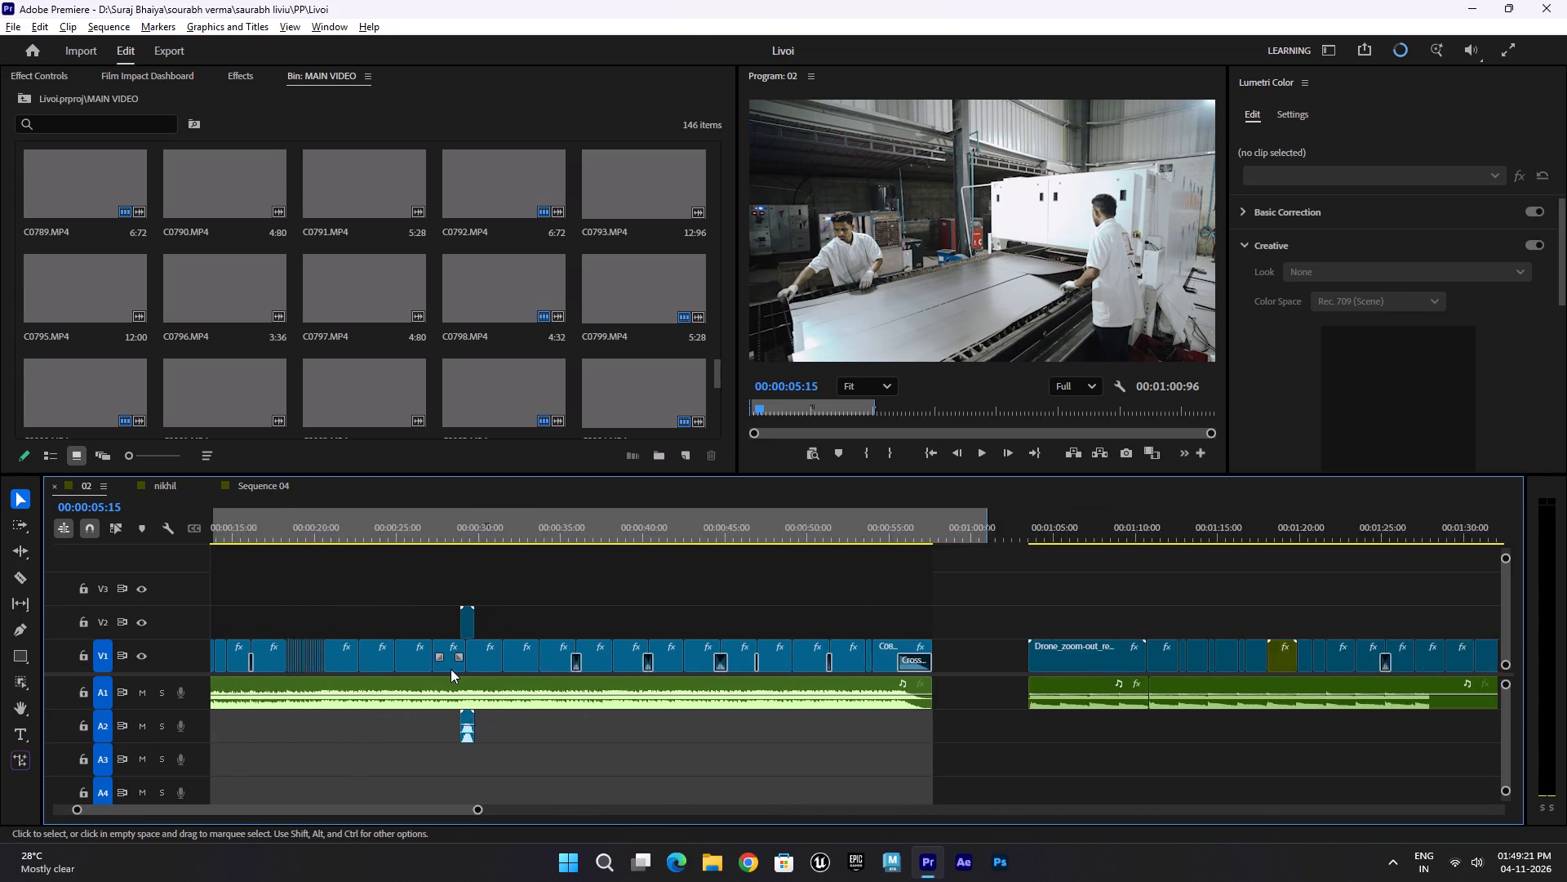
scroll(450, 674, "up", 20)
scroll(450, 674, "up", 2)
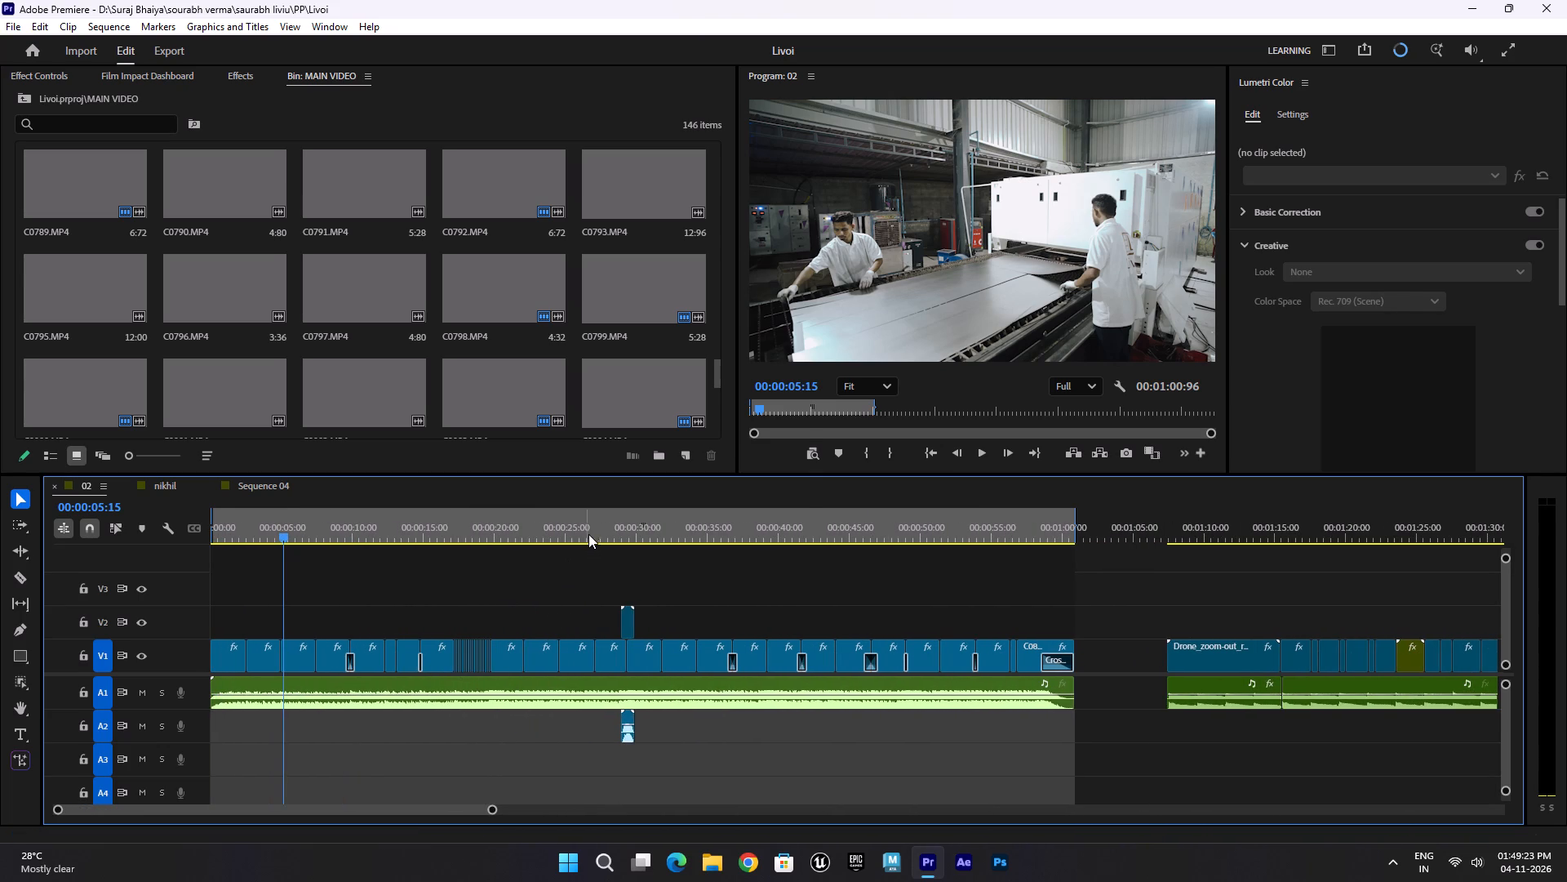
right_click(590, 532)
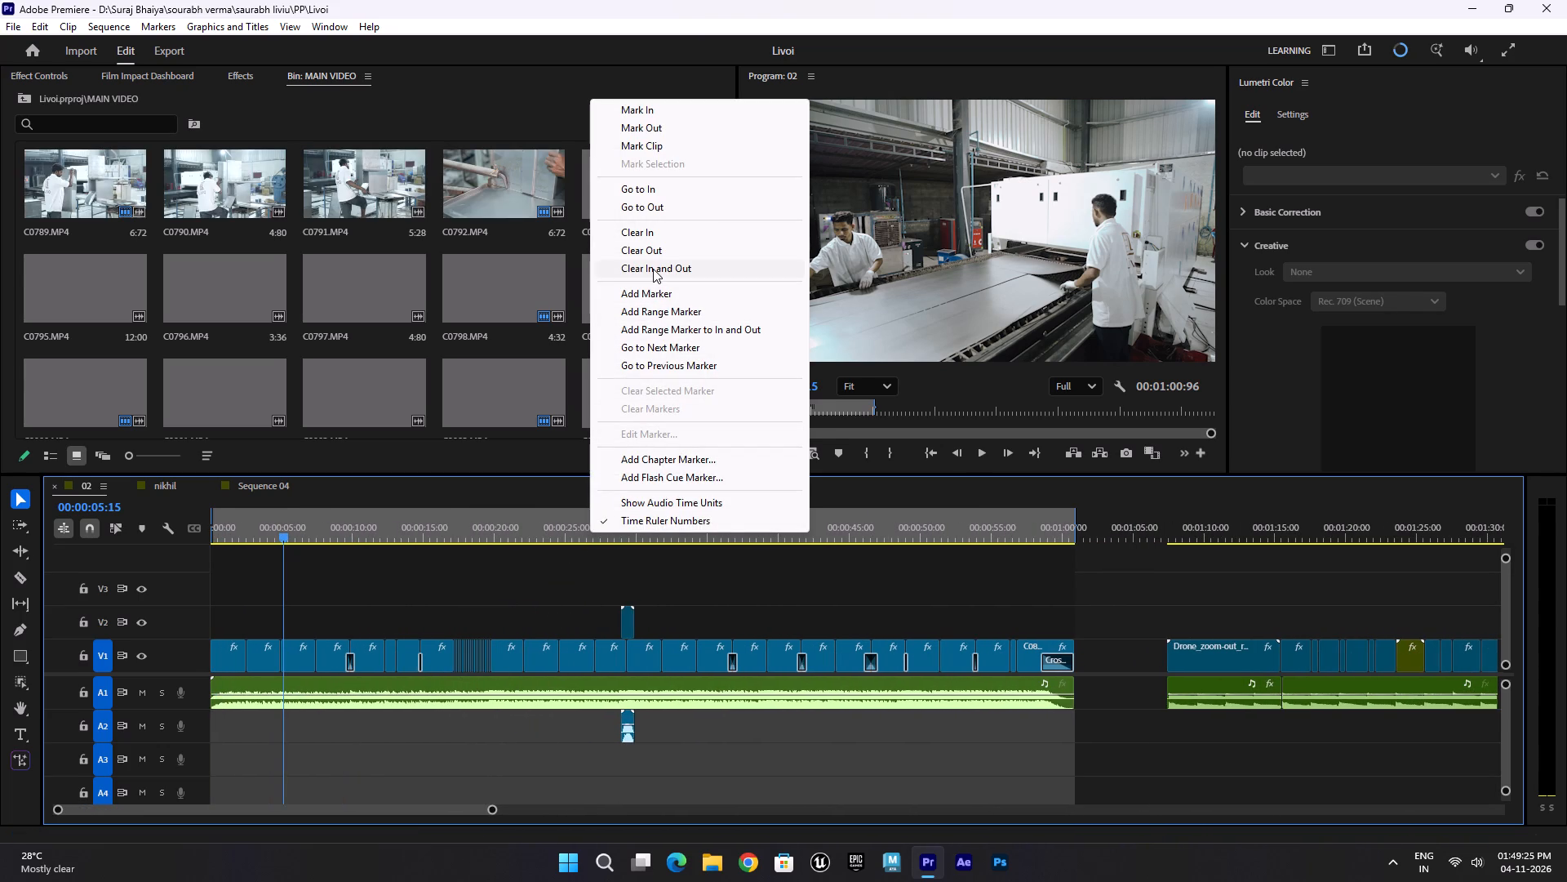
left_click(653, 269)
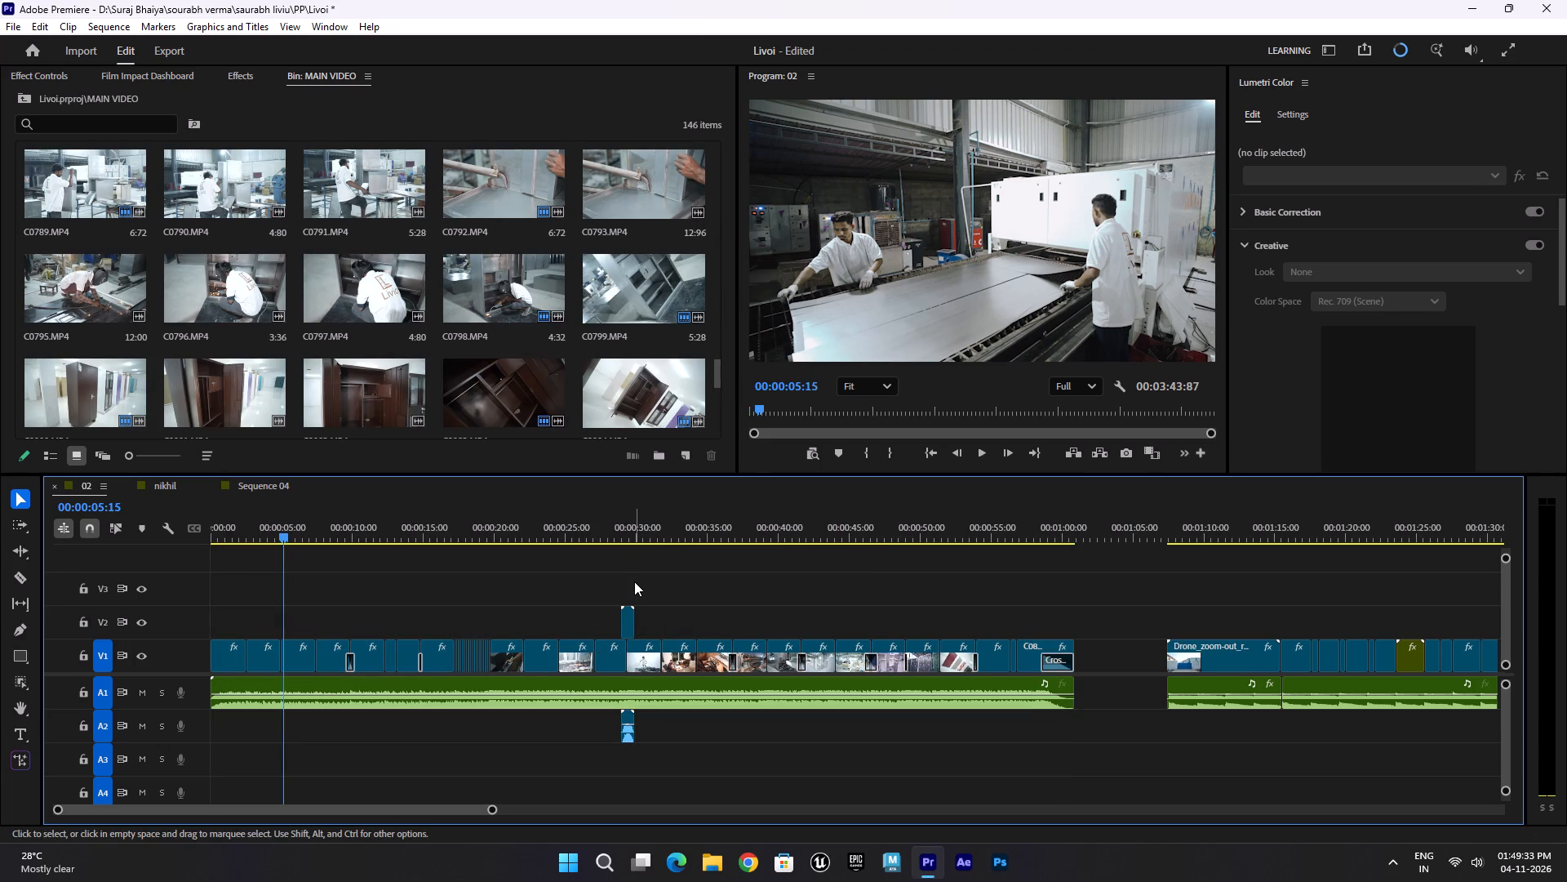
Examine the sequence 02 clips between about 47 and 55 seconds, including C0736.MP4.
left_click(835, 550)
left_click(886, 551)
left_click(901, 546)
left_click(914, 531)
scroll(970, 630, "up", 6, "alt")
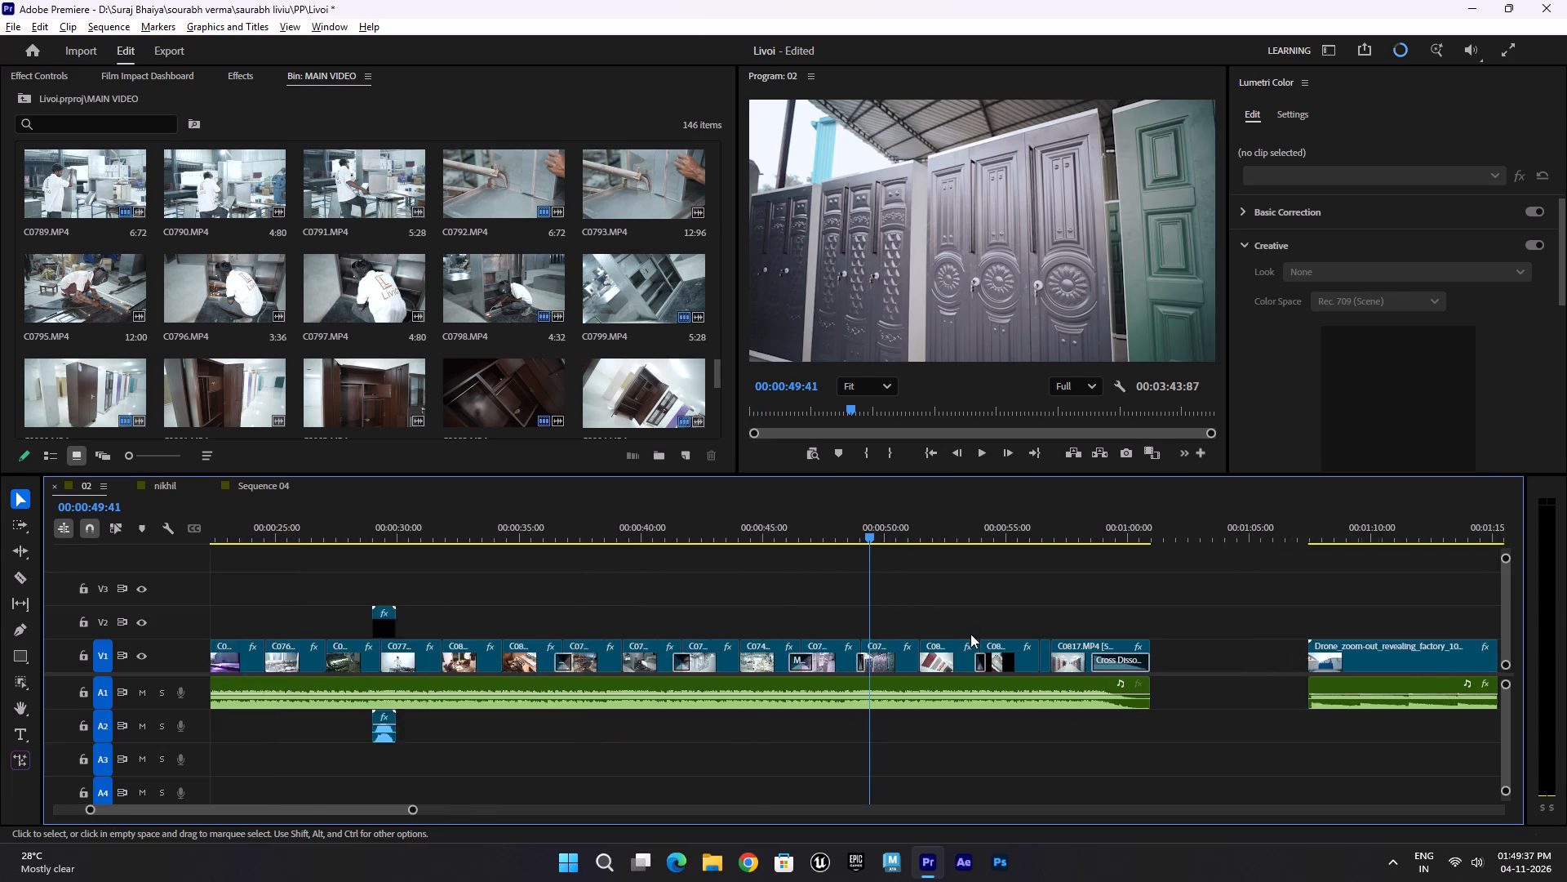
scroll(970, 634, "up", 6, "alt")
scroll(823, 643, "down", 5)
left_click(525, 537)
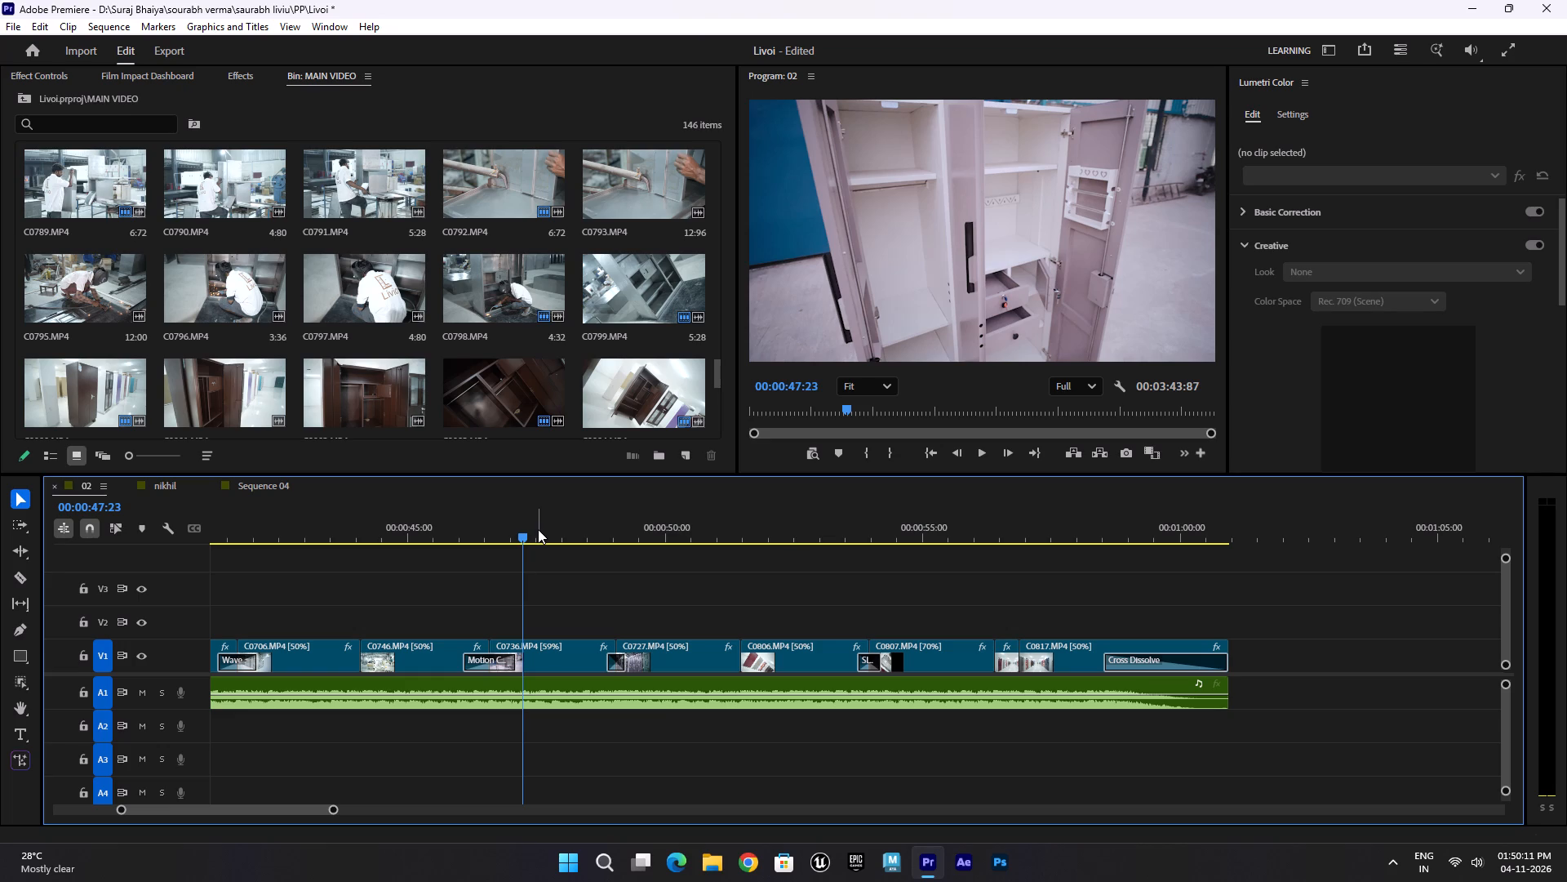
left_click(538, 529)
left_click(553, 644)
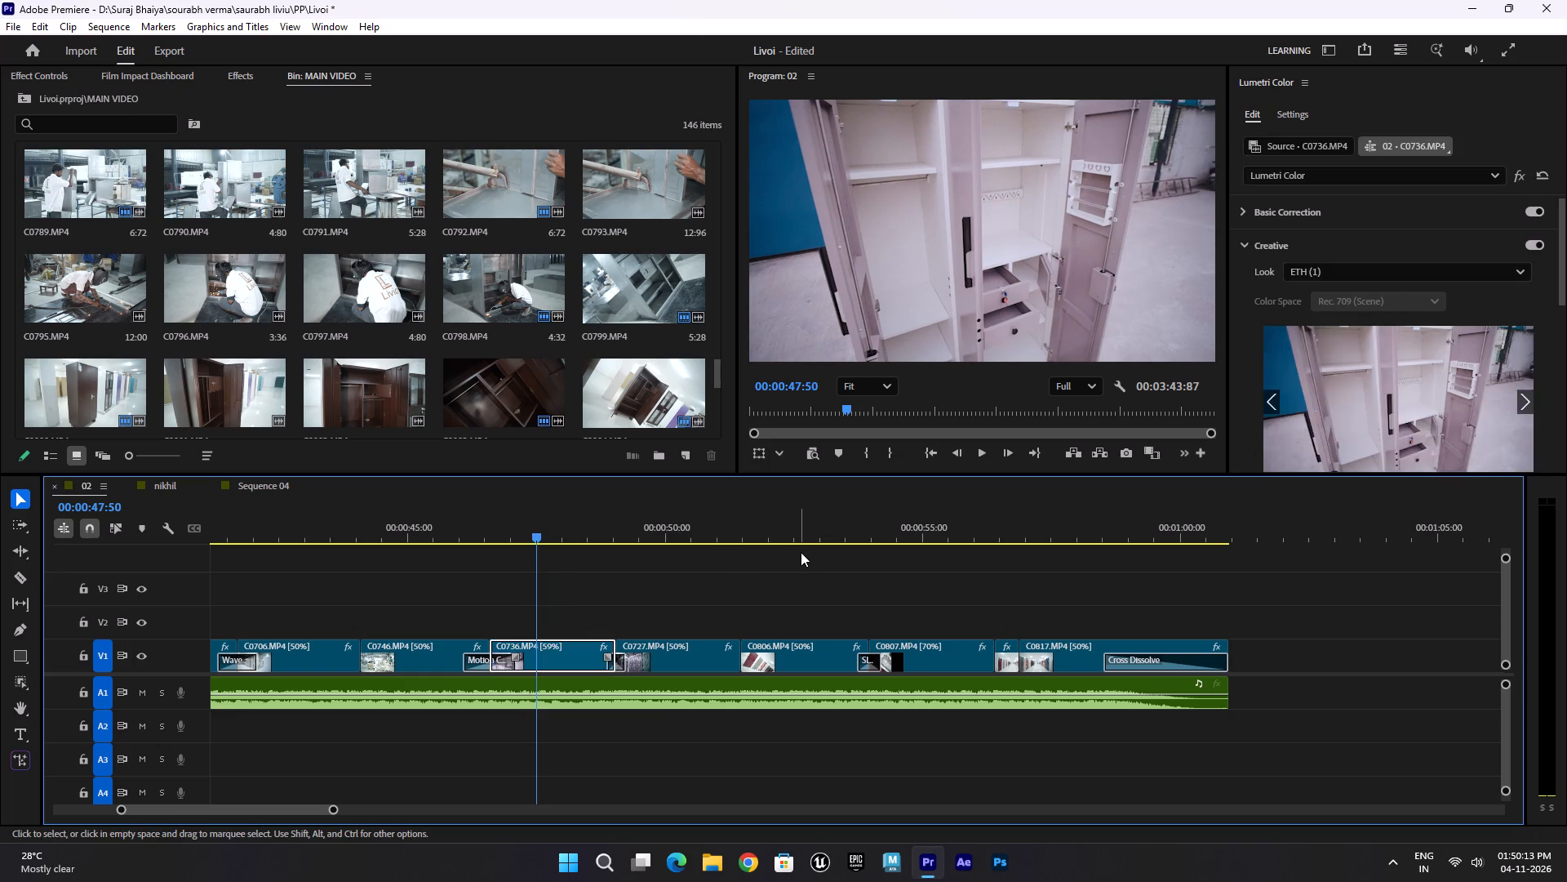
left_click(801, 552)
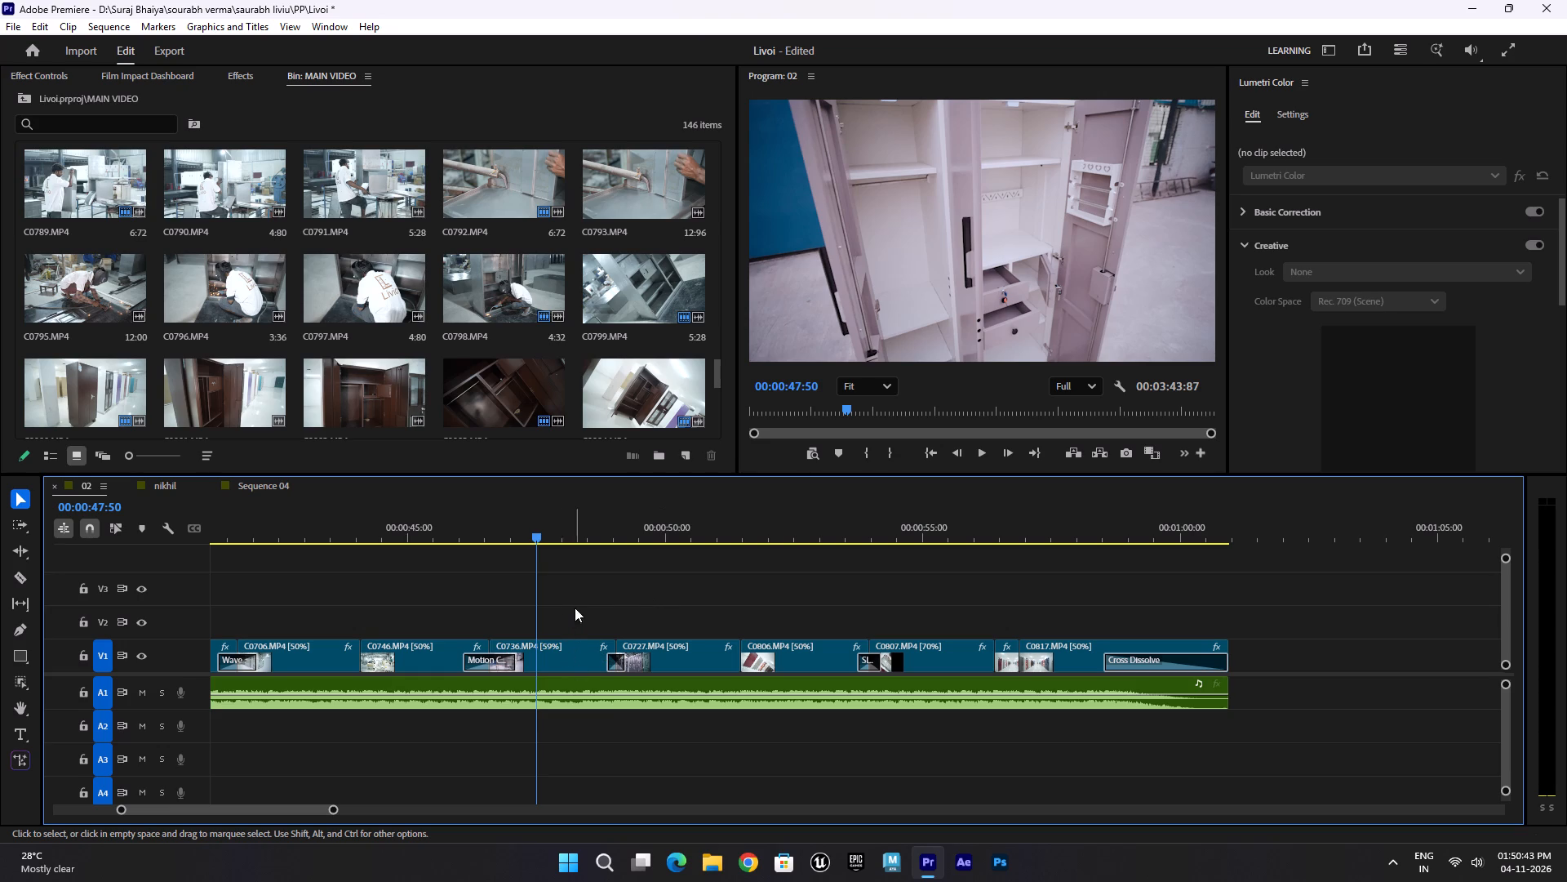
Reveal the source of the C0727.MP4 timeline clip in the project and check the neighbouring footage.
left_click(657, 514)
left_click(683, 651)
right_click(665, 657)
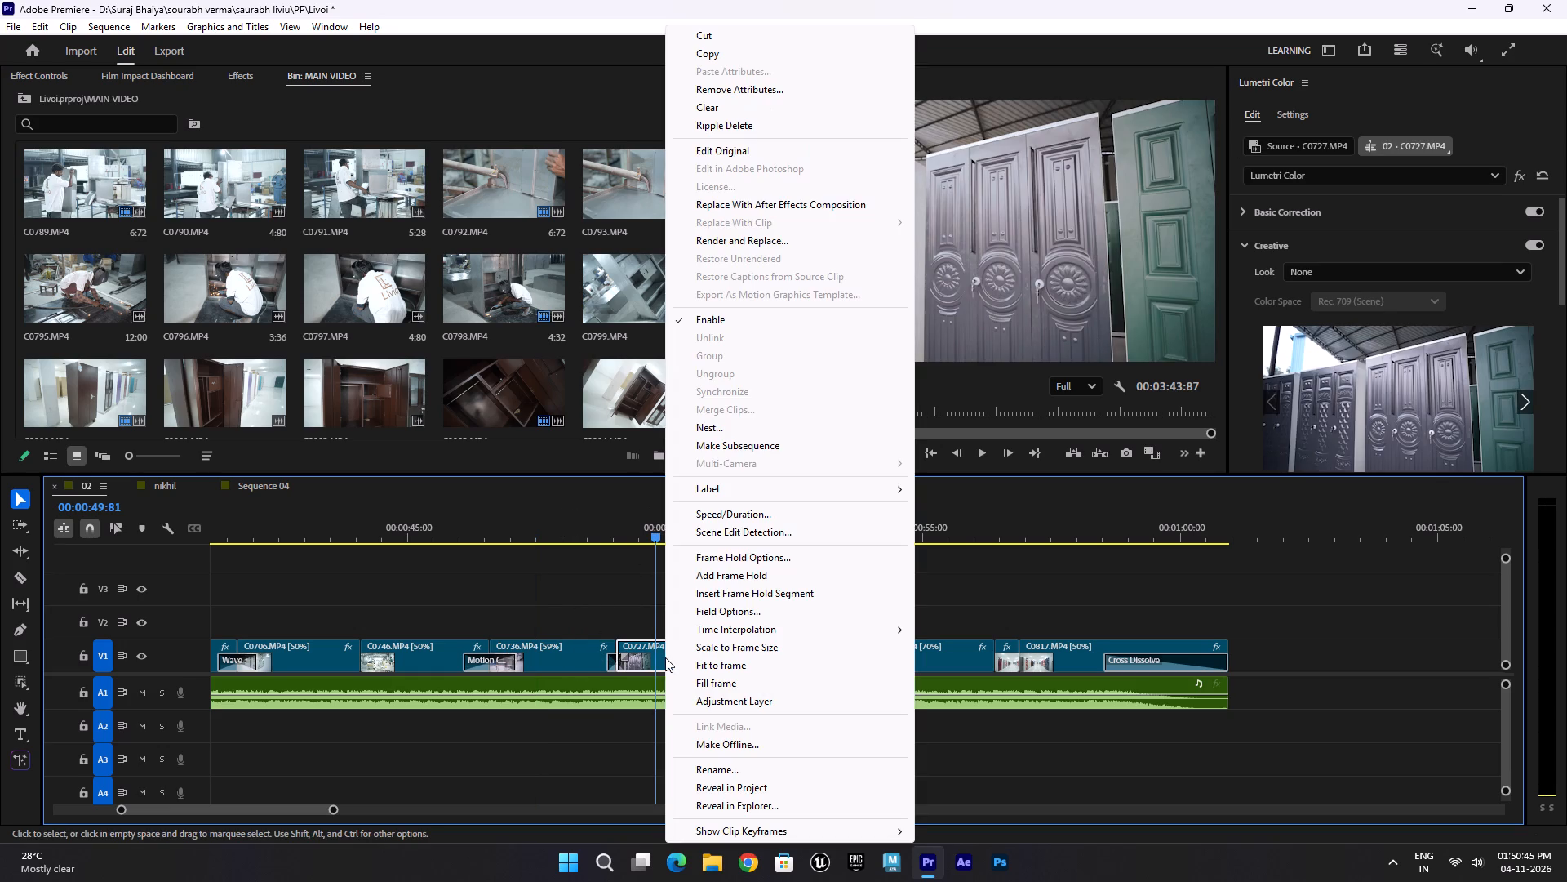
left_click(731, 792)
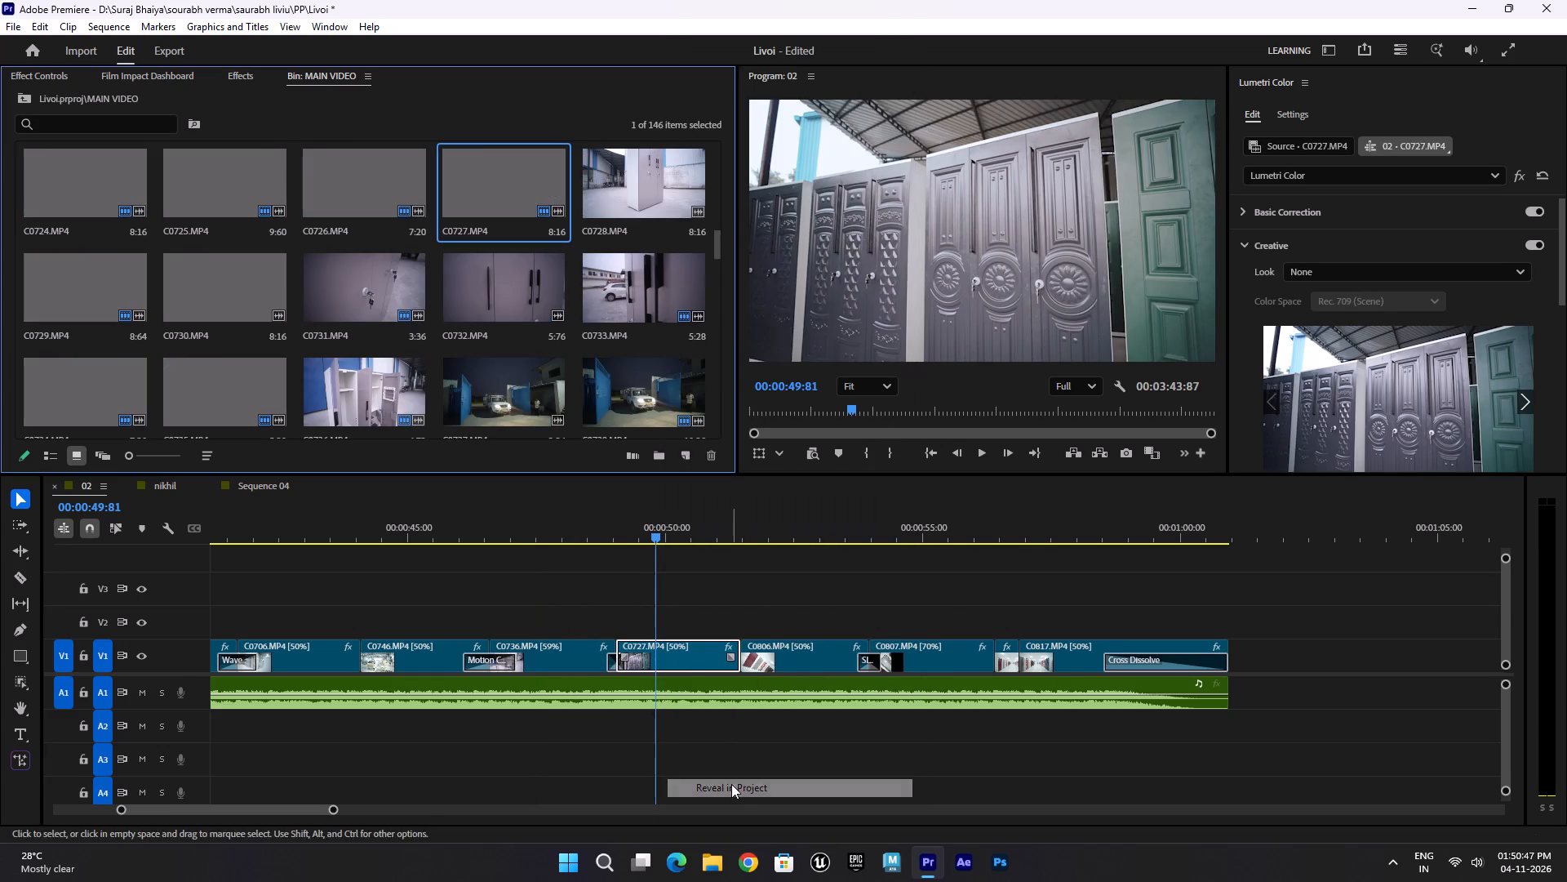
scroll(462, 343, "up", 1)
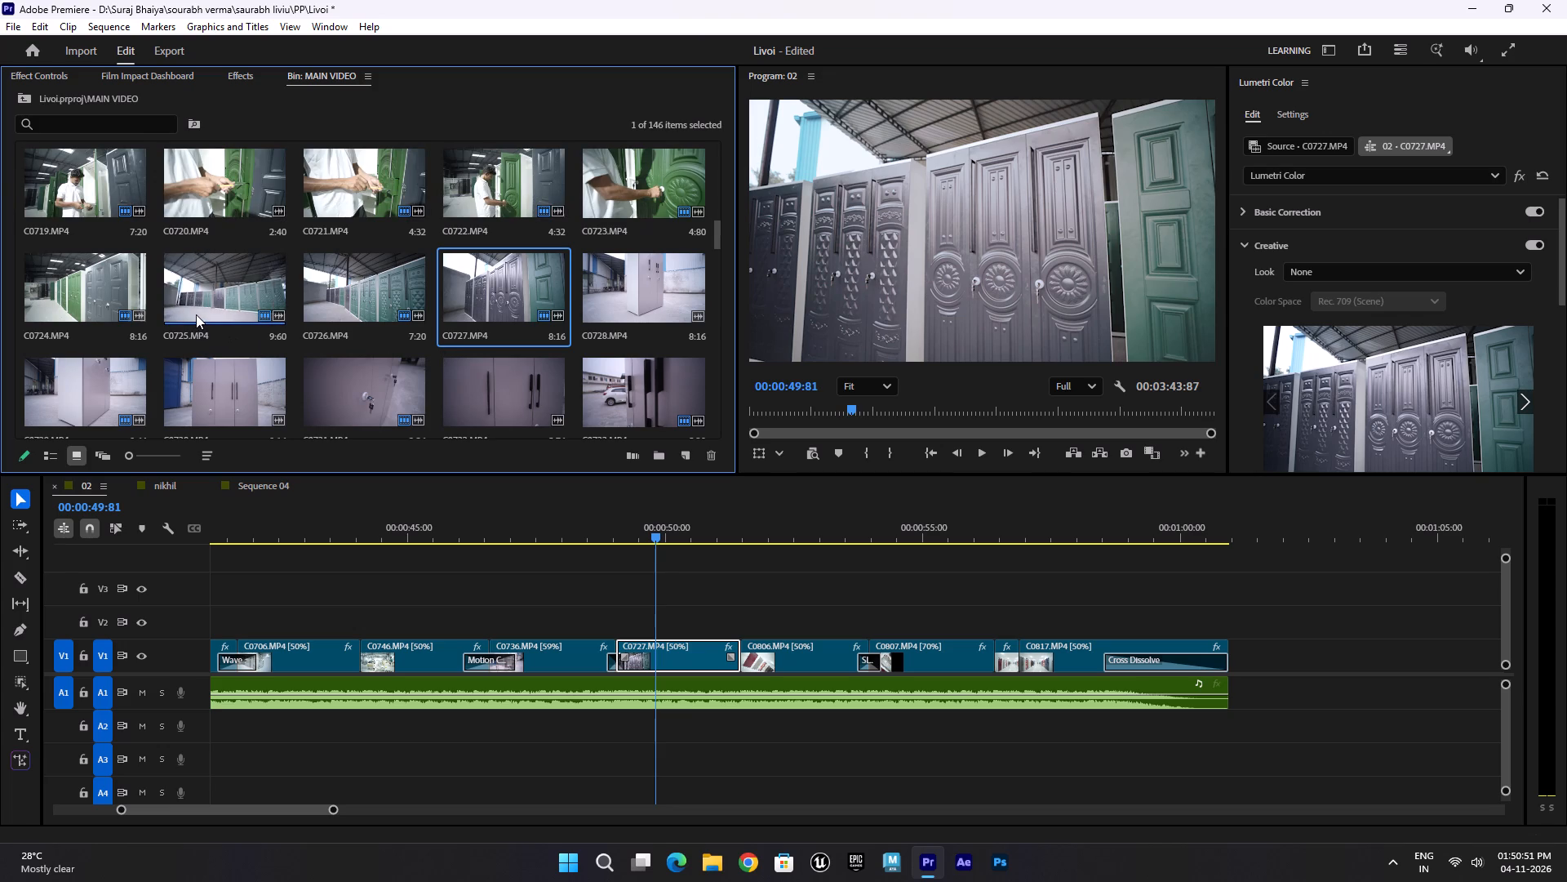
Select the C0736.MP4 clip in sequence 02 with the playhead at 00:00:47:26.
left_click(526, 532)
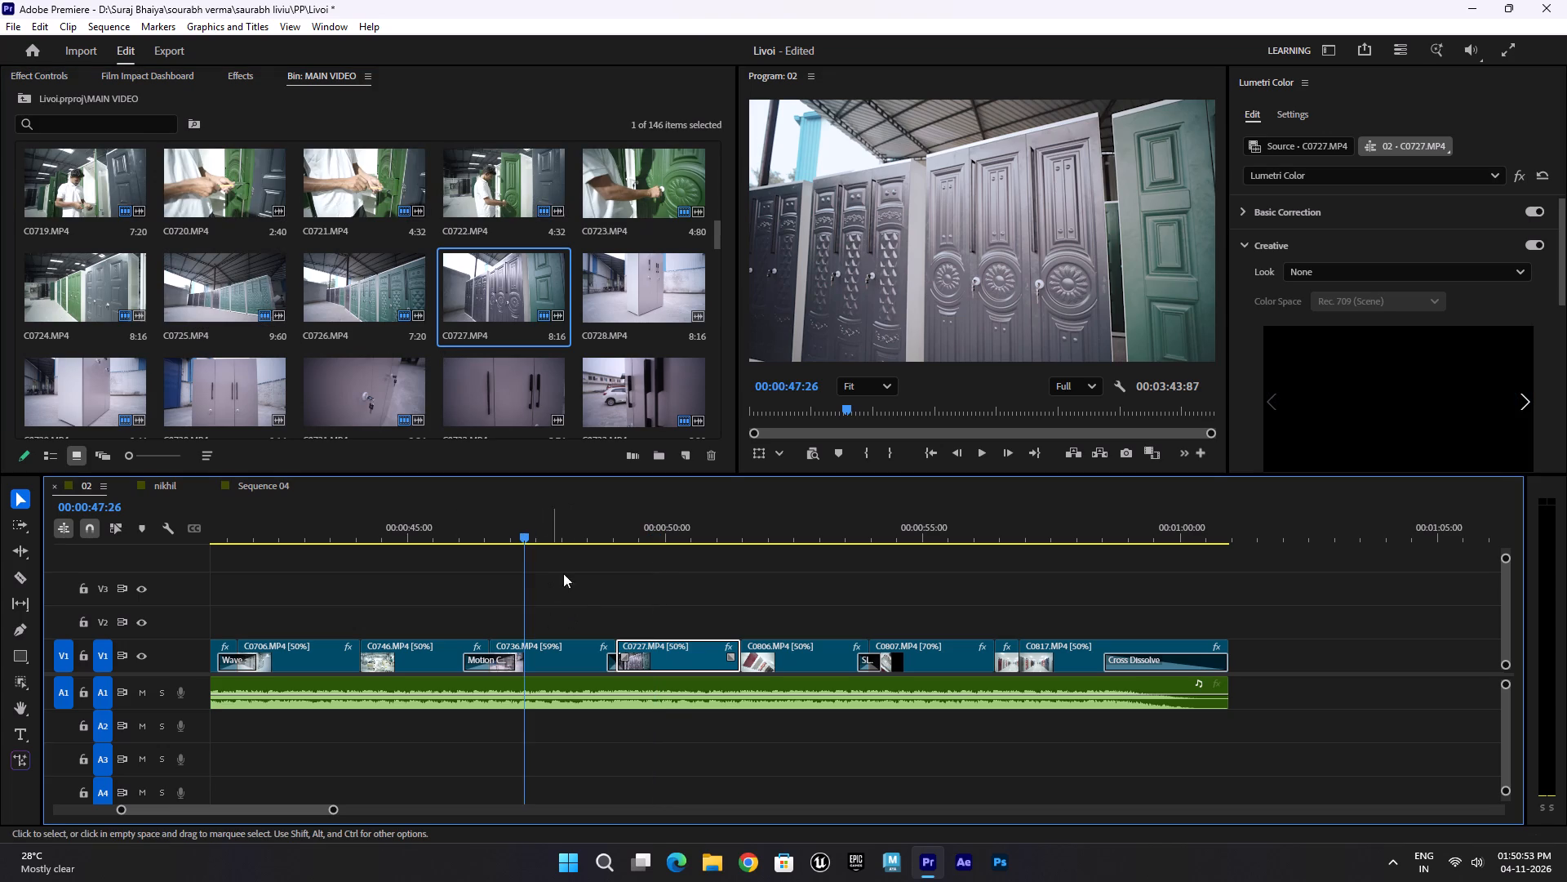
left_click(571, 657)
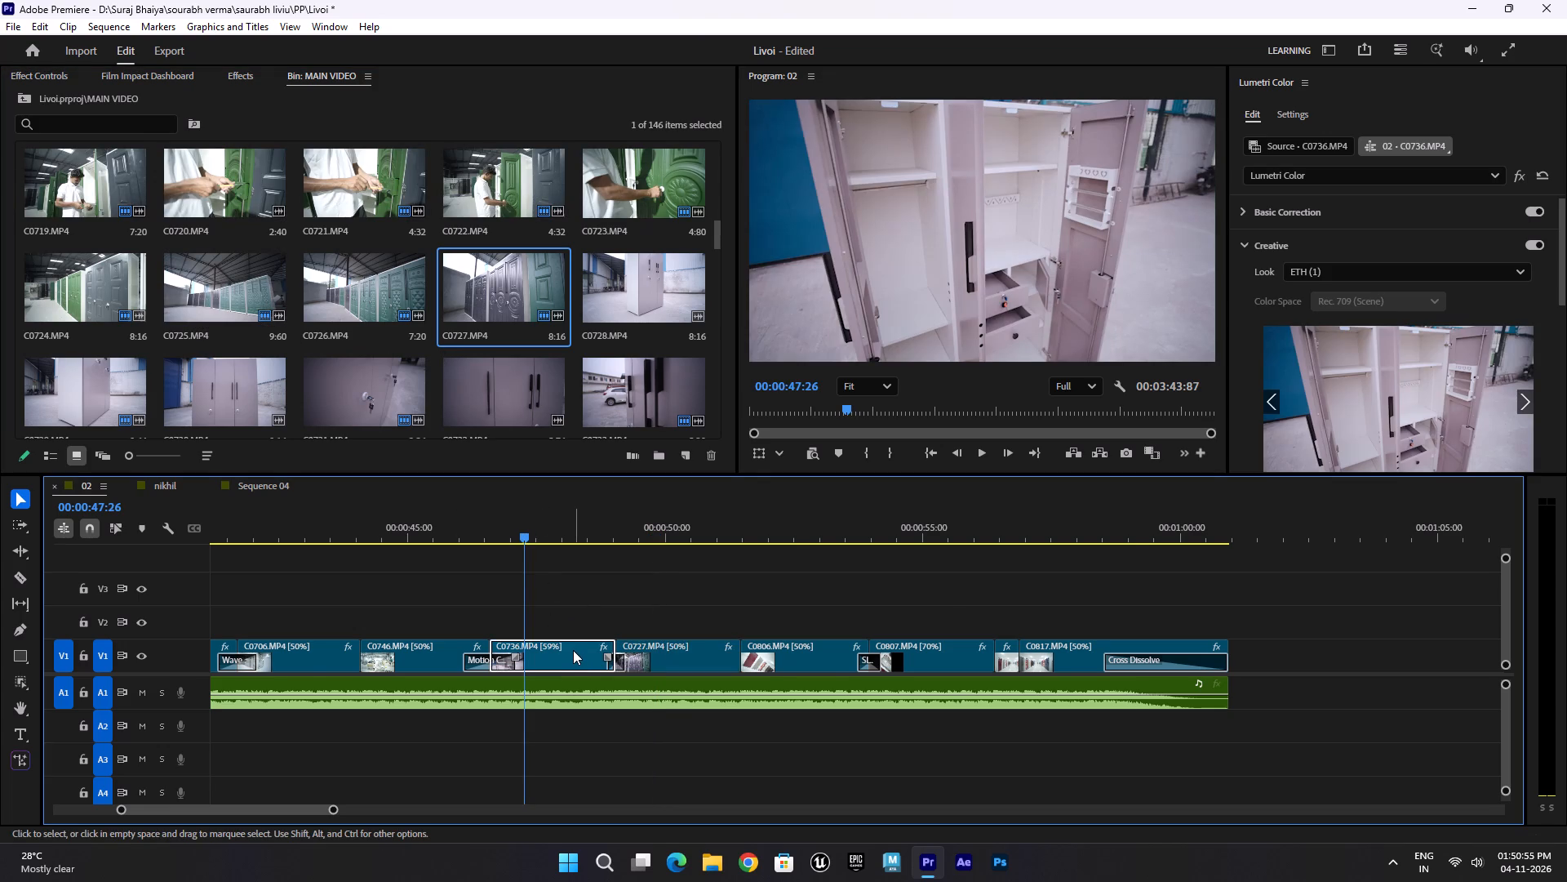
Scrub through sequence 02 from its start to about 29 seconds to review the edit.
scroll(576, 645, "down", 9, "alt")
scroll(575, 653, "up", 19)
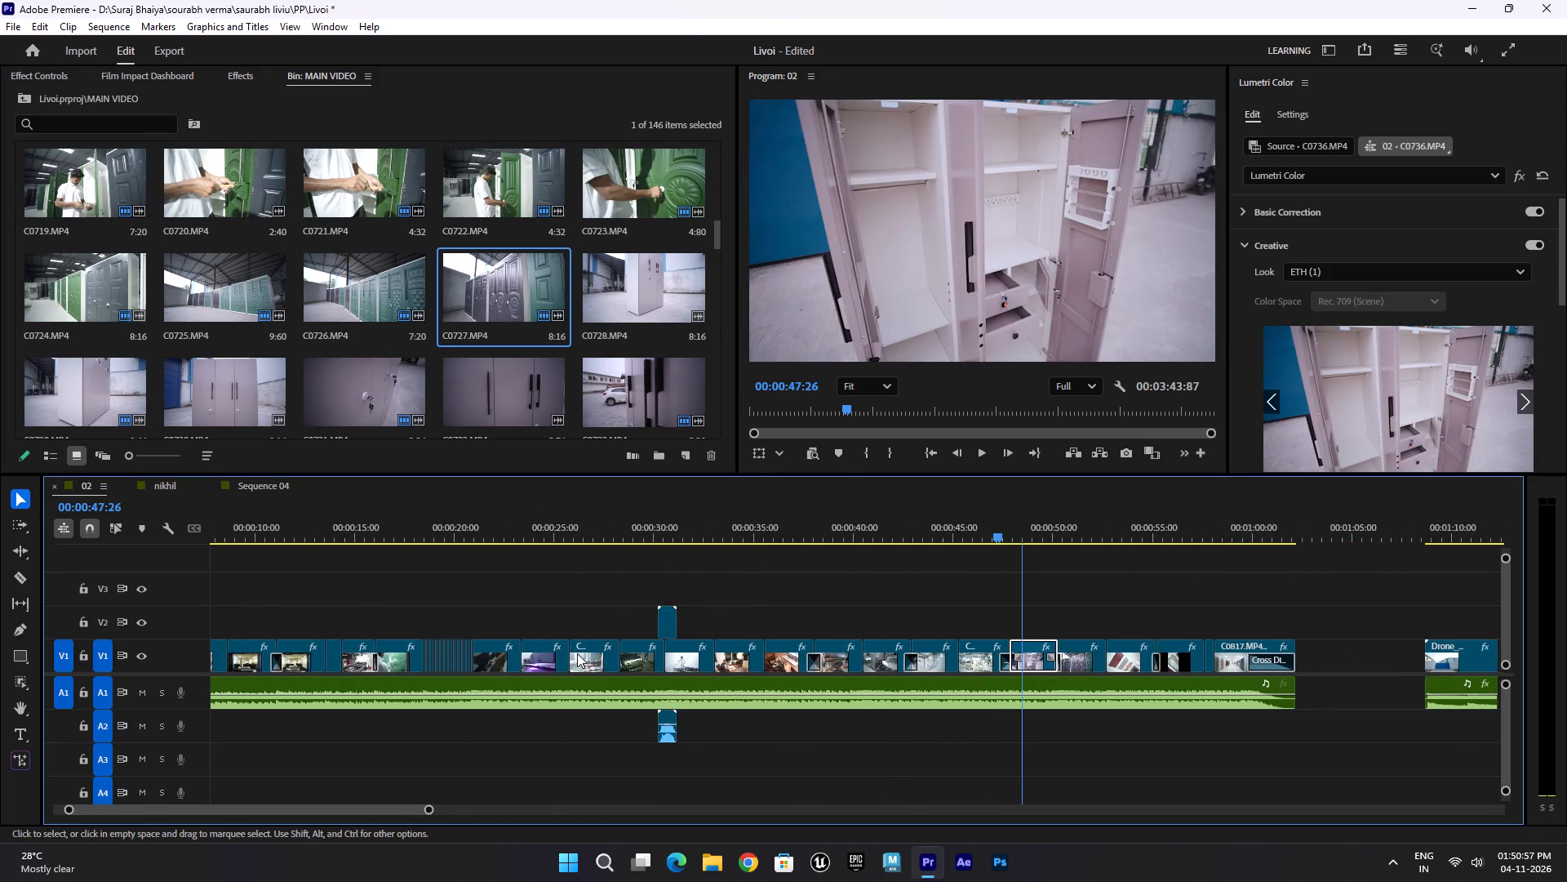
scroll(577, 653, "up", 1)
scroll(321, 626, "up", 12)
scroll(305, 595, "down", 1, "alt")
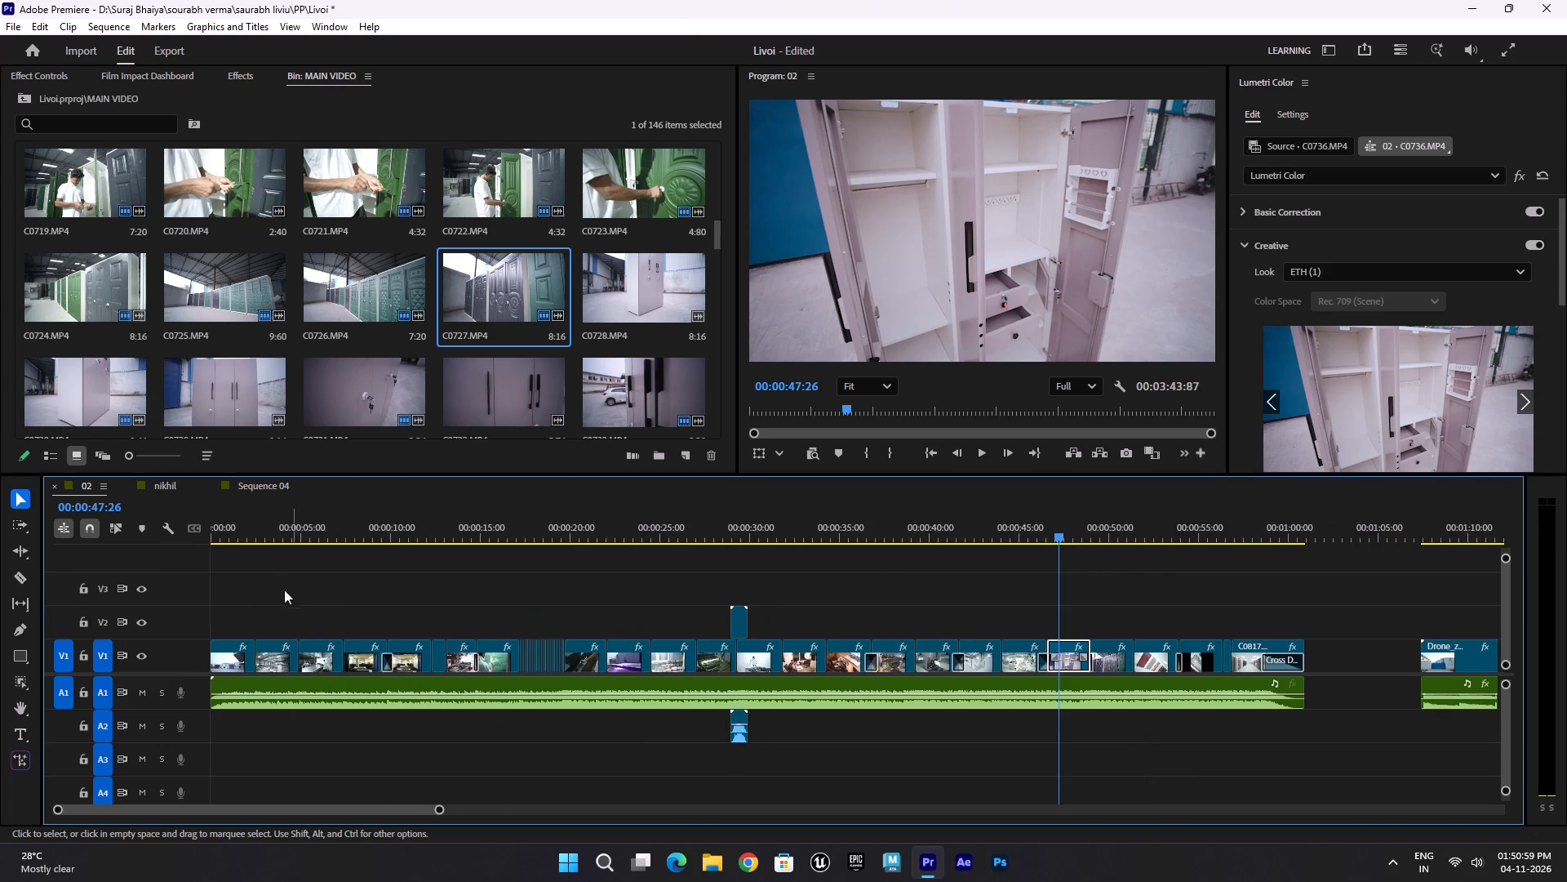
left_click(218, 537)
left_click_drag(229, 528, 269, 538)
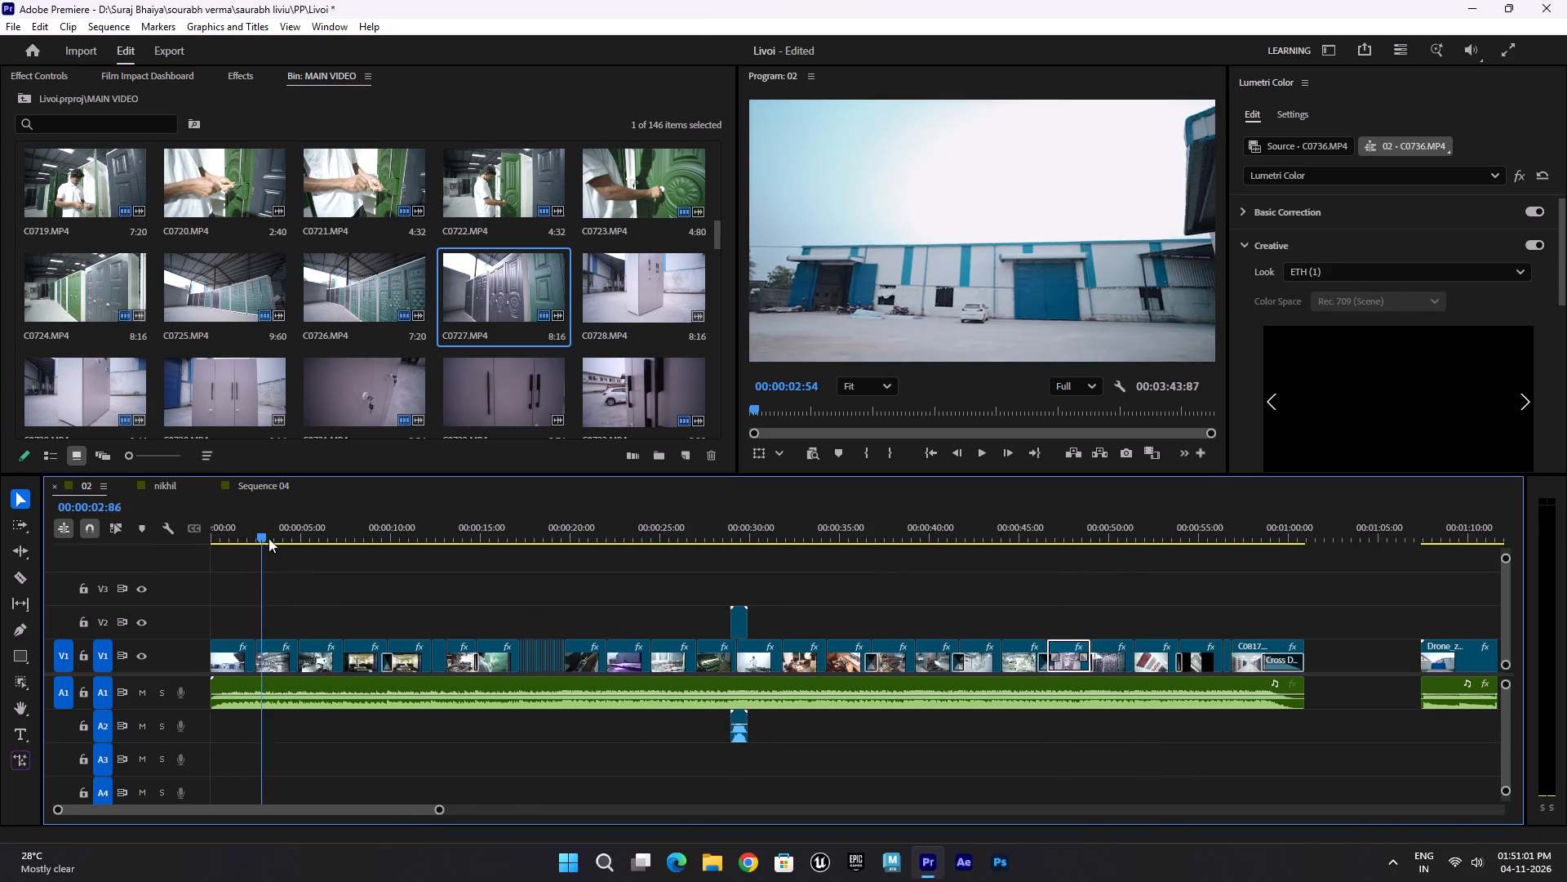
left_click_drag(269, 538, 466, 554)
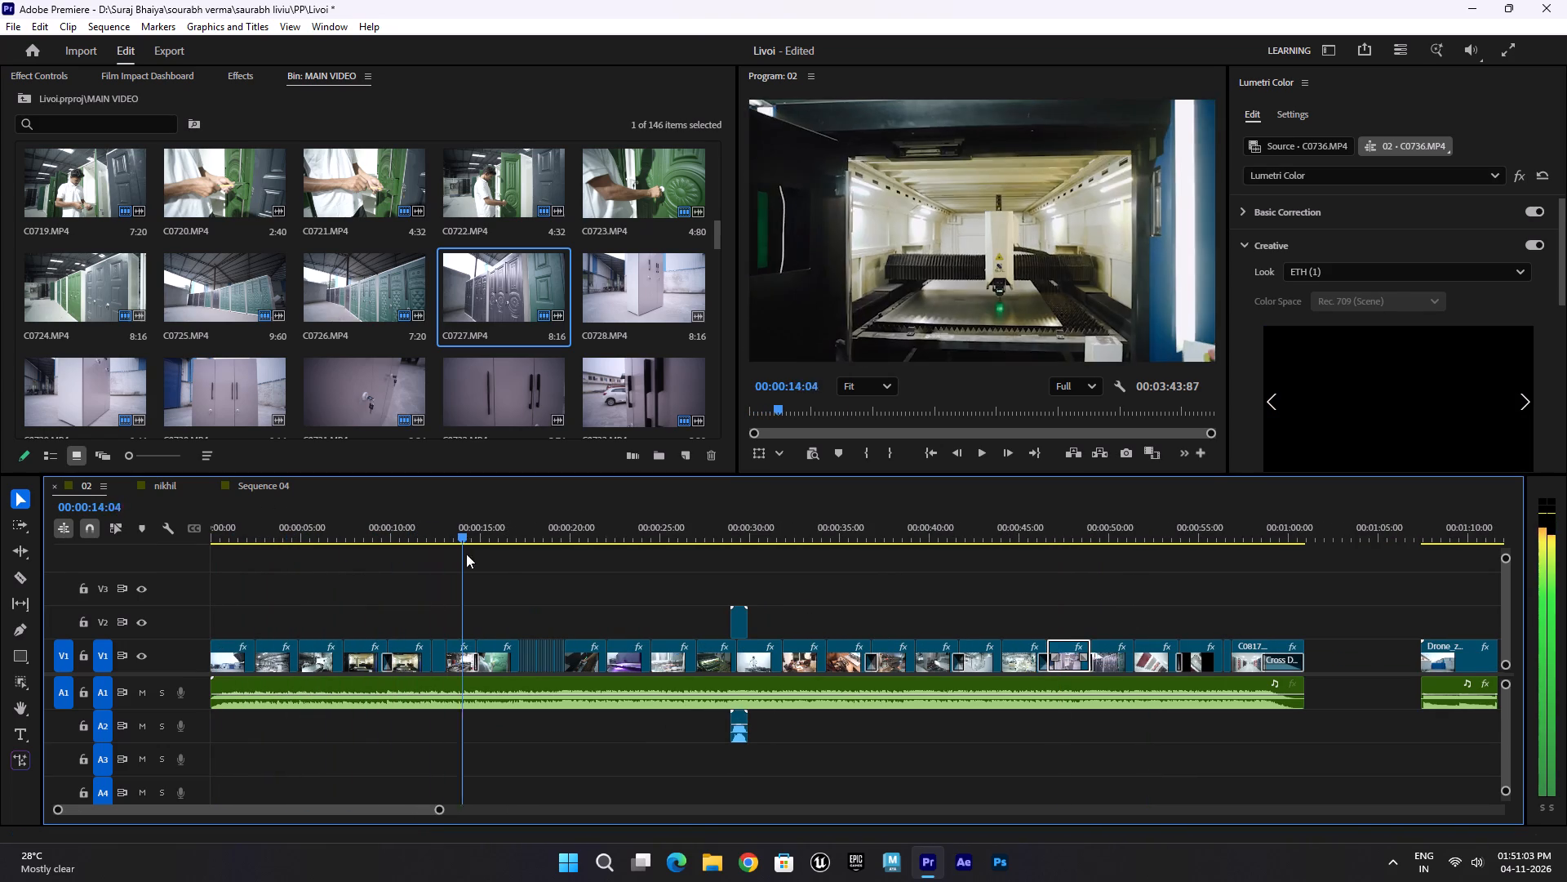
left_click_drag(466, 554, 686, 568)
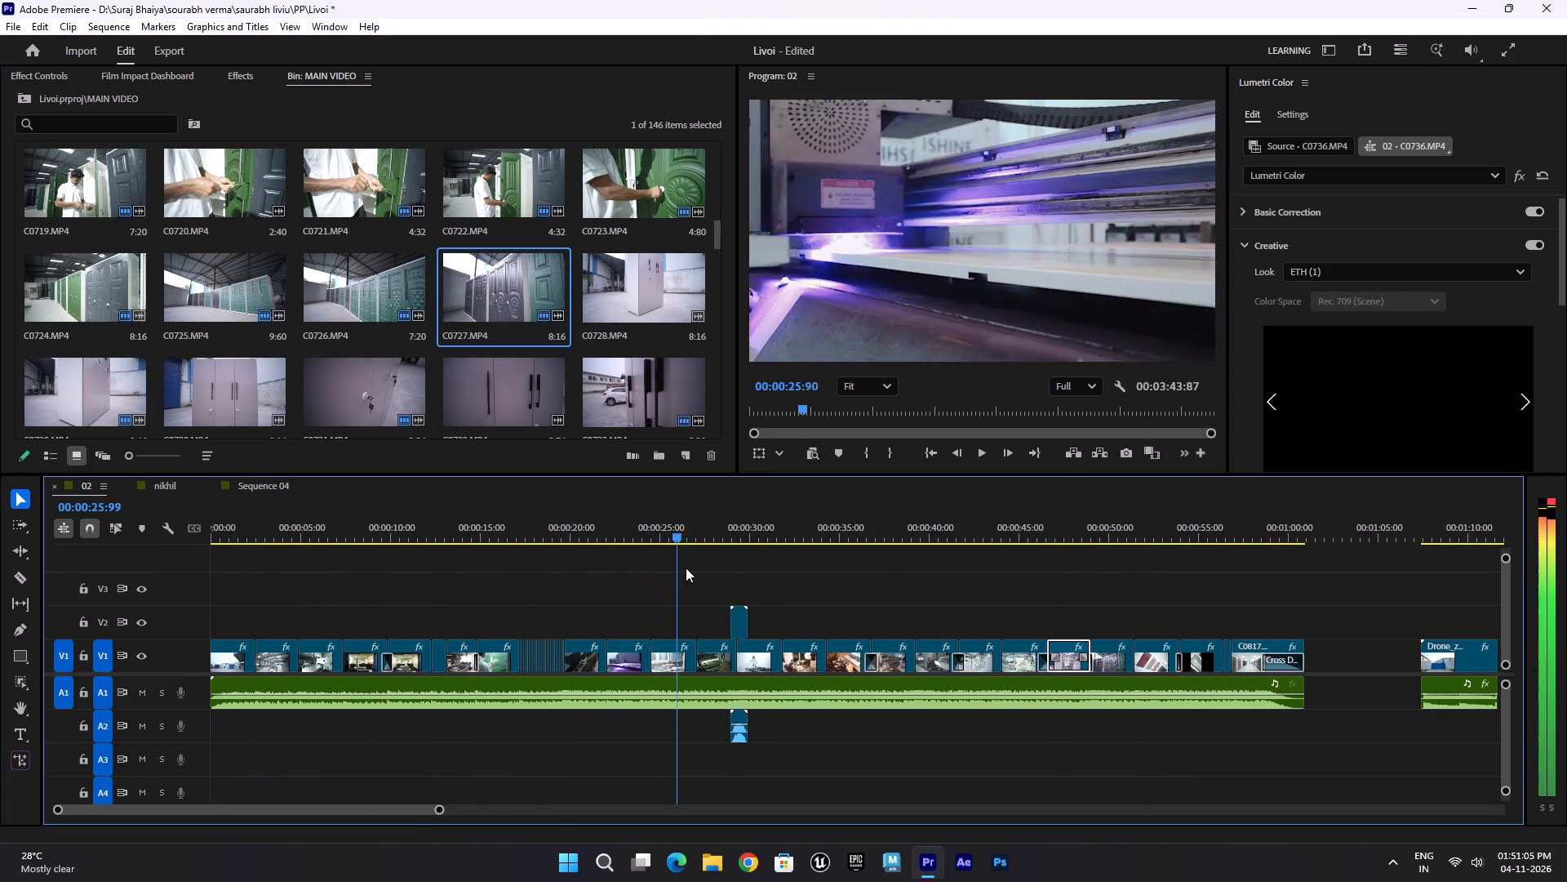
left_click_drag(686, 568, 732, 570)
Play sequence 02 from about 29 to 47 seconds to review the clips and transitions.
key("space")
scroll(776, 592, "down", 2)
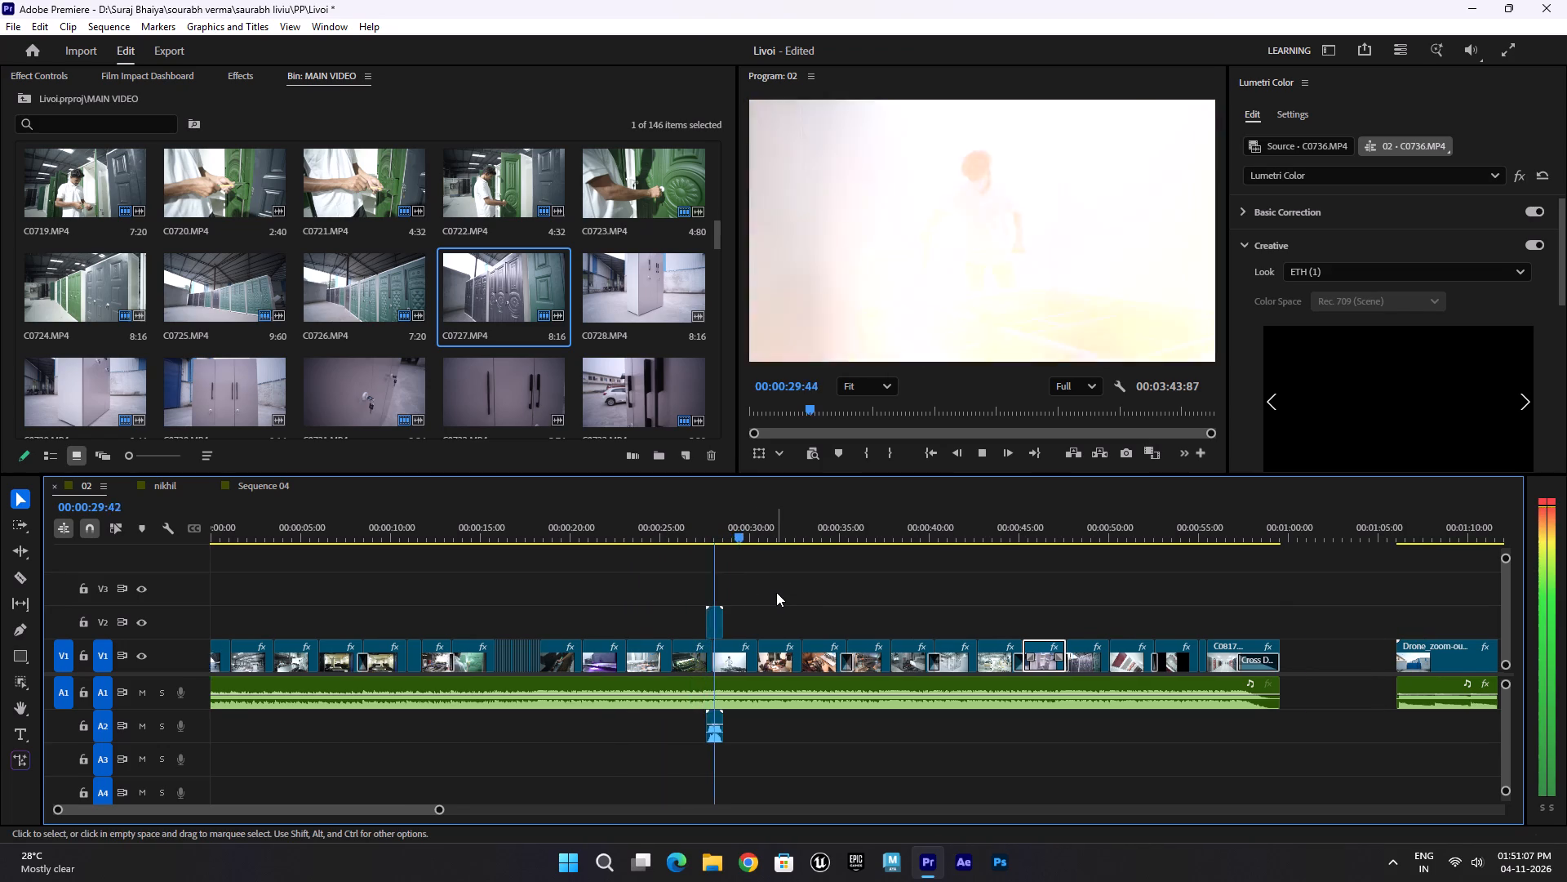
scroll(776, 592, "down", 3)
scroll(766, 608, "up", 4, "alt")
left_click(1011, 580)
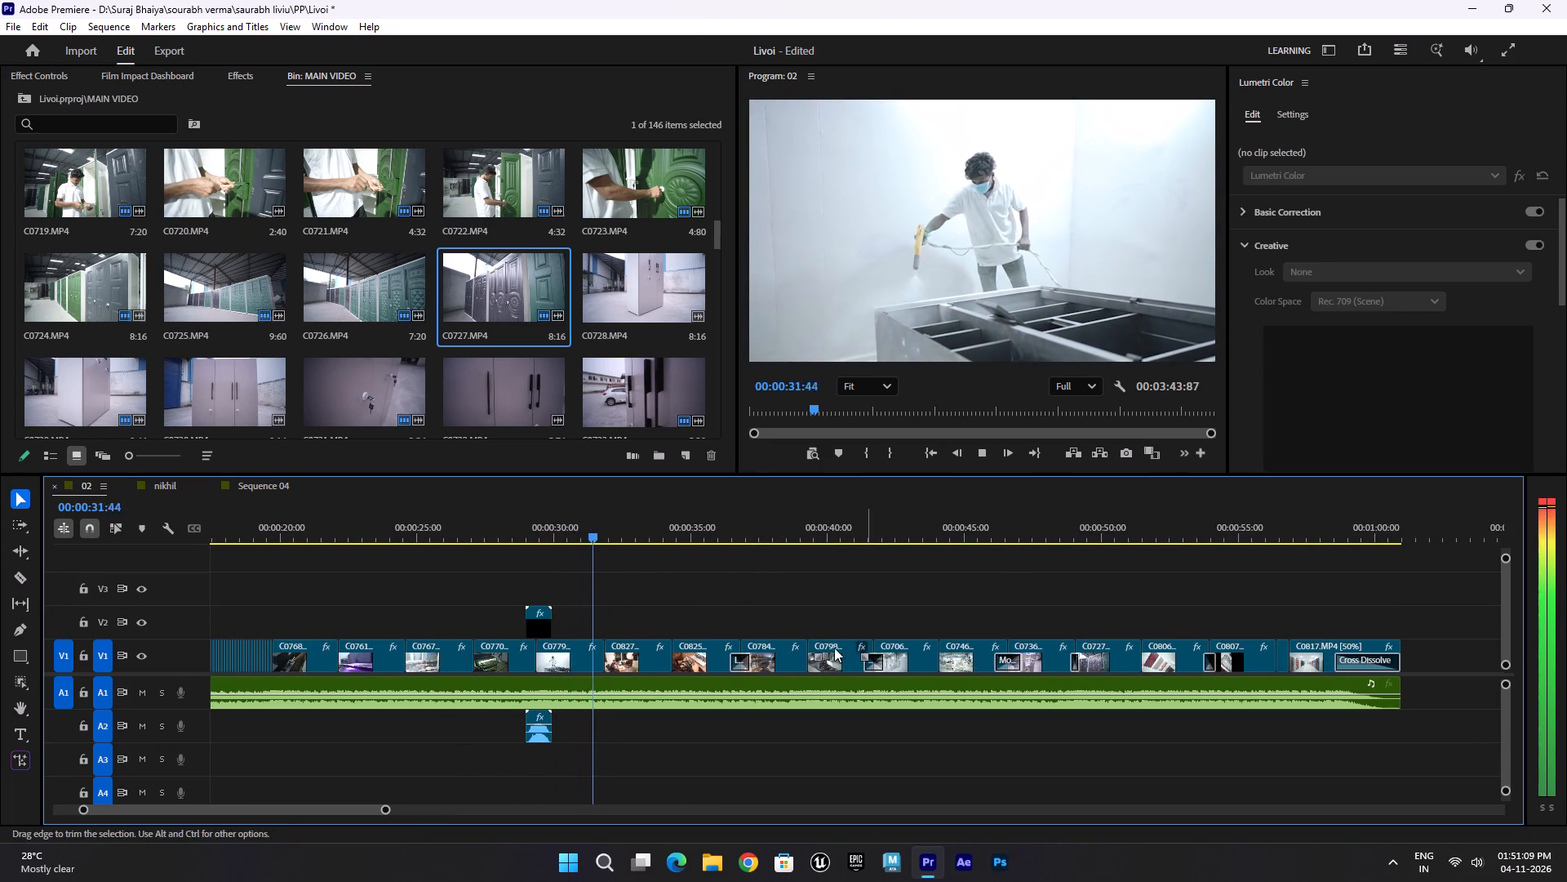
scroll(668, 614, "up", 4, "alt")
scroll(671, 618, "down", 8, "alt")
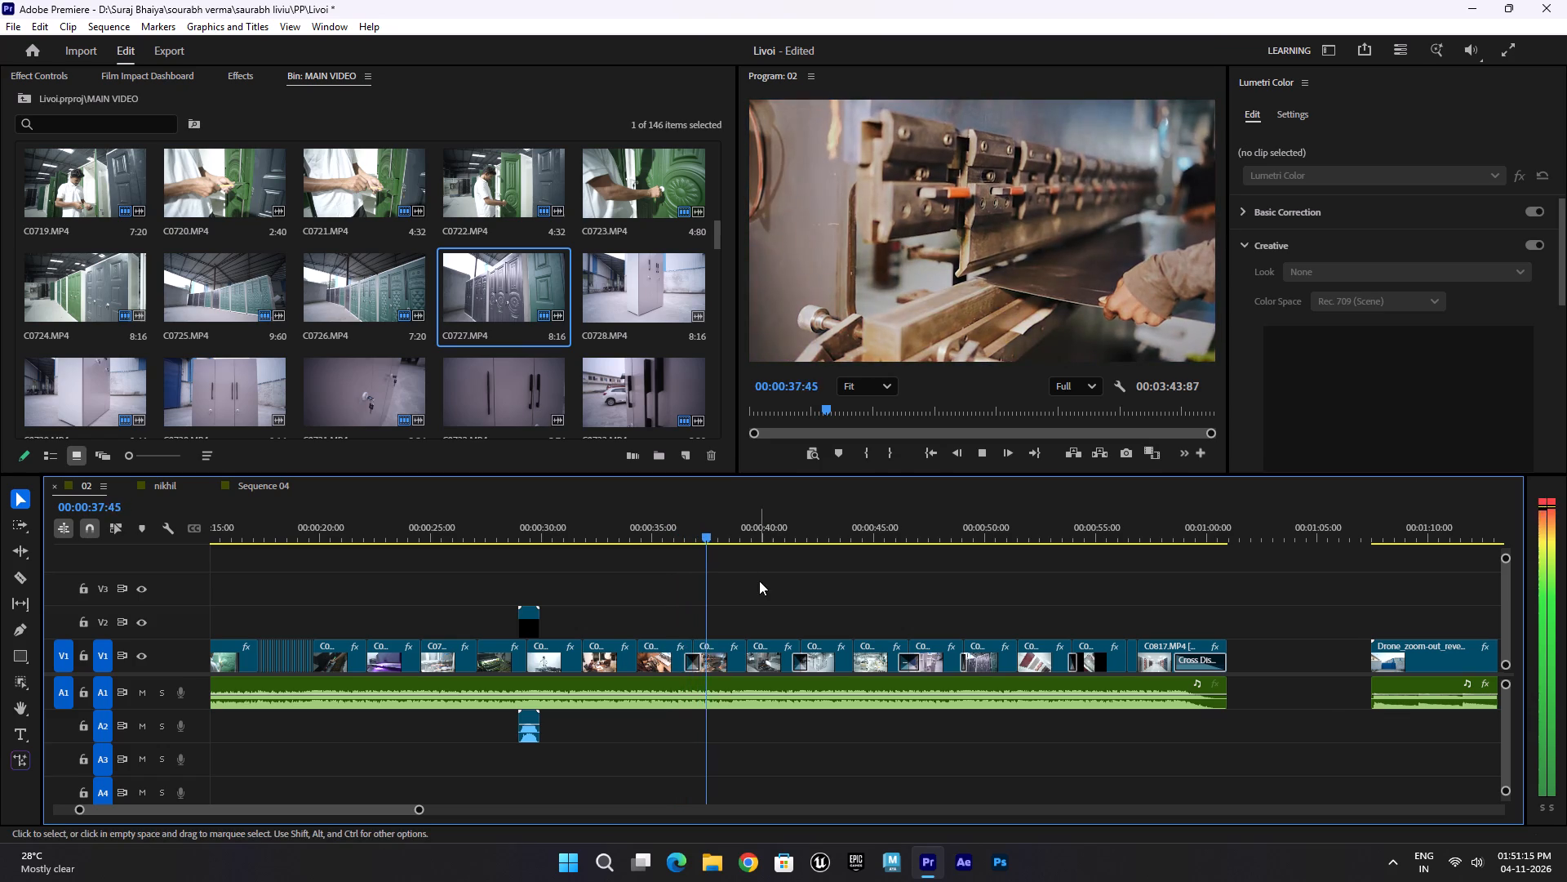
scroll(759, 583, "down", 2)
scroll(868, 644, "down", 4)
scroll(634, 675, "up", 5, "alt")
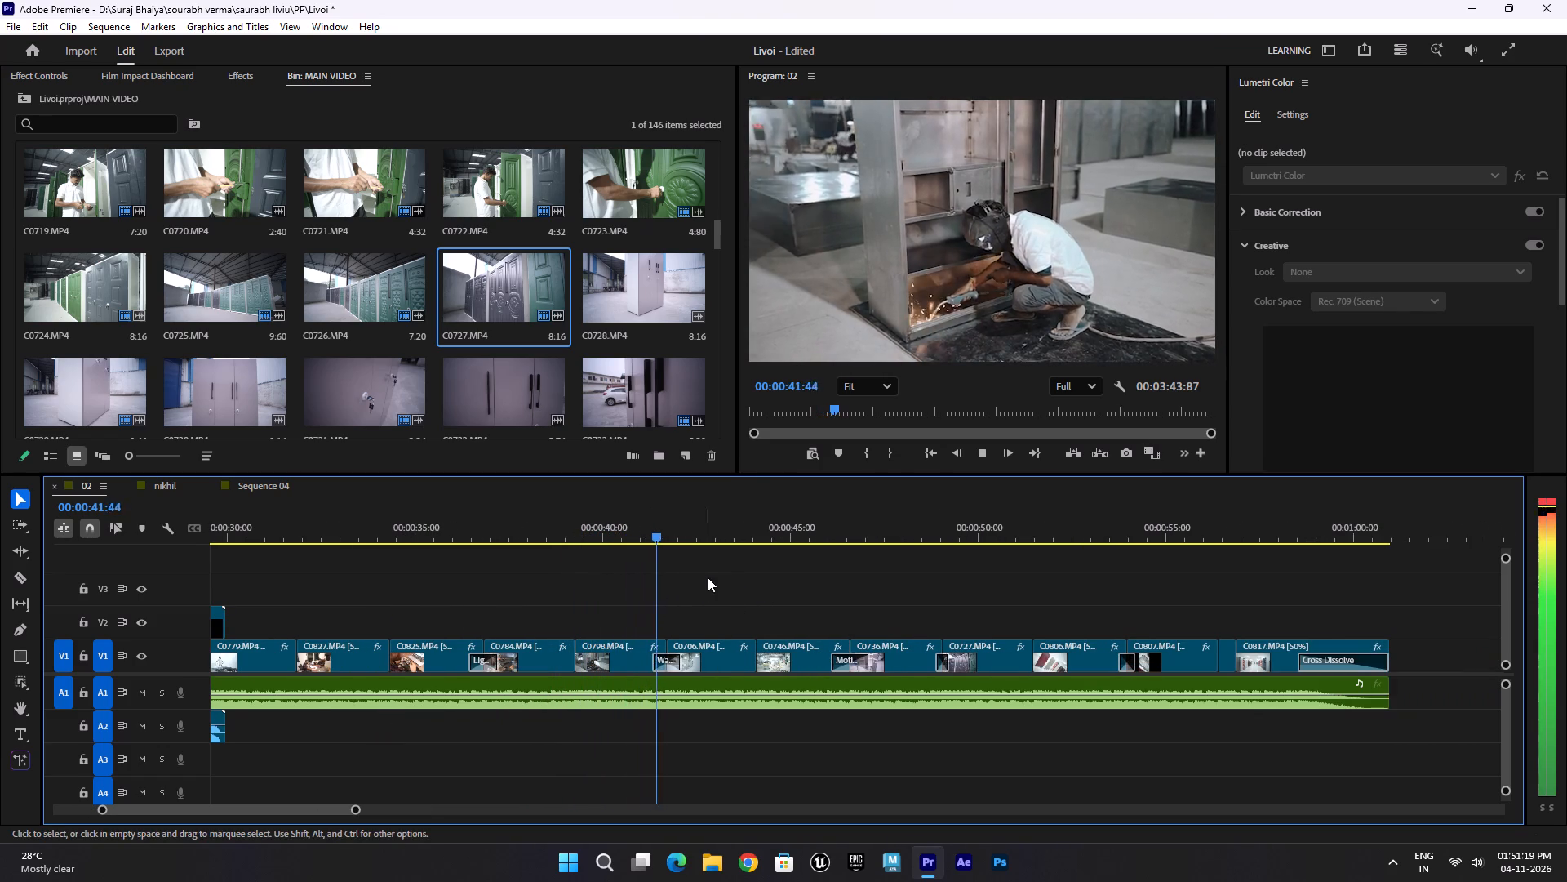
scroll(749, 588, "down", 1)
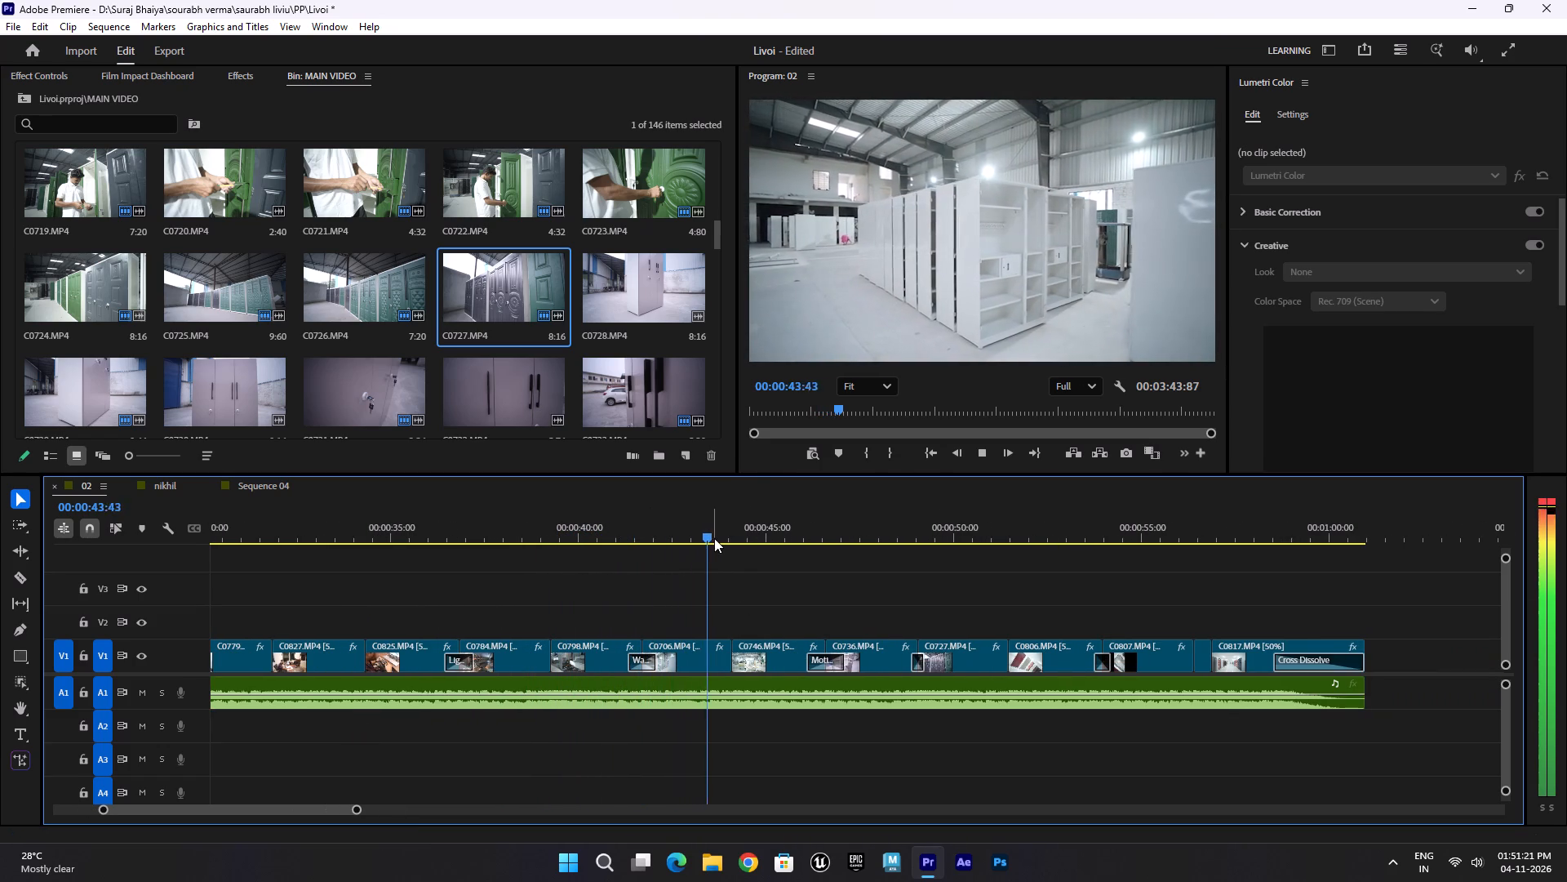
scroll(863, 600, "down", 12)
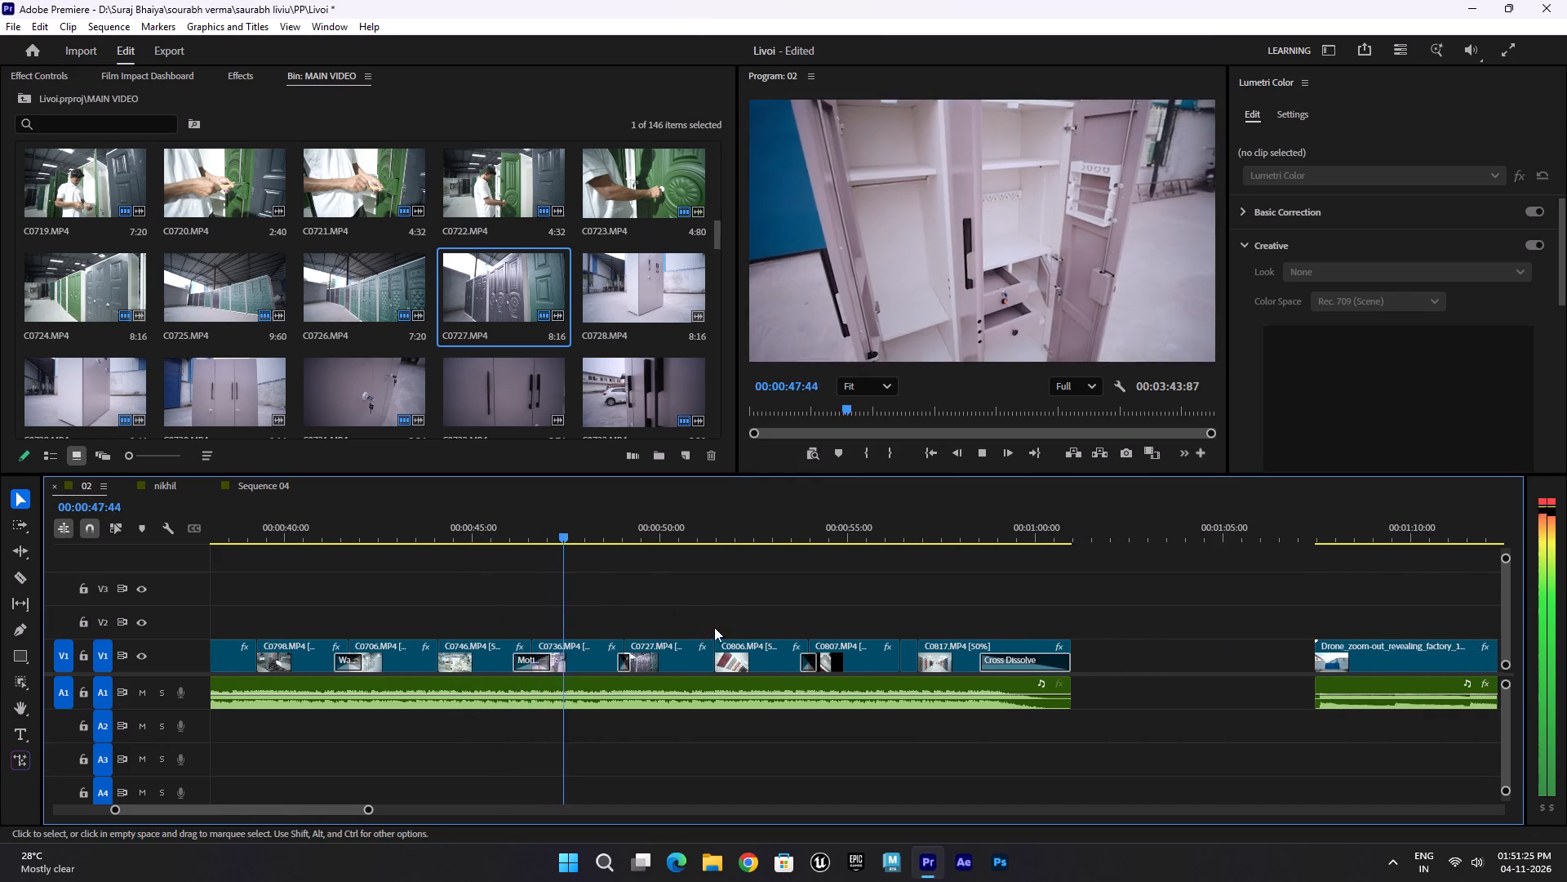
key("space")
Play and scrub sequence 02 from about 47 to 49.5 seconds to review the Whip transition into C0727.MP4.
scroll(670, 653, "up", 15, "alt")
left_click(573, 612)
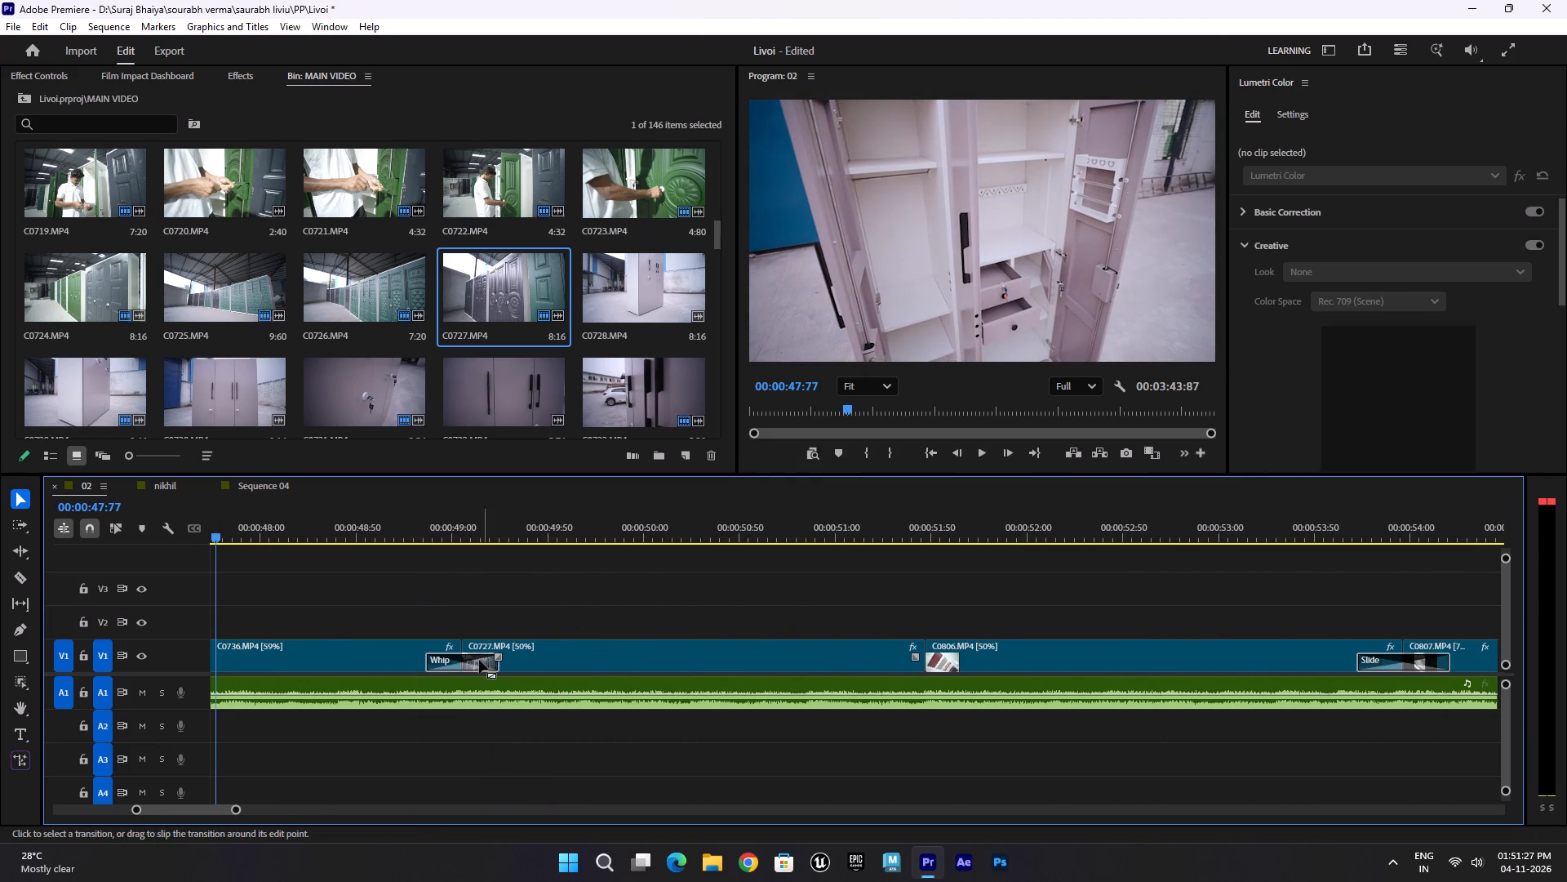
left_click(468, 665)
left_click(471, 657)
key("space")
scroll(730, 653, "down", 3, "alt")
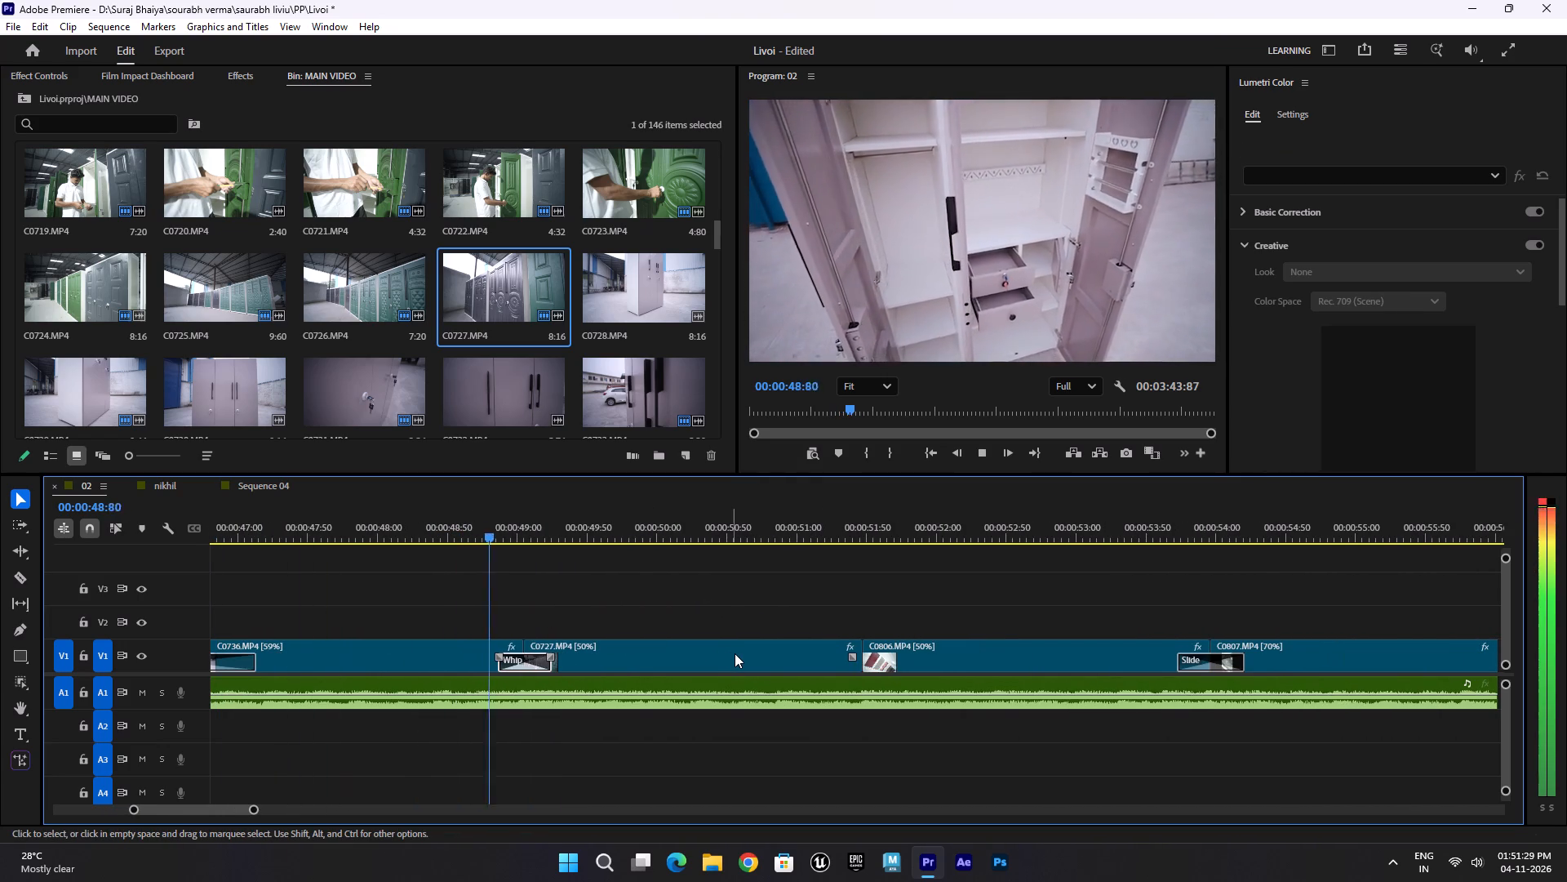
left_click_drag(475, 530, 553, 559)
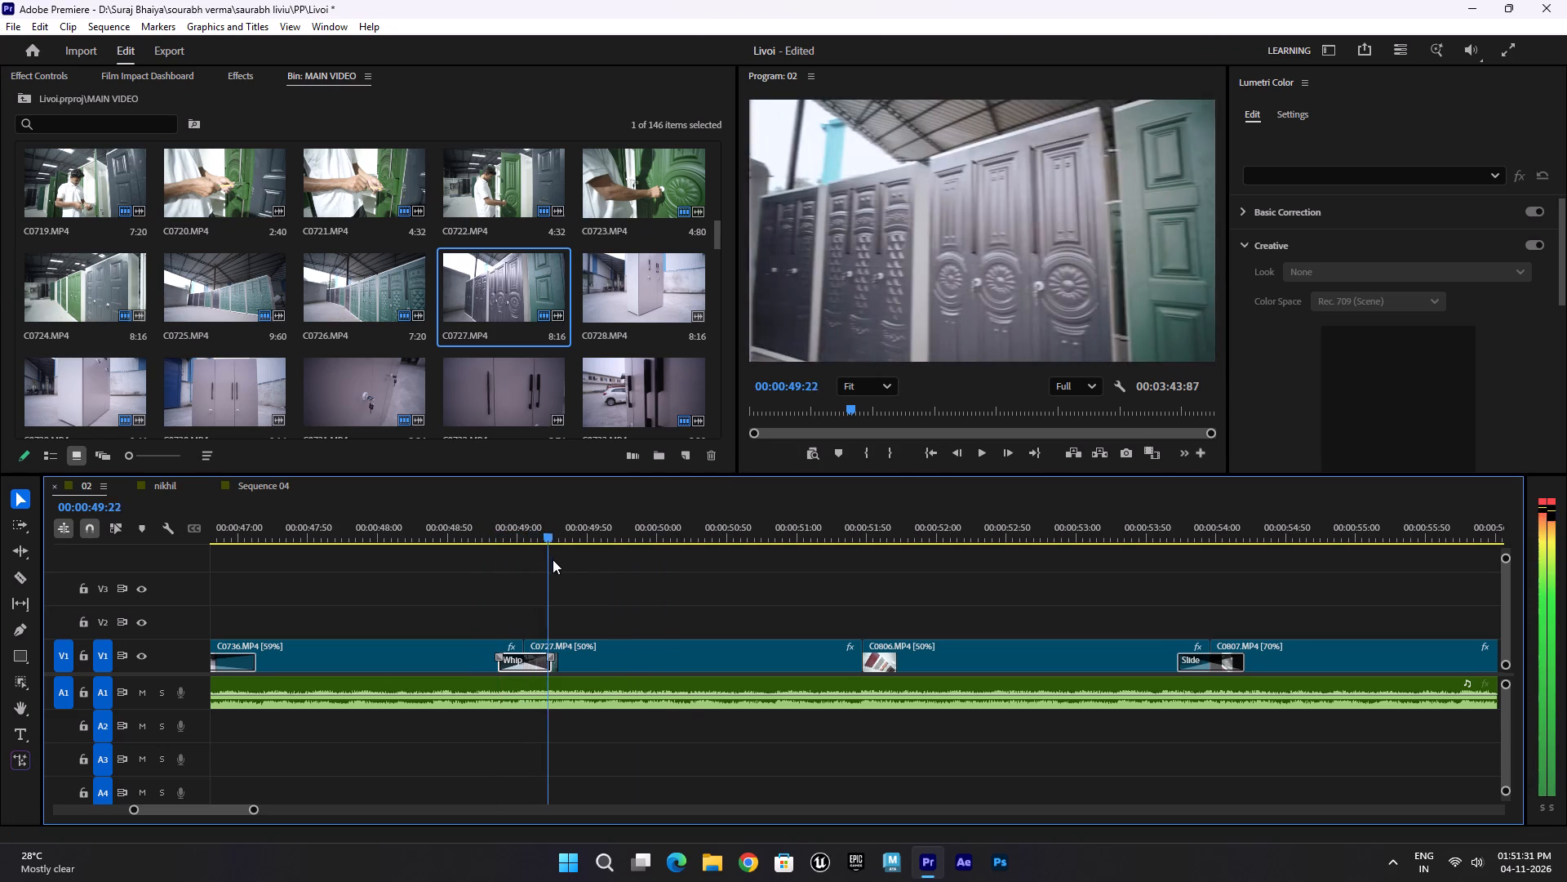
left_click_drag(553, 559, 579, 621)
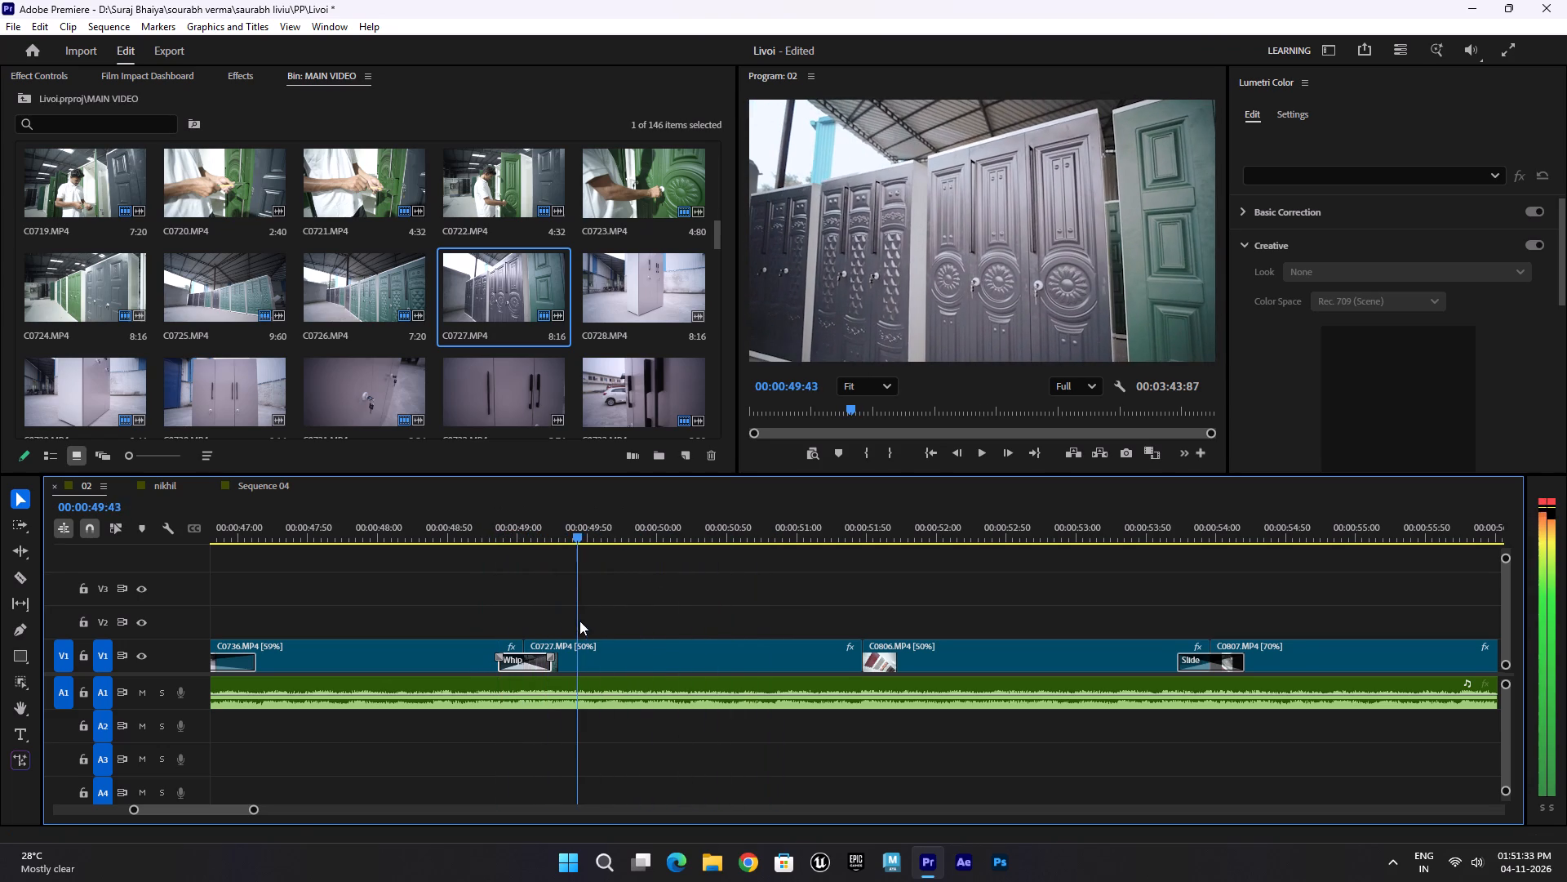
left_click_drag(579, 621, 584, 622)
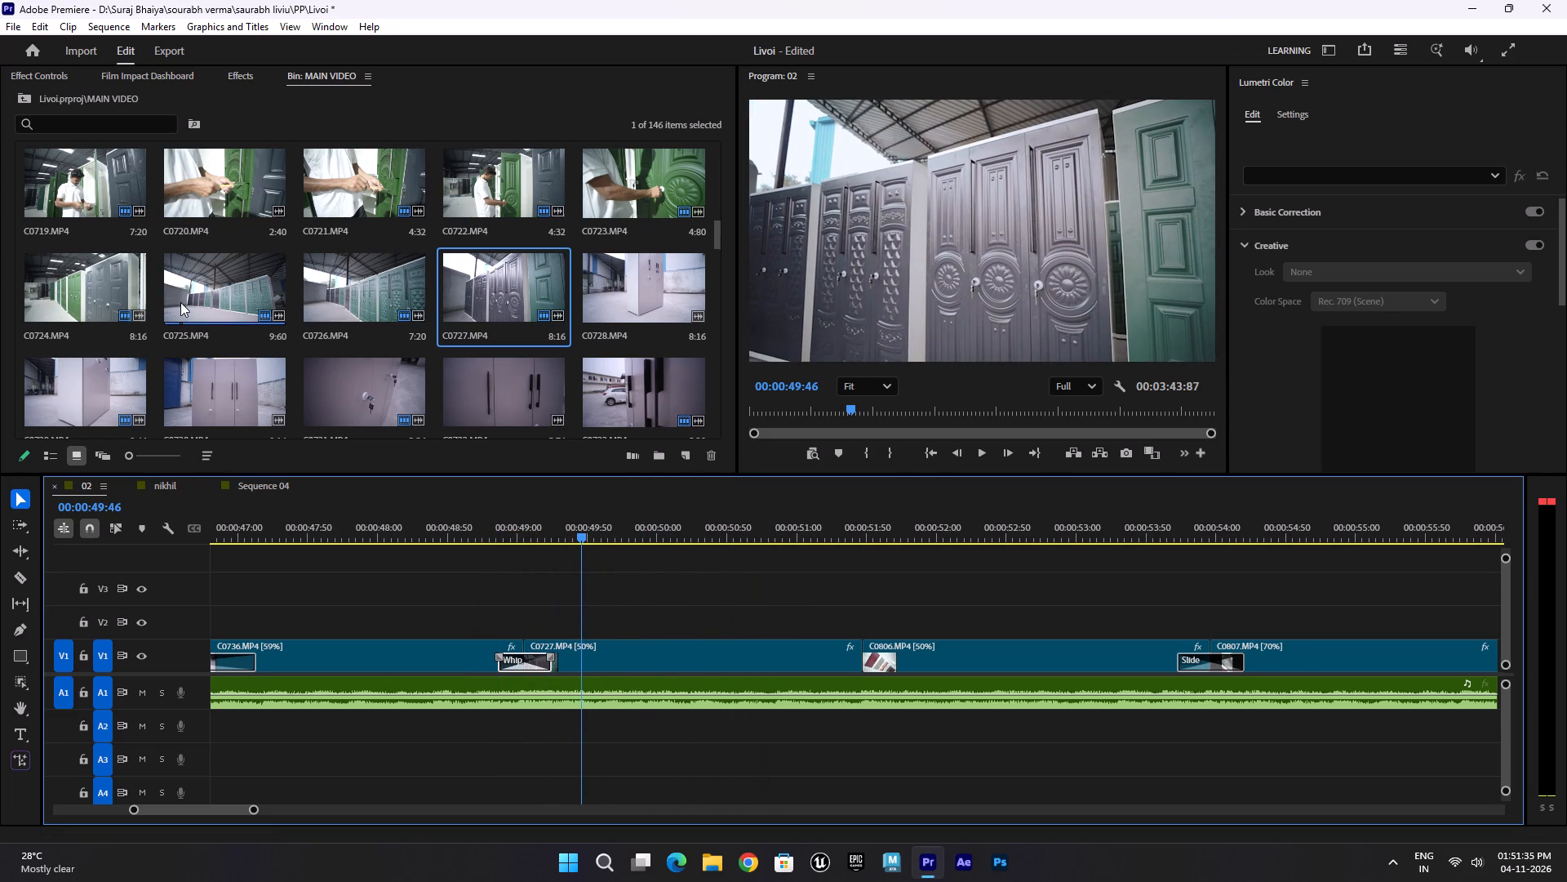
Place C0725.MP4 from the MAIN VIDEO bin on V3 at the start of C0727.MP4 and delete its audio.
left_click_drag(195, 302, 532, 600)
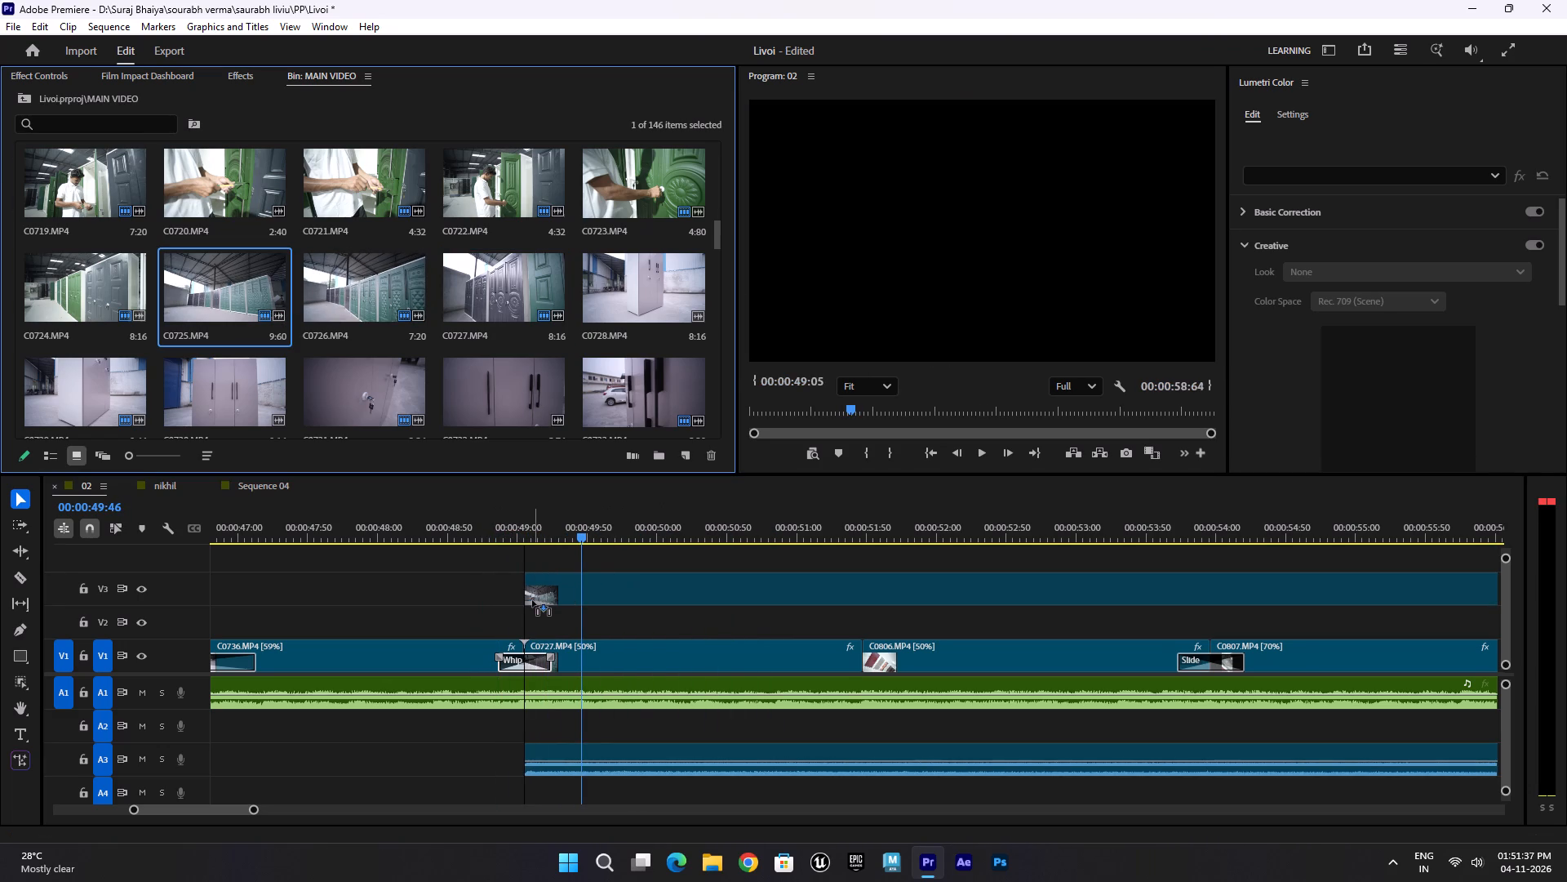
left_click_drag(532, 600, 531, 600)
left_click(790, 758)
key("BackSpace")
Split the C0725.MP4 clip on V3 at 00:00:50:79 and delete the part before the cut.
scroll(793, 715, "down", 4, "alt")
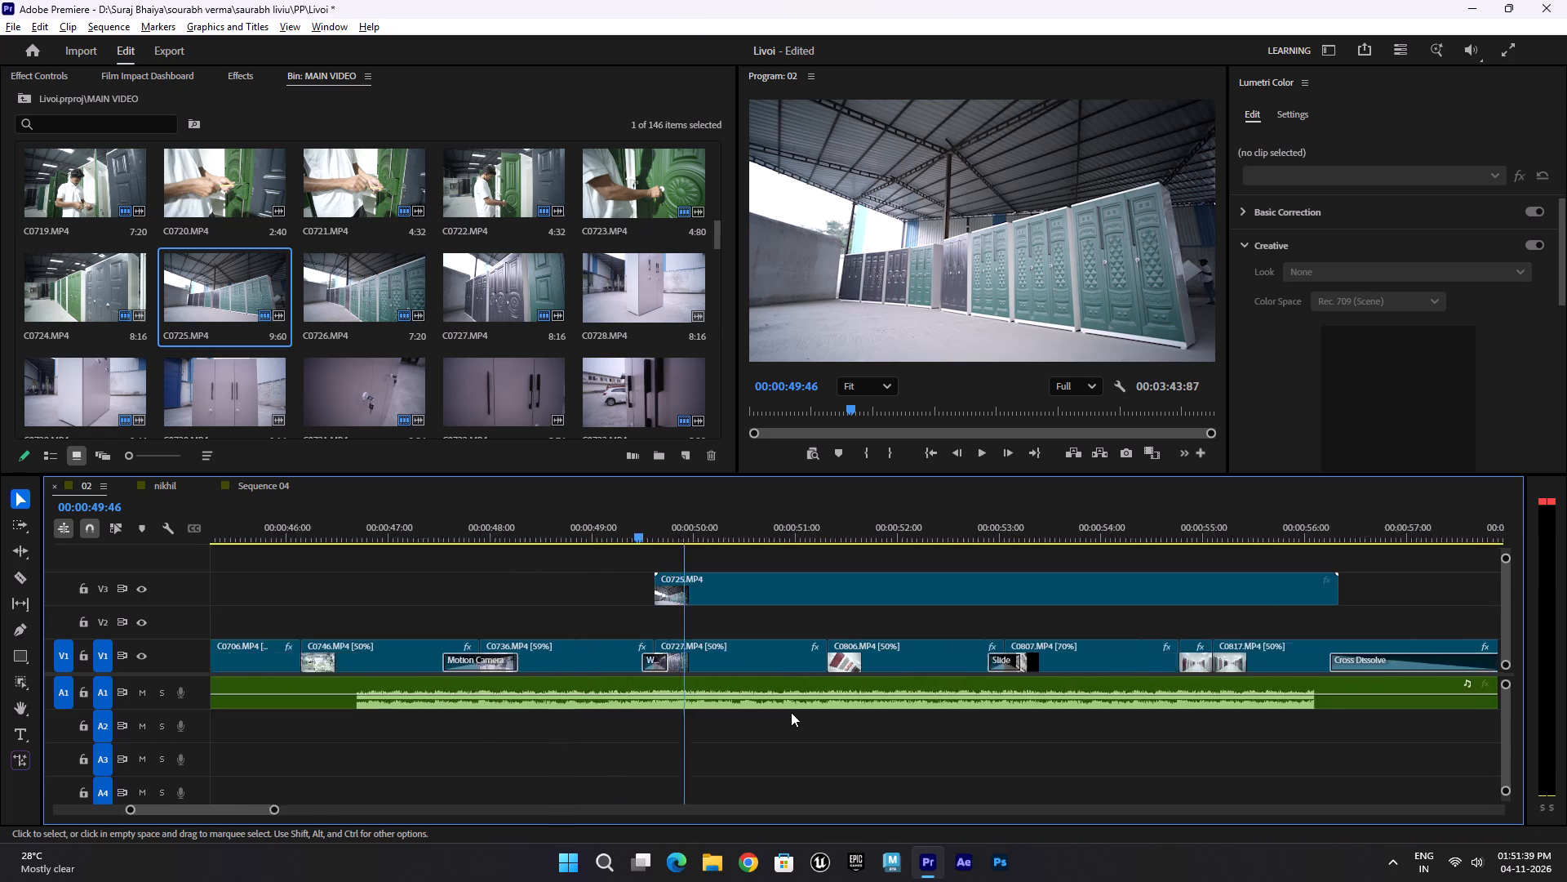
scroll(791, 712, "down", 14, "alt")
key("space")
scroll(814, 671, "up", 8, "alt")
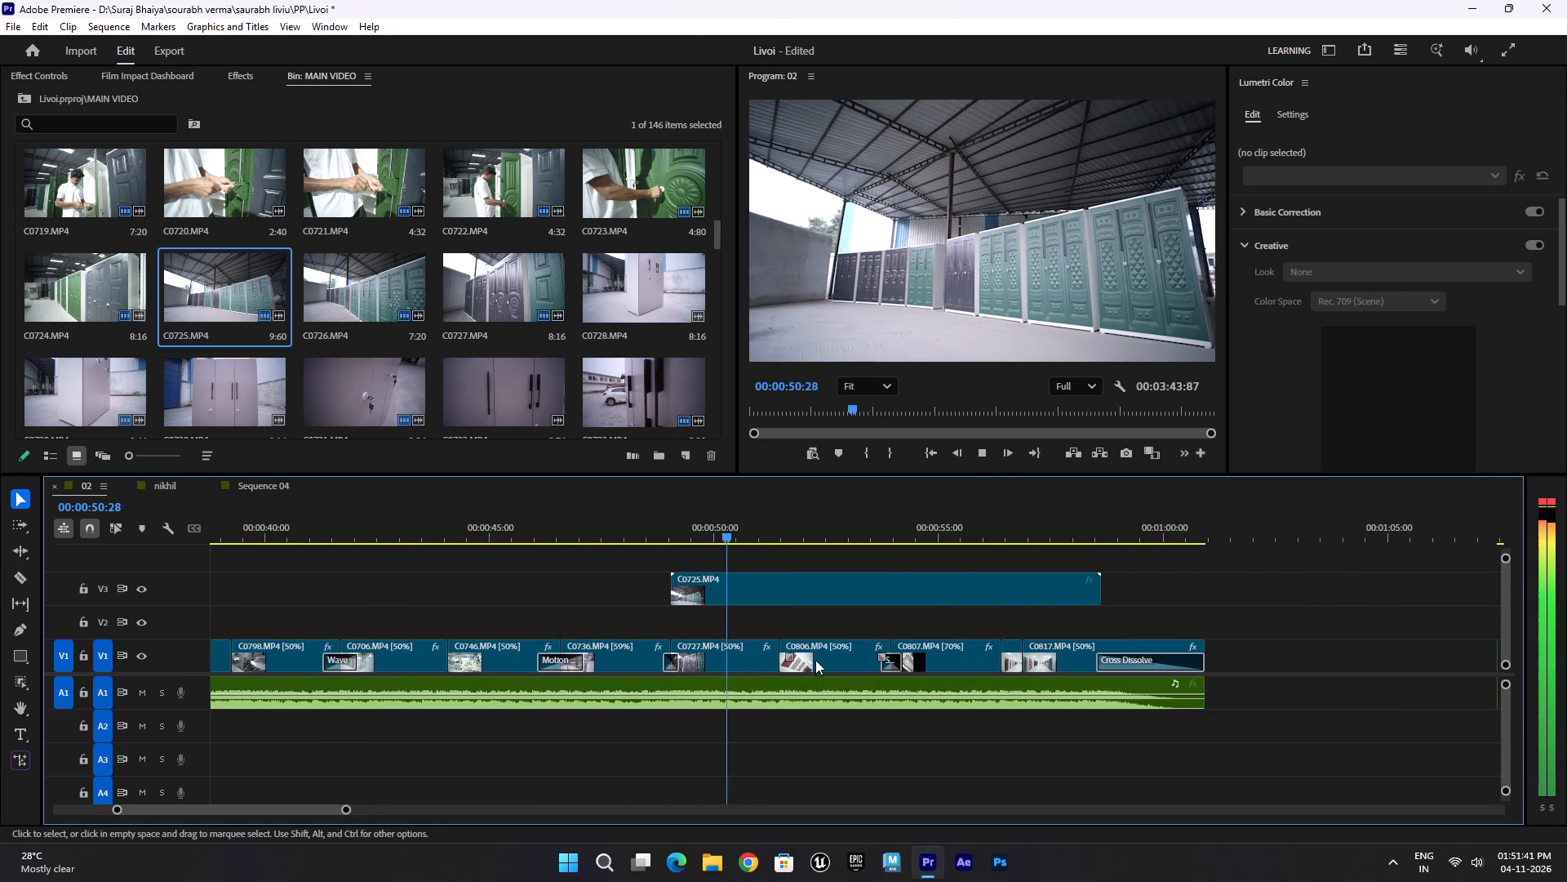
left_click_drag(771, 523, 771, 562)
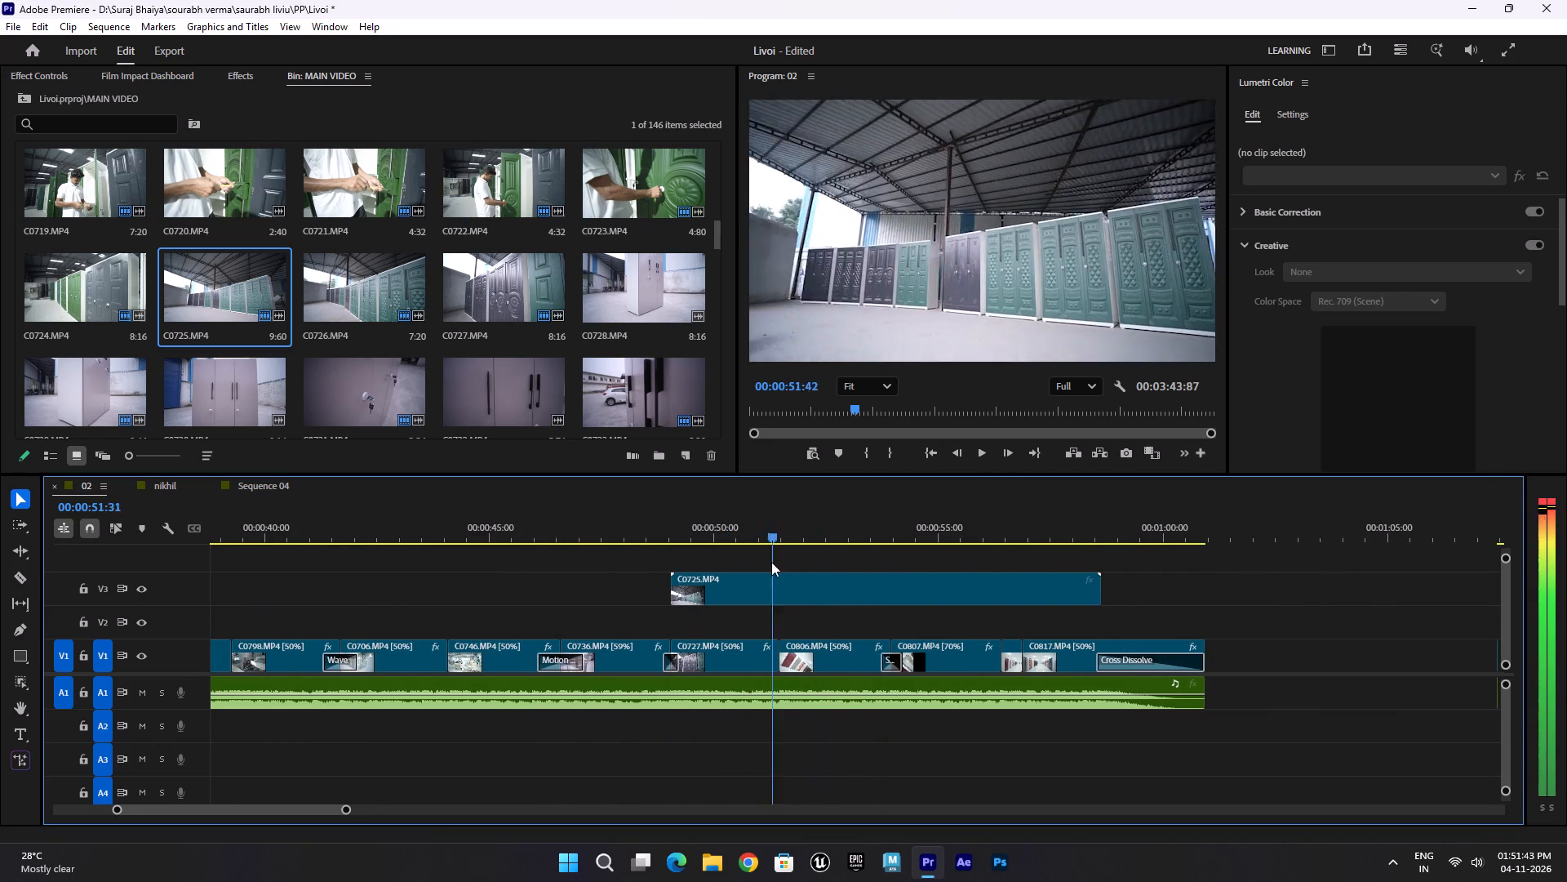
left_click_drag(771, 562, 752, 571)
left_click(752, 595)
key("semicolon")
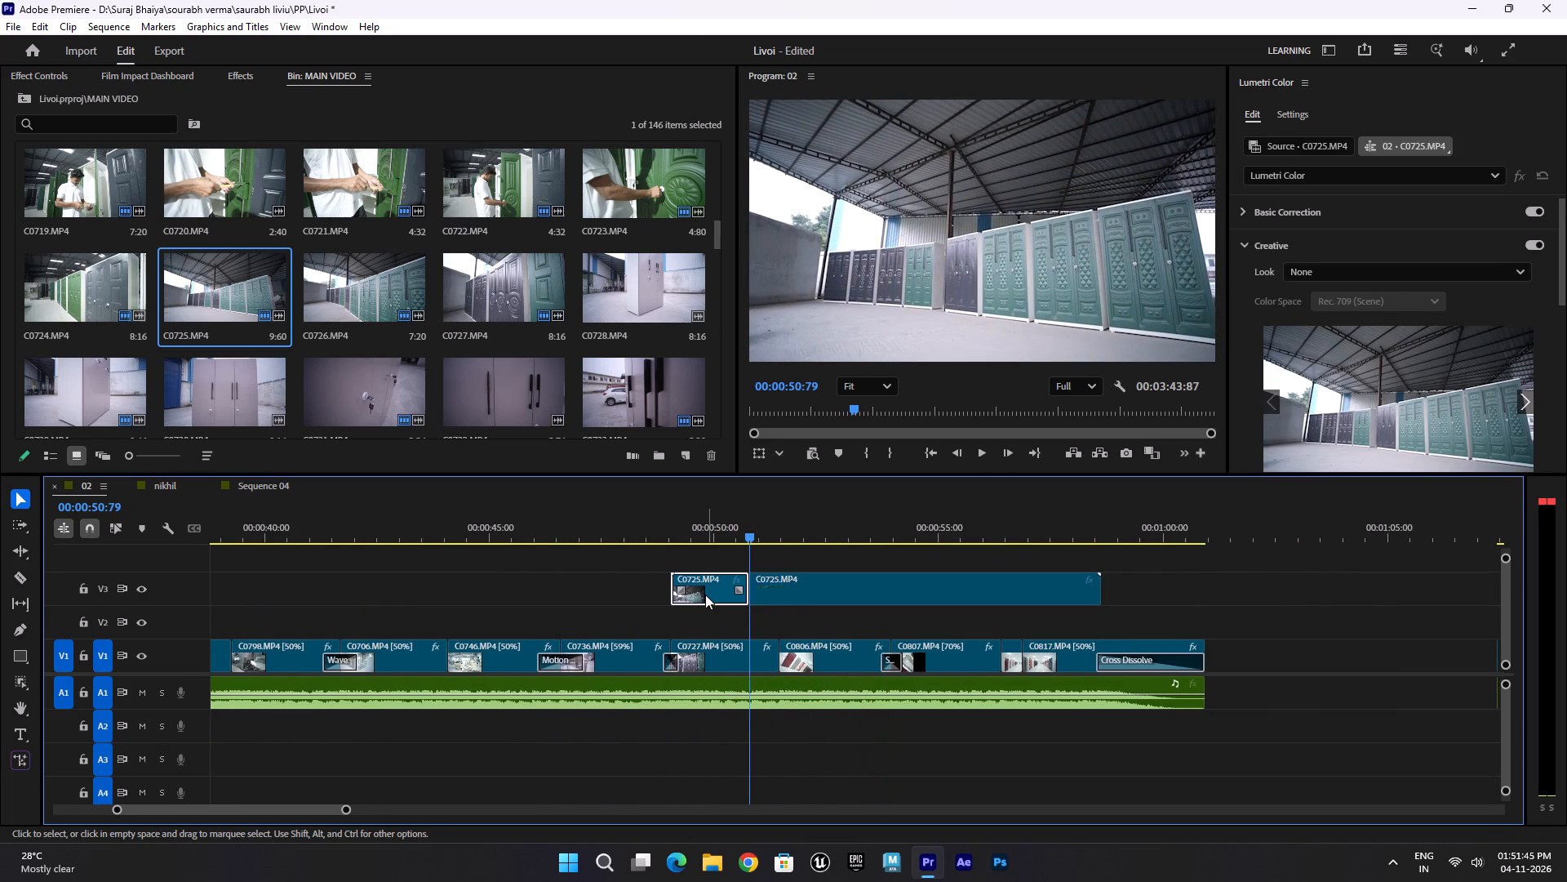
left_click(705, 595)
key("BackSpace")
Move the remaining C0725.MP4 clip to V2 at the start of C0727.MP4 and trim its end to match at 00:00:51:46.
left_click_drag(807, 596, 731, 627)
key("space")
left_click_drag(1019, 621, 795, 644)
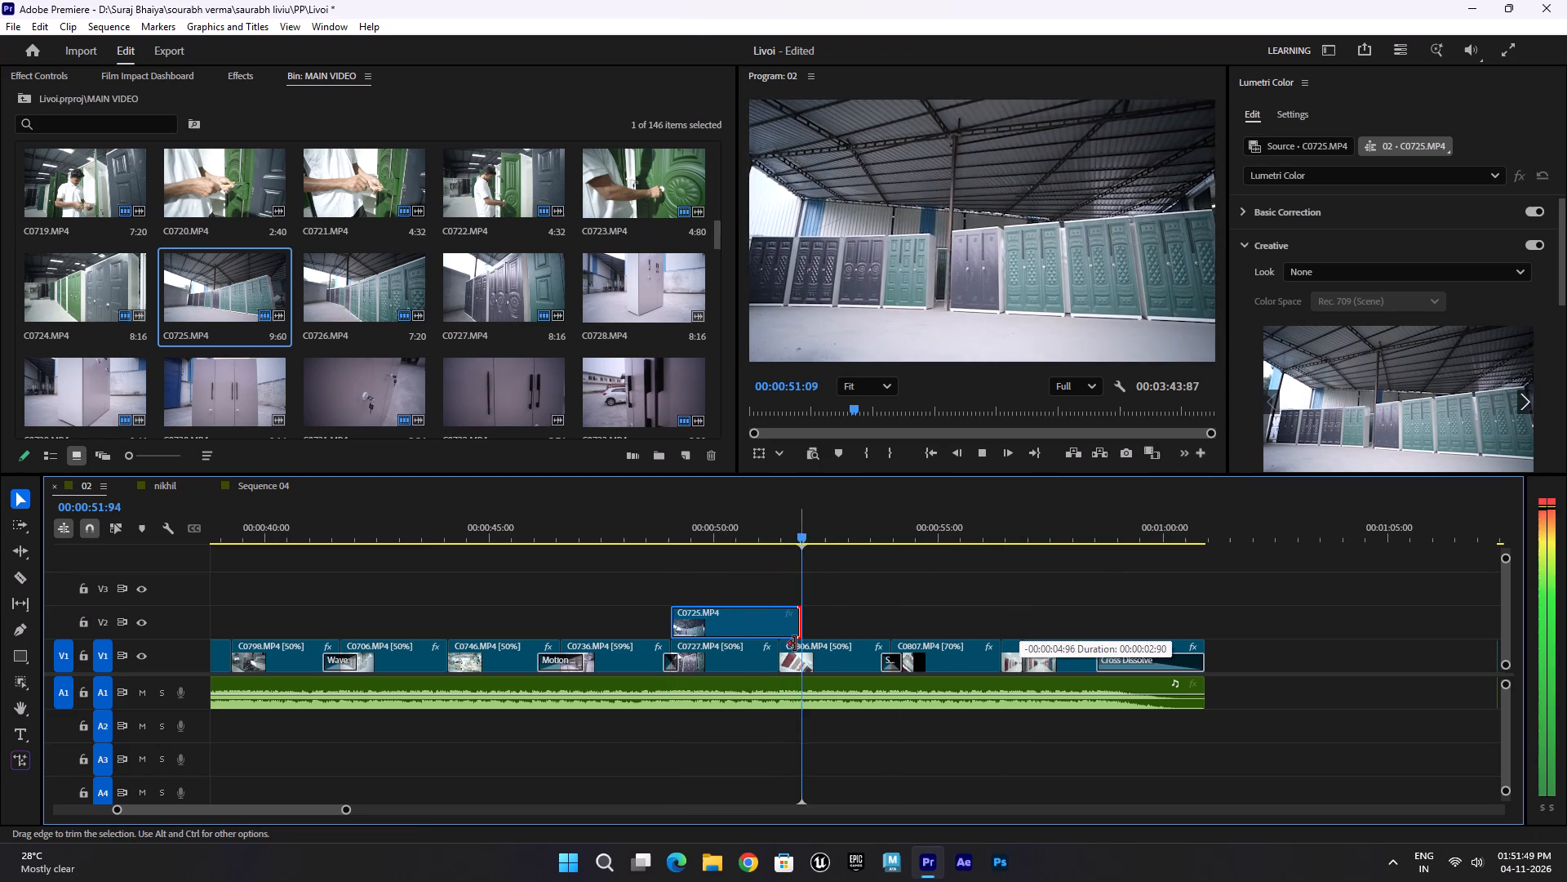
left_click_drag(795, 644, 773, 644)
left_click(706, 533)
key("space")
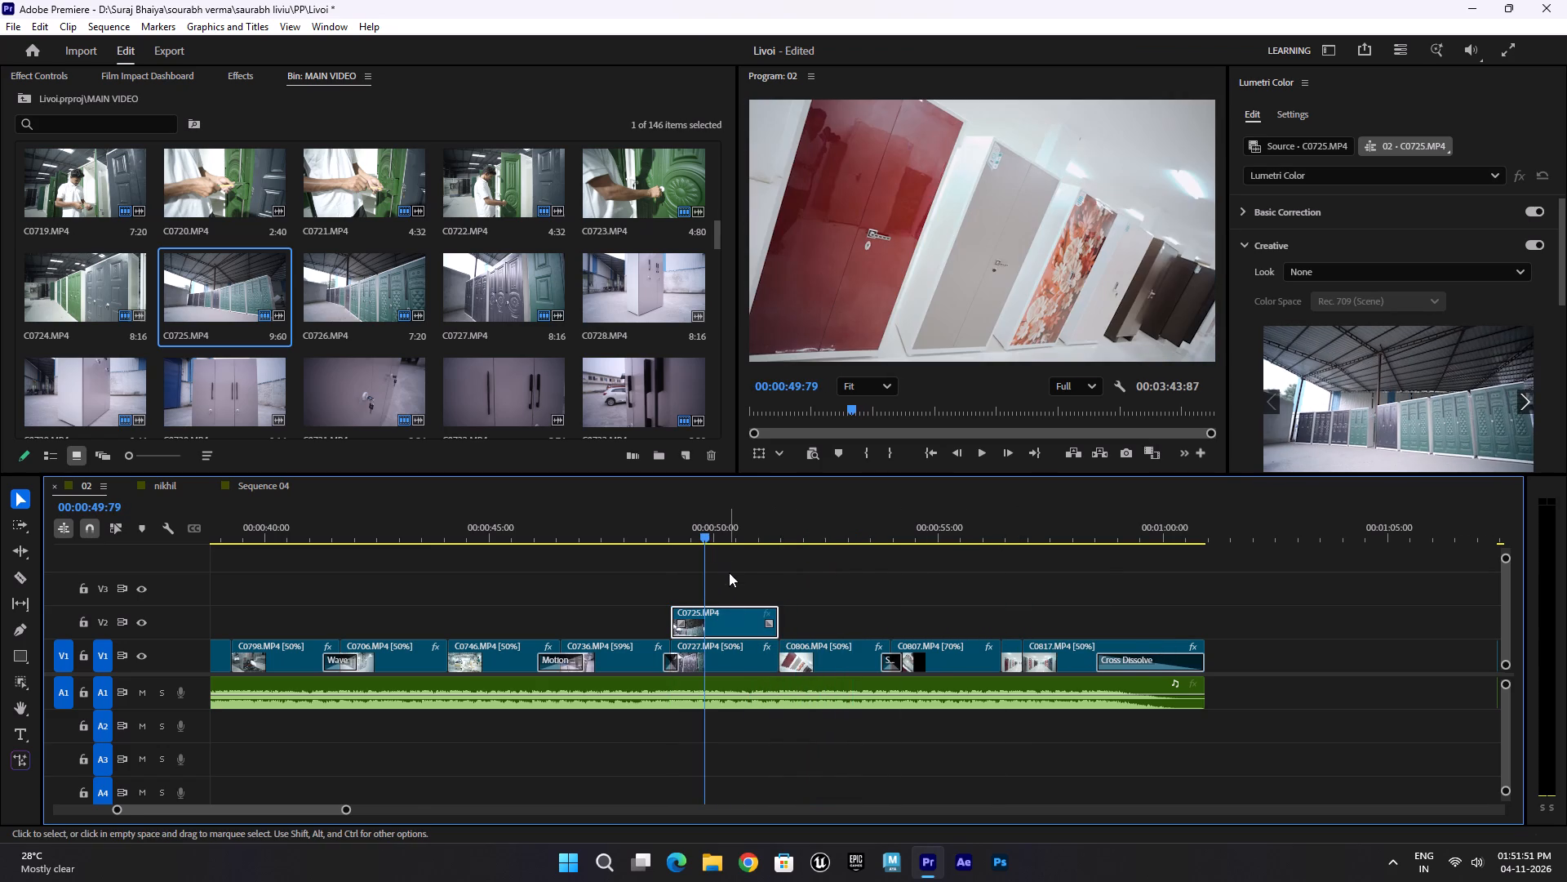
Close the Lumetri Color panel and widen the Program monitor.
scroll(729, 577, "up", 6, "alt")
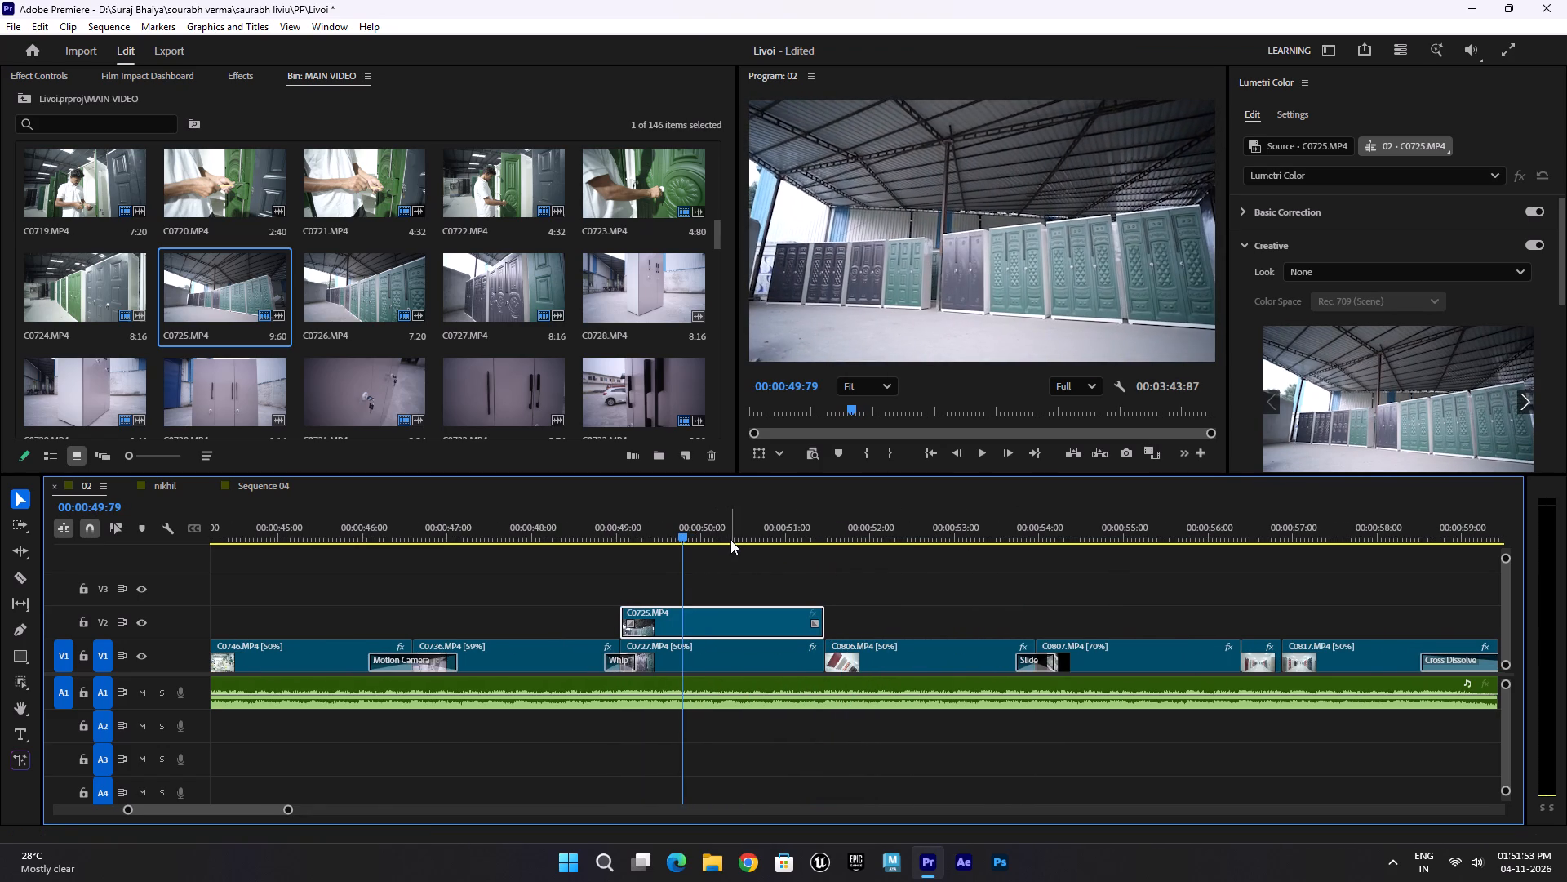
left_click(704, 528)
left_click(718, 622)
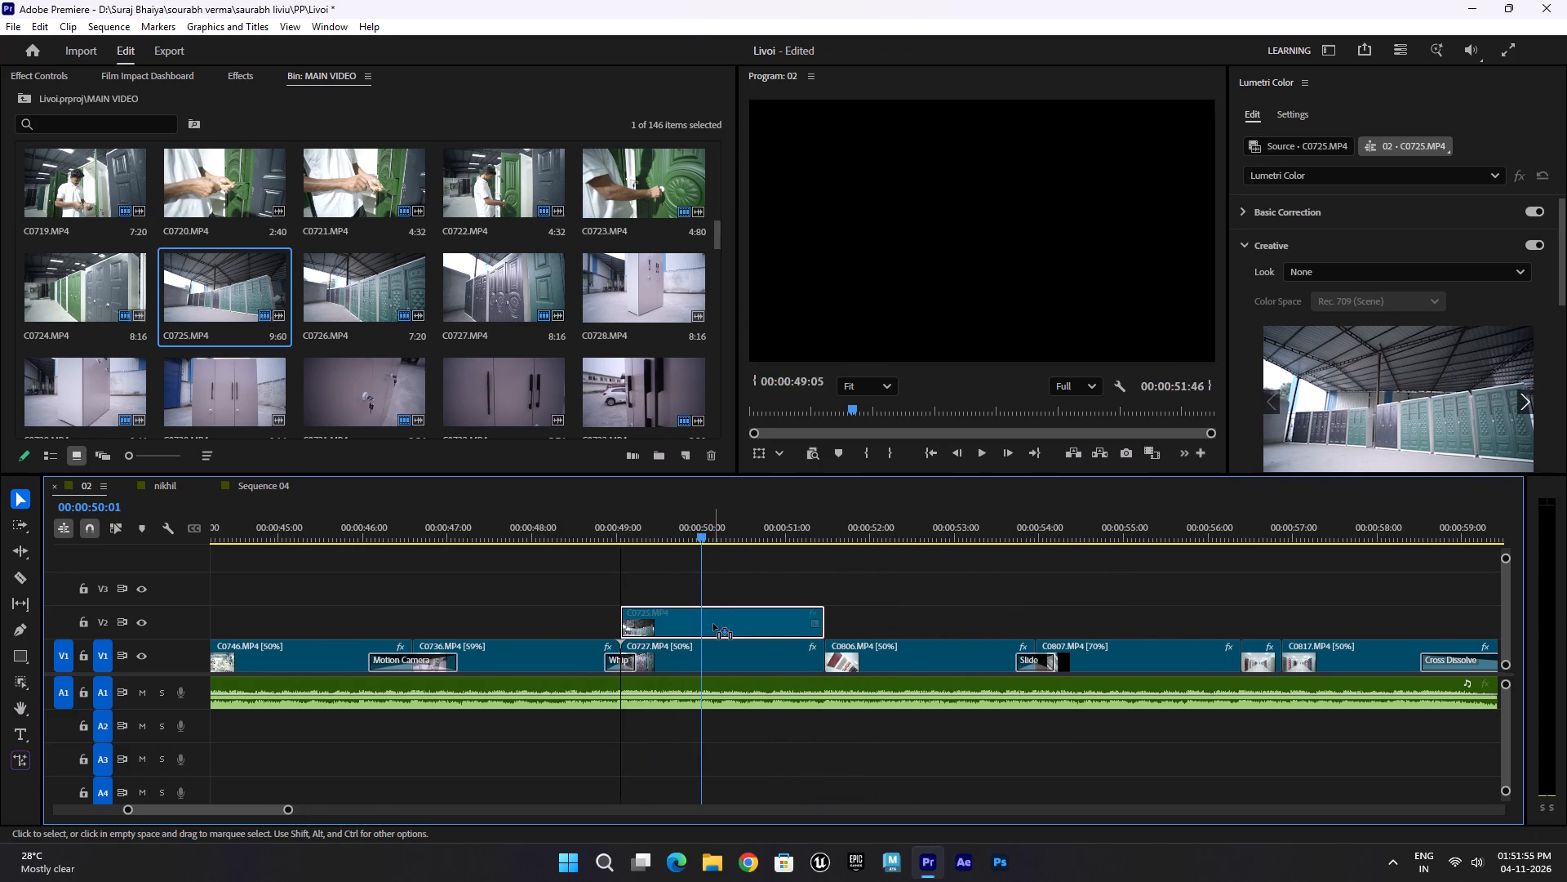
left_click(748, 621)
left_click(240, 78)
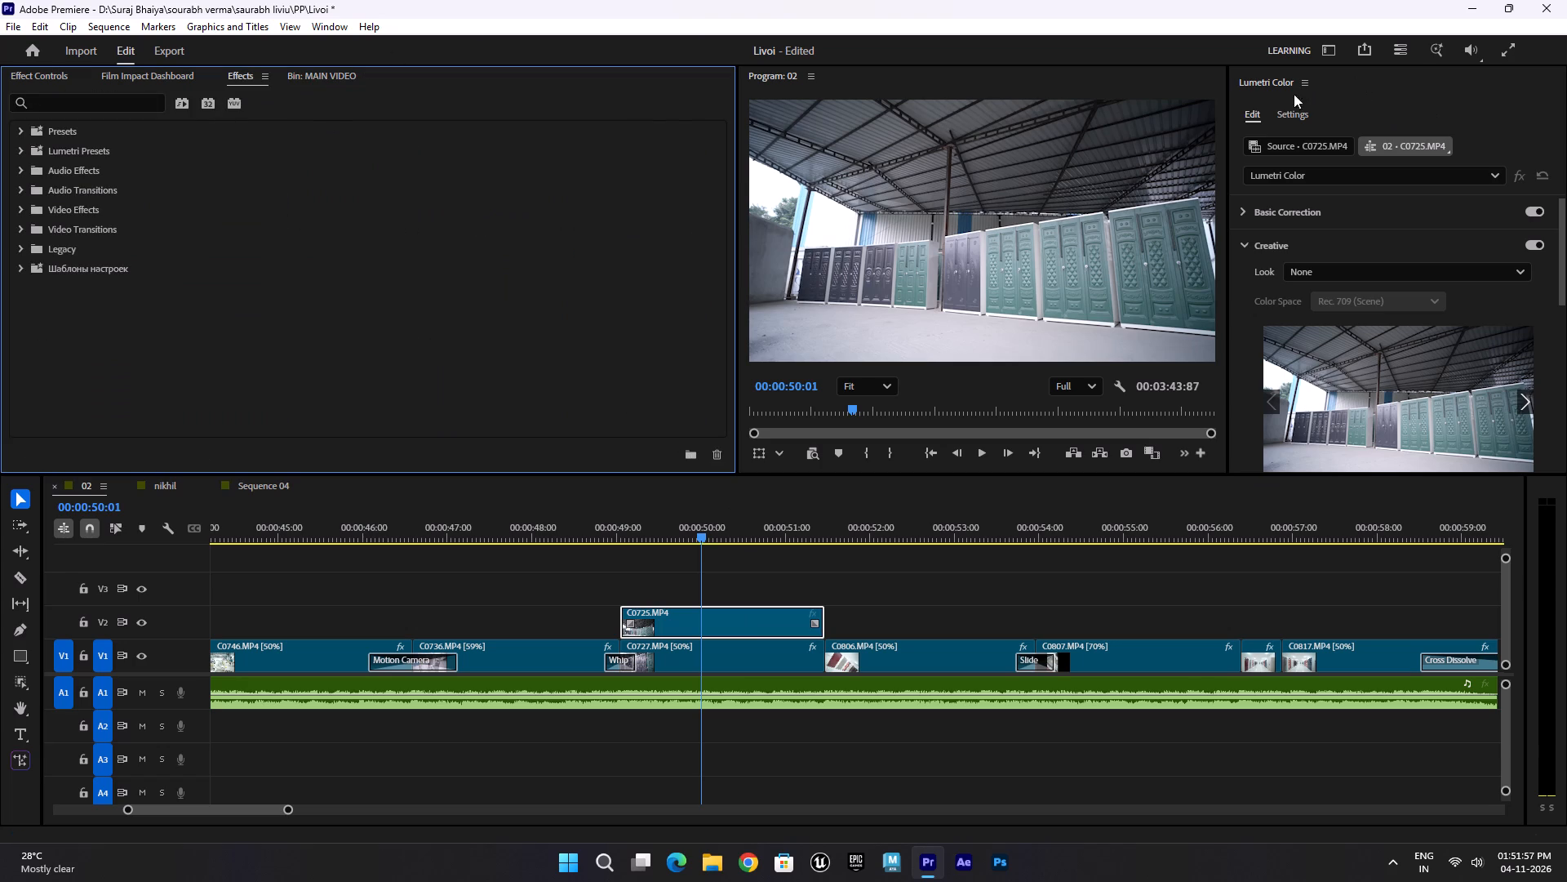
right_click(1264, 82)
left_click(1295, 94)
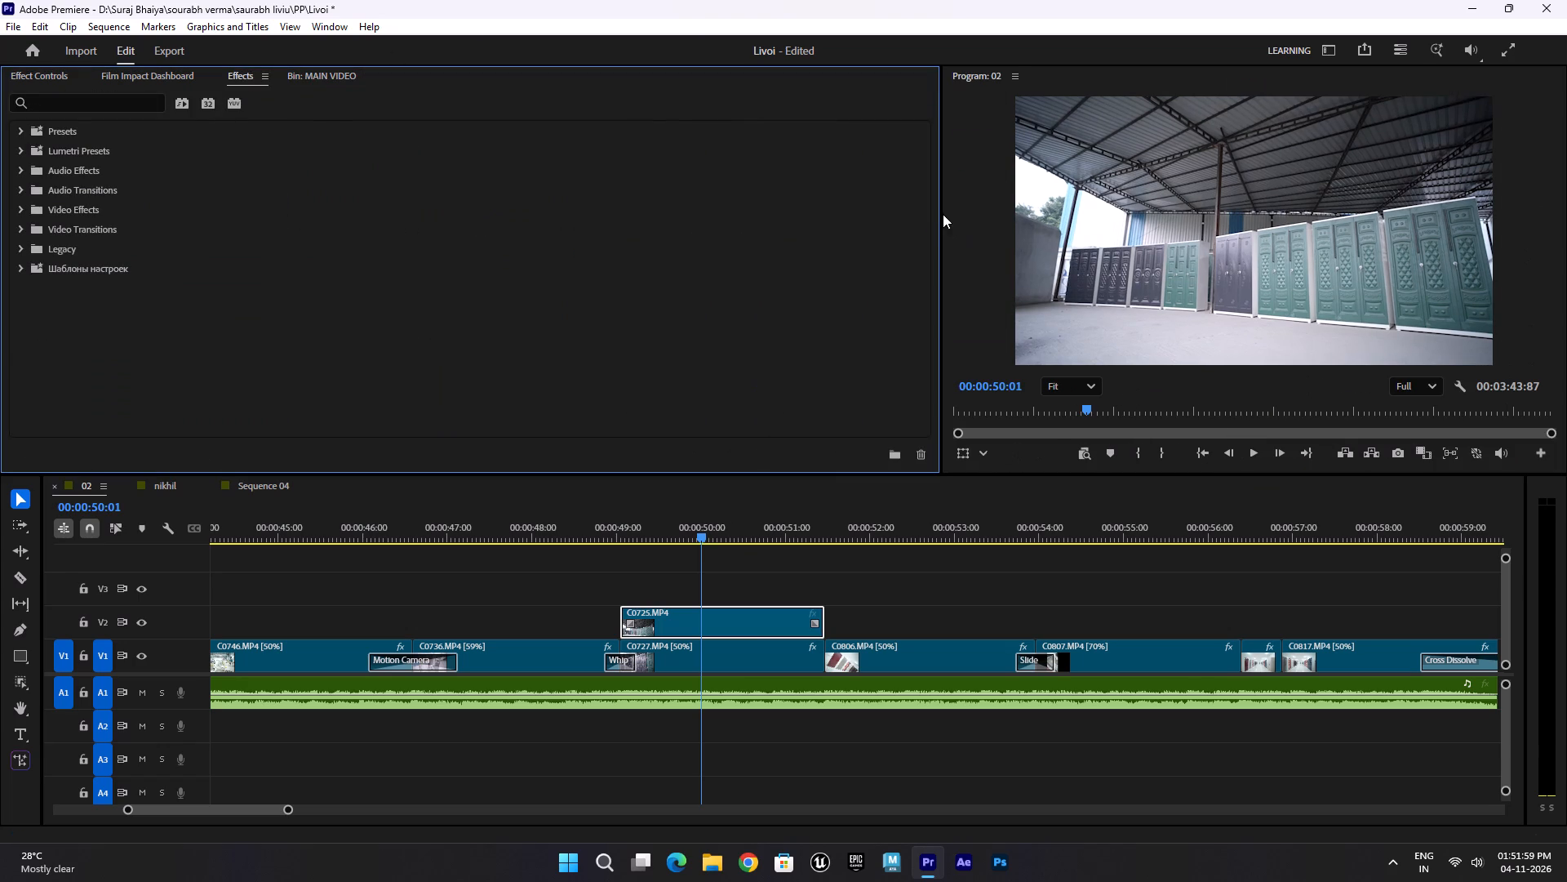
left_click_drag(939, 212, 792, 211)
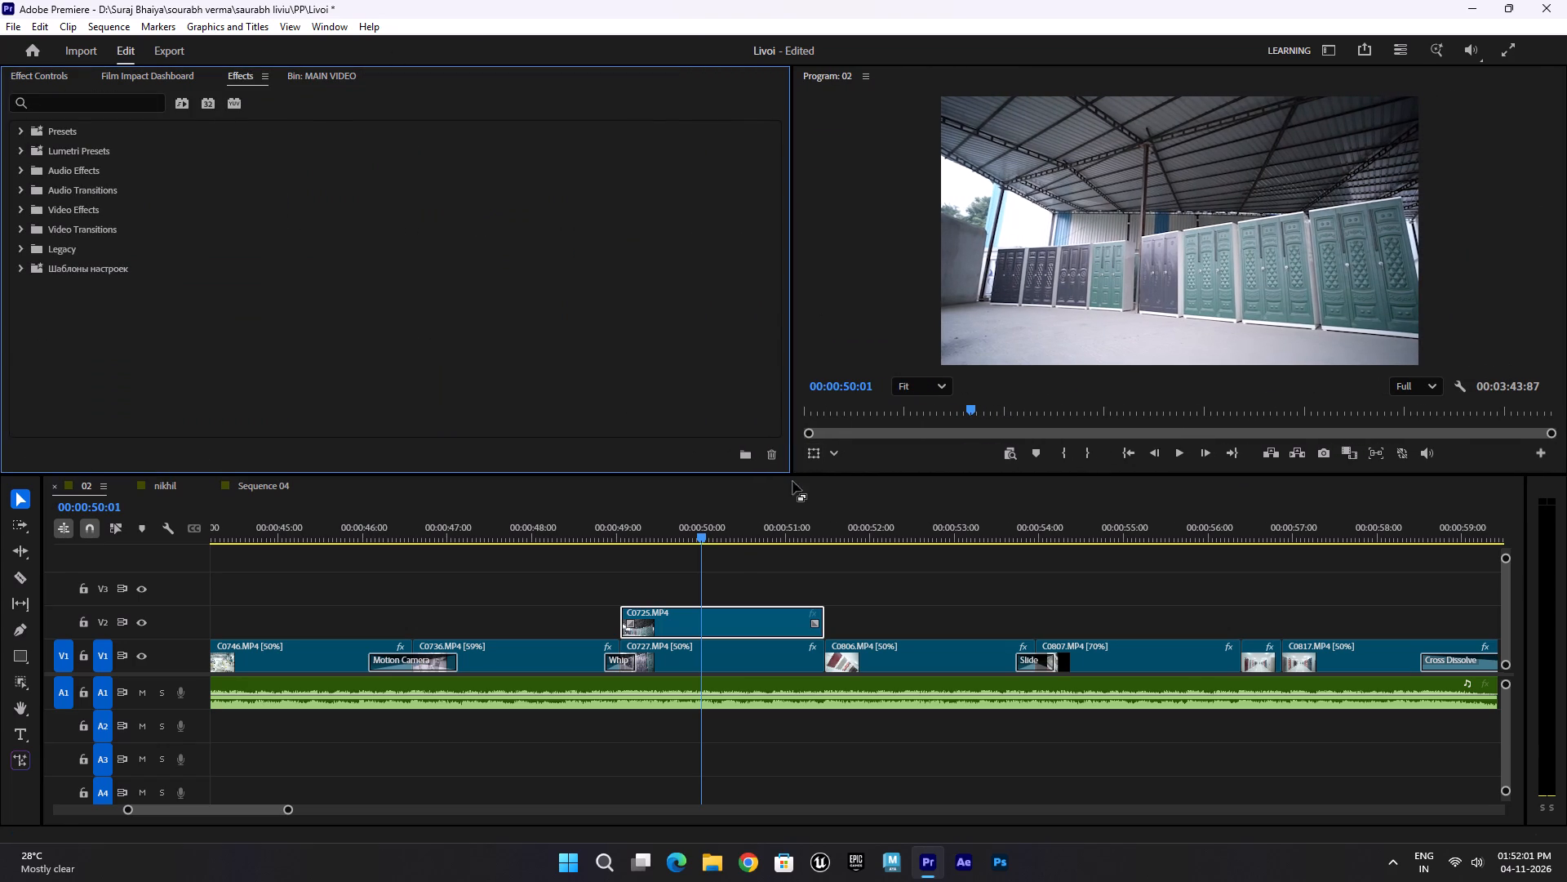
Copy the Lumetri Color effect from the C0736.MP4 clip and paste it onto the C0725.MP4 clip on V2.
left_click(521, 657)
left_click(11, 70)
scroll(132, 265, "down", 14)
left_click(69, 275)
right_click(69, 275)
left_click(117, 345)
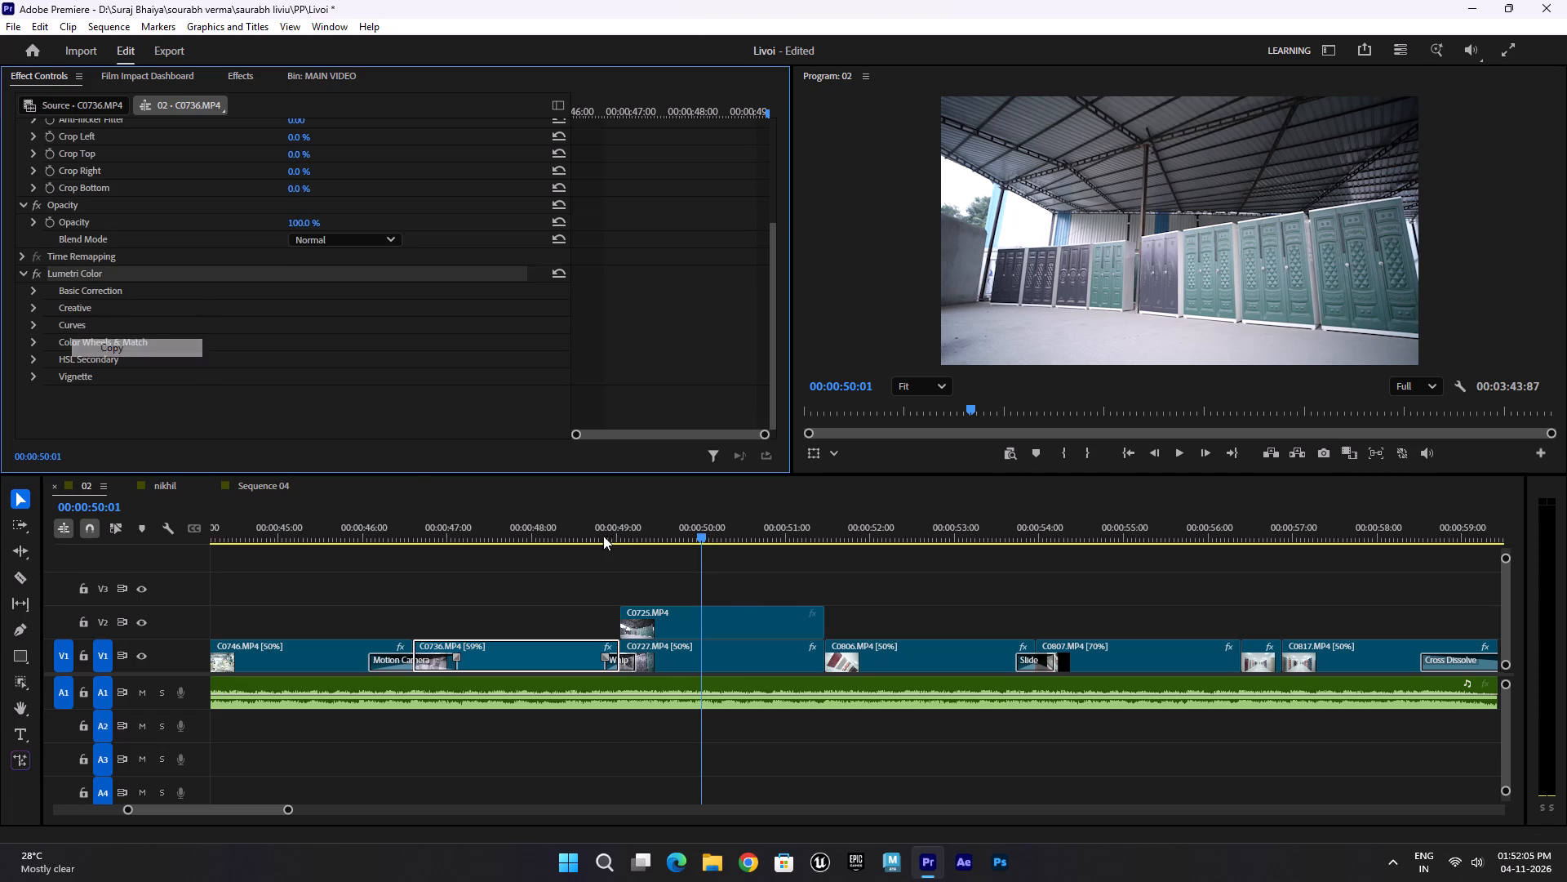
left_click(752, 614)
key("ctrl+v")
key("space")
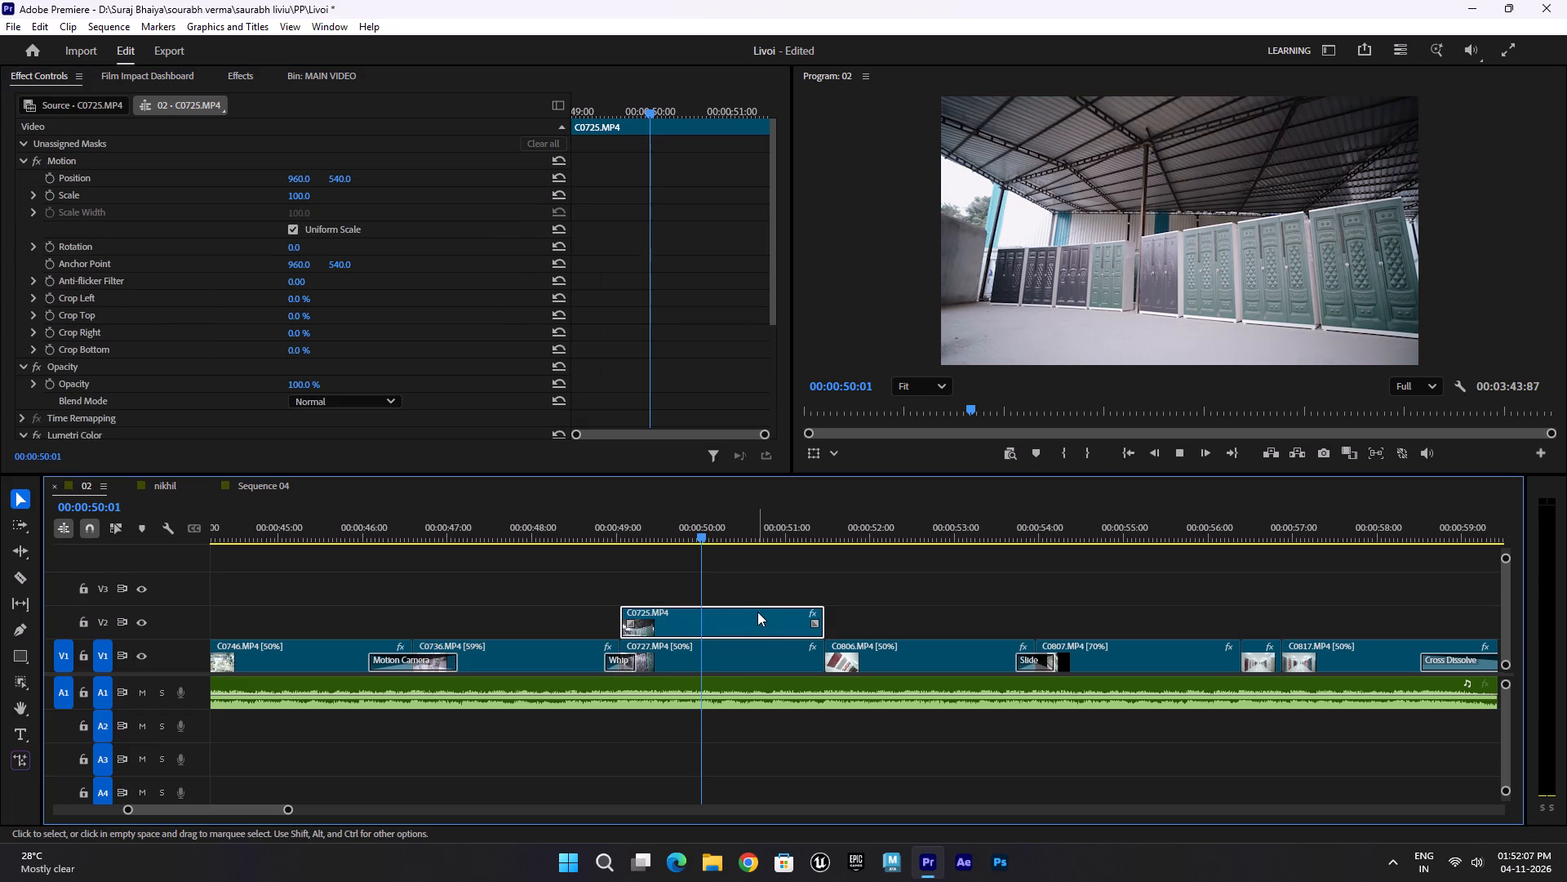
left_click(693, 528)
Search the effects for "stab" and apply Warp Stabilizer to the C0725.MP4 clip on V2.
left_click(708, 640)
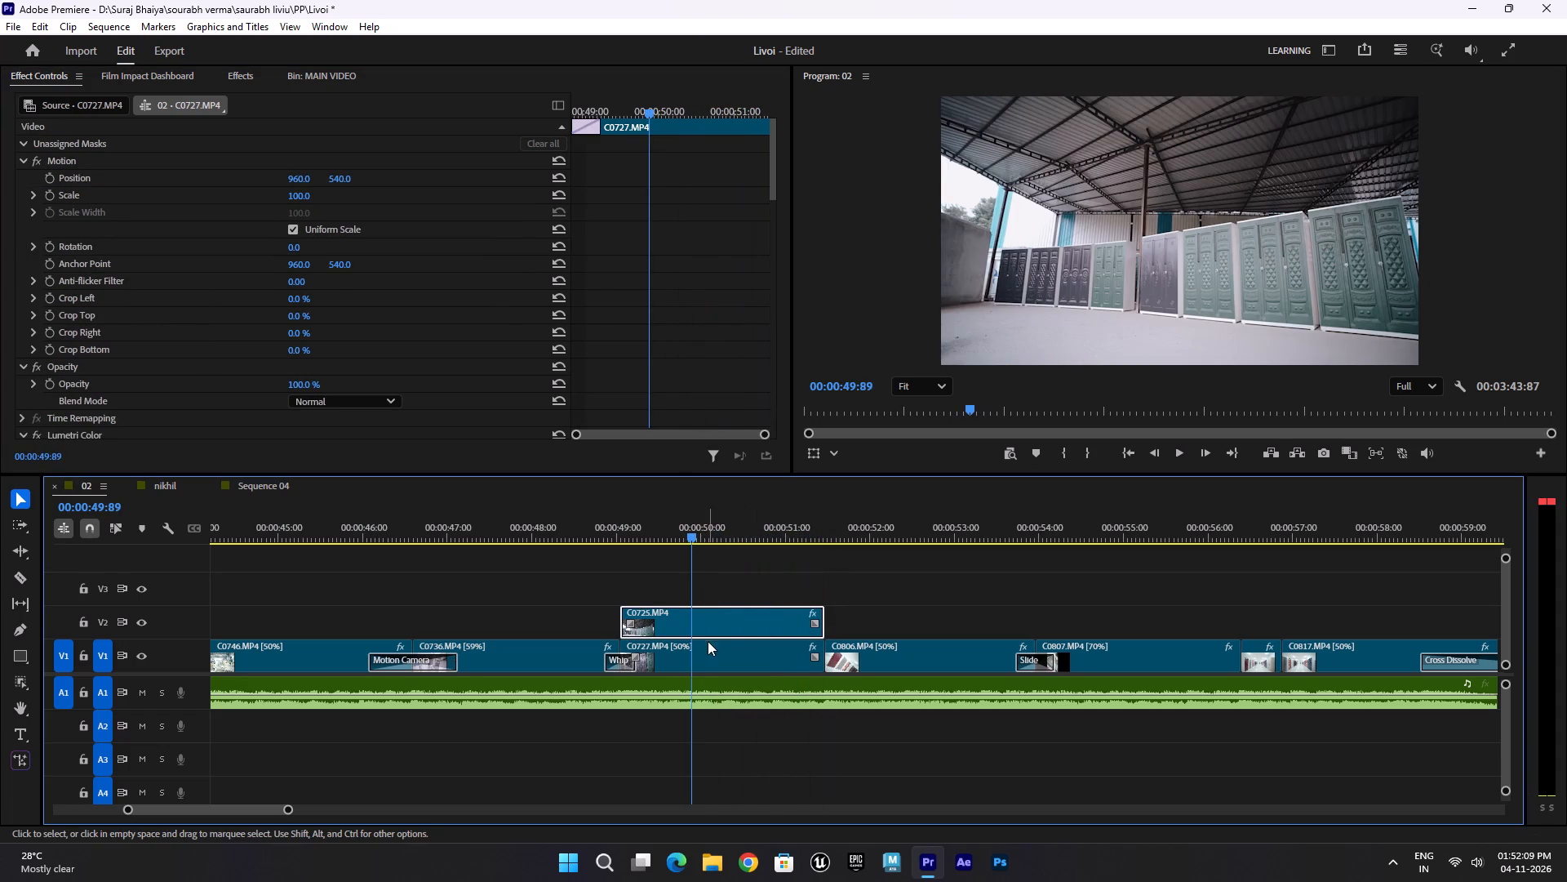
left_click(233, 75)
left_click(65, 104)
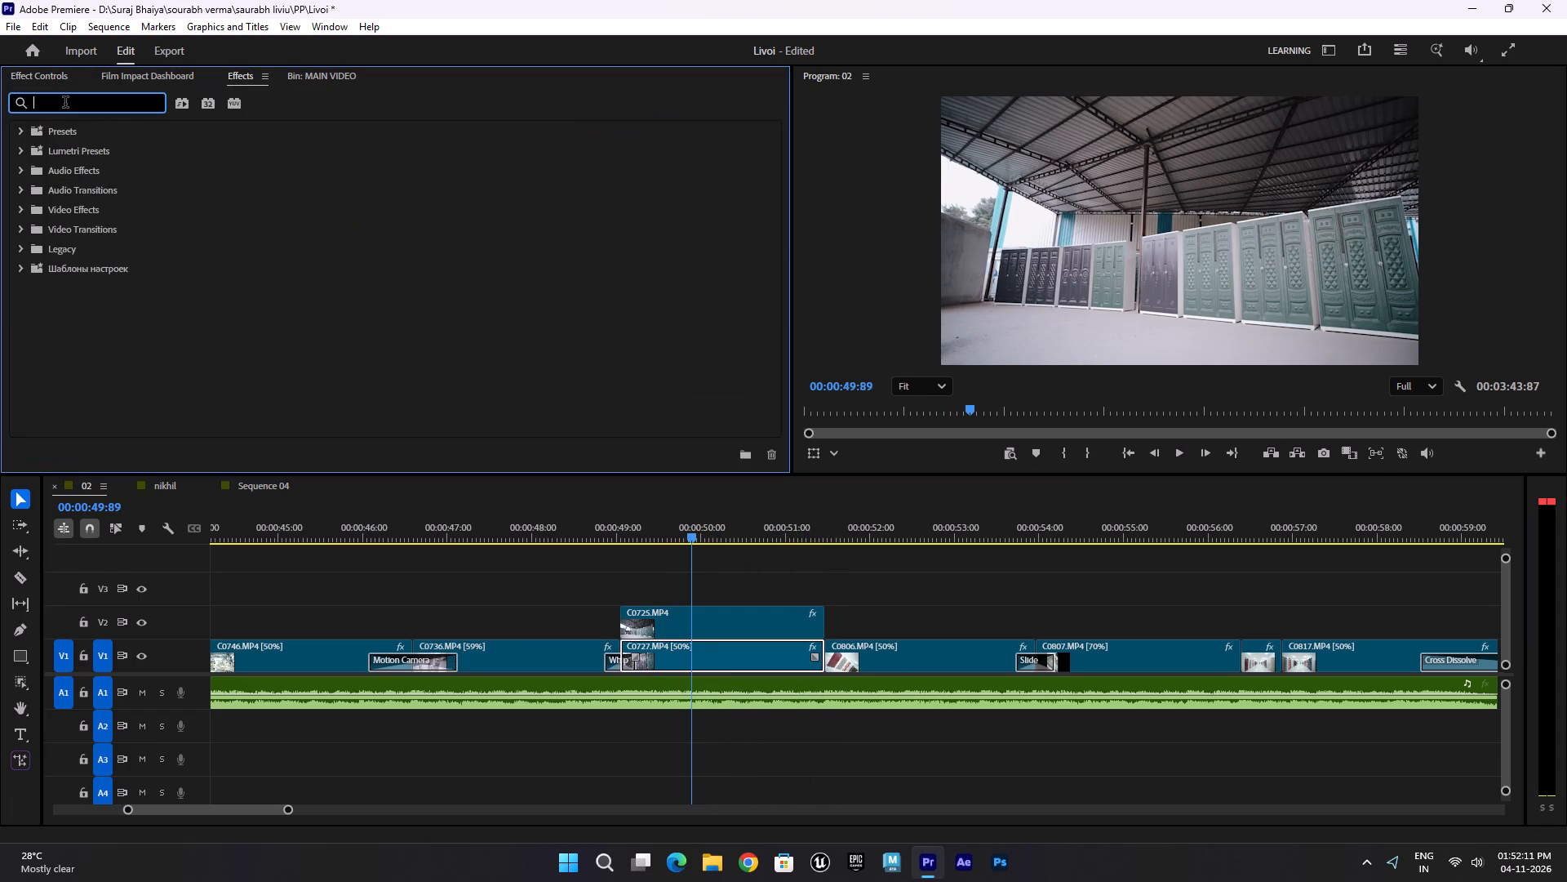
type("stab")
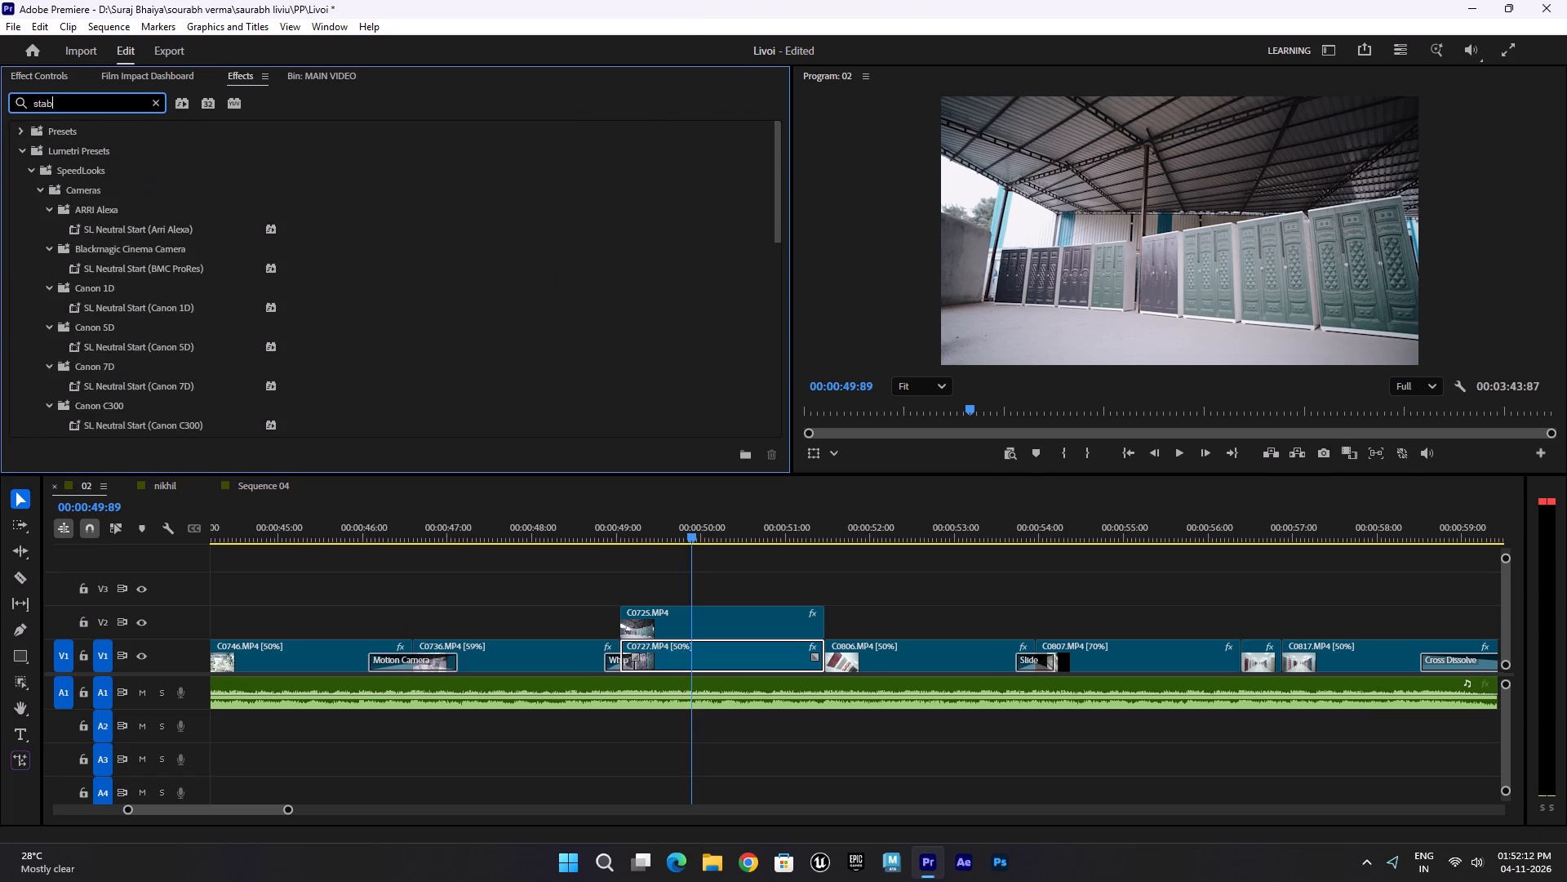
left_click_drag(144, 251, 678, 621)
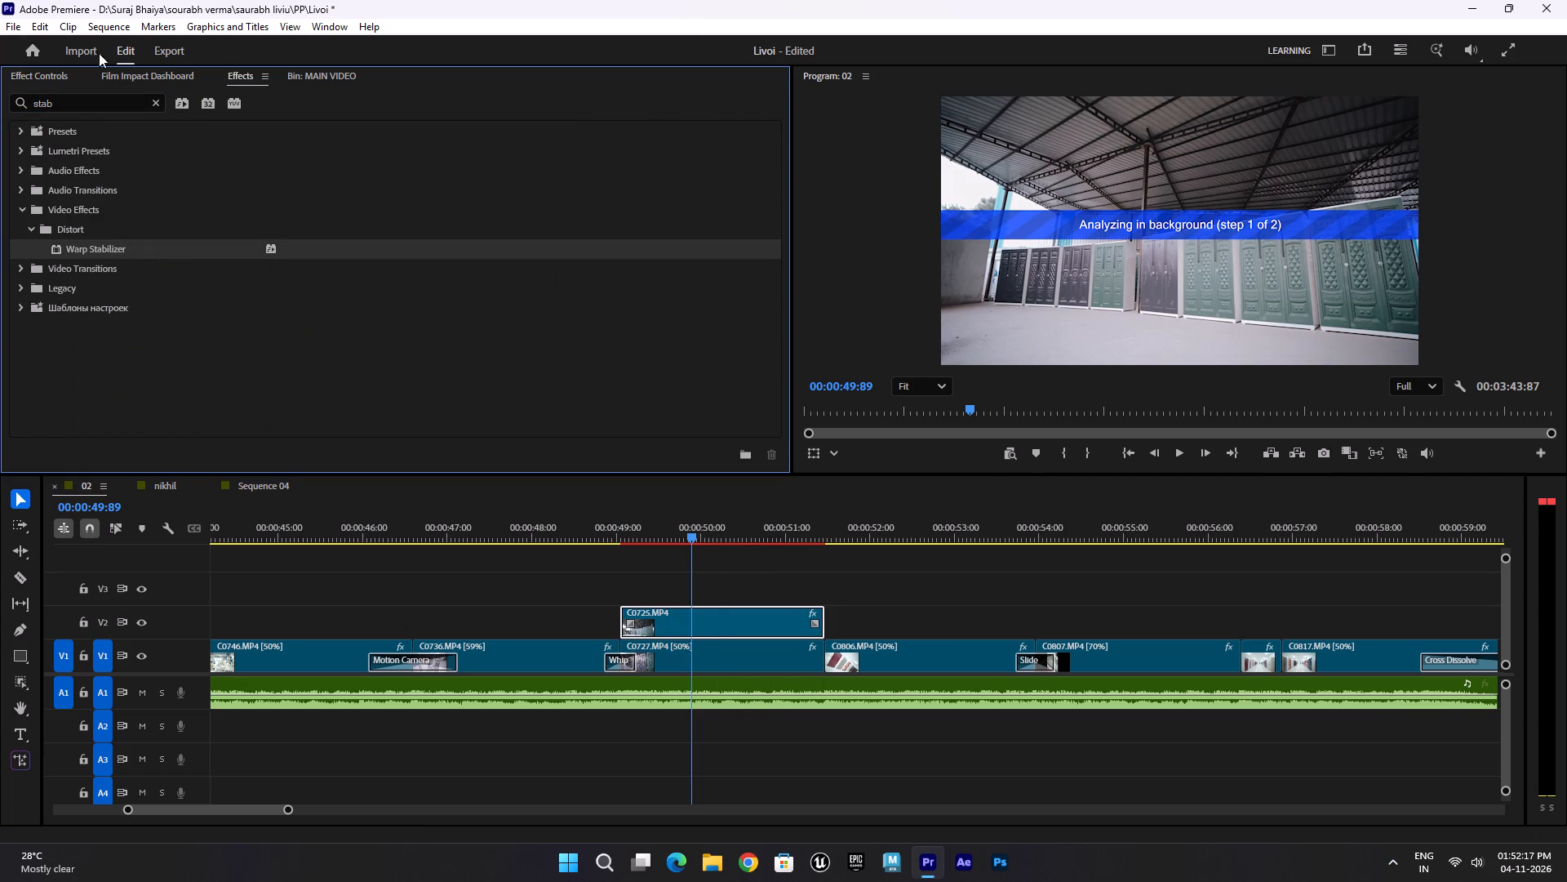
left_click(33, 72)
scroll(217, 332, "down", 20)
scroll(217, 332, "down", 6)
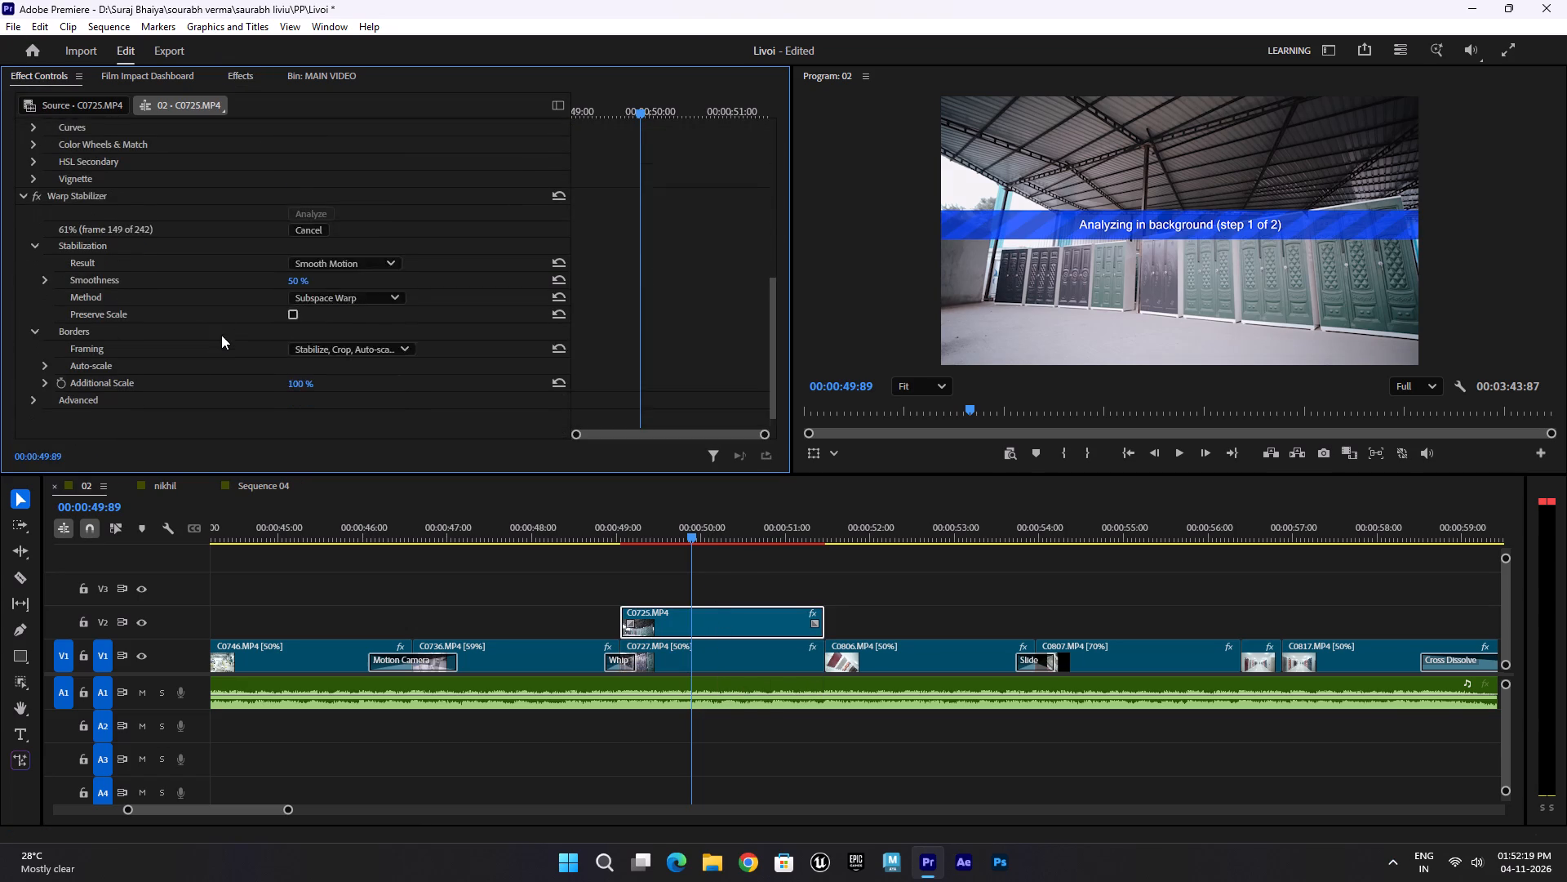
scroll(221, 335, "down", 3)
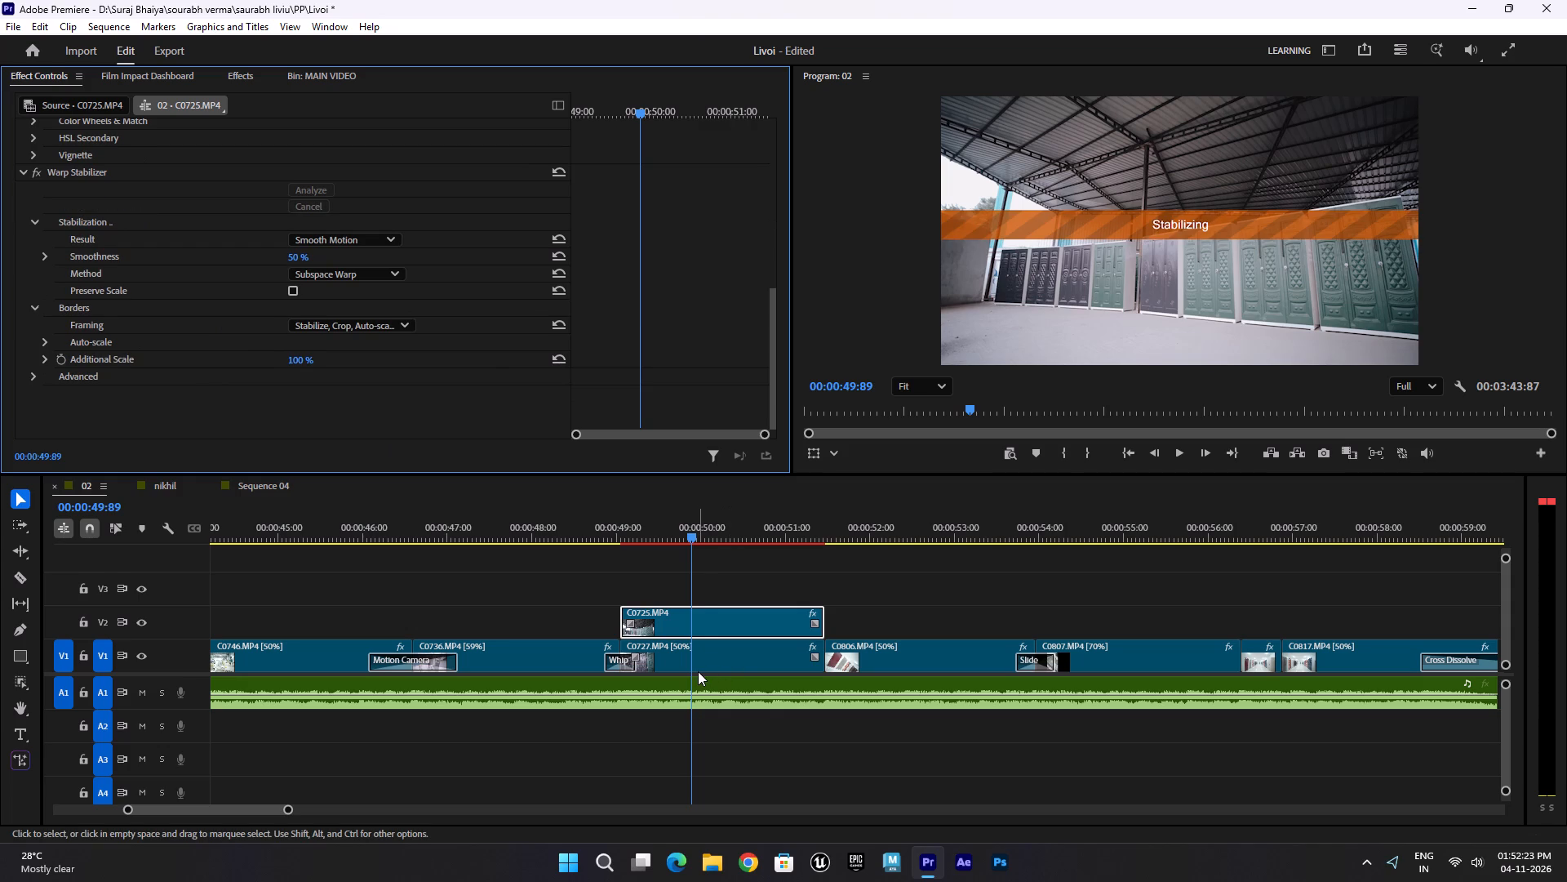
Check the stabilized C0725.MP4 clip in playback and move it down to V1, overwriting C0727.MP4.
key("space")
scroll(698, 671, "up", 1, "alt")
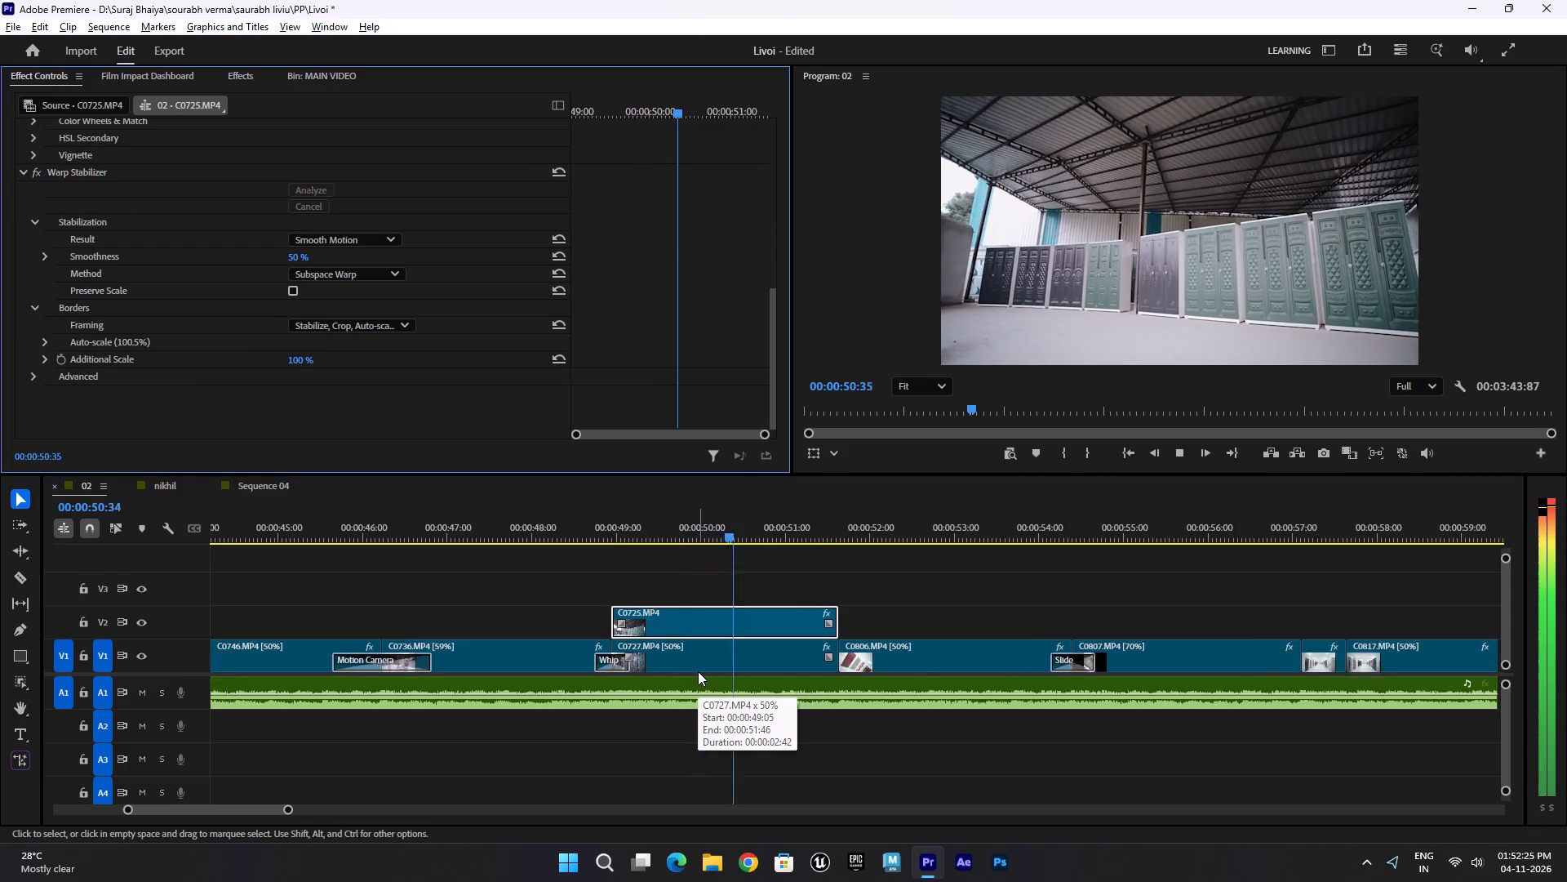
scroll(698, 671, "up", 8, "alt")
scroll(728, 615, "down", 5, "alt")
left_click(554, 519)
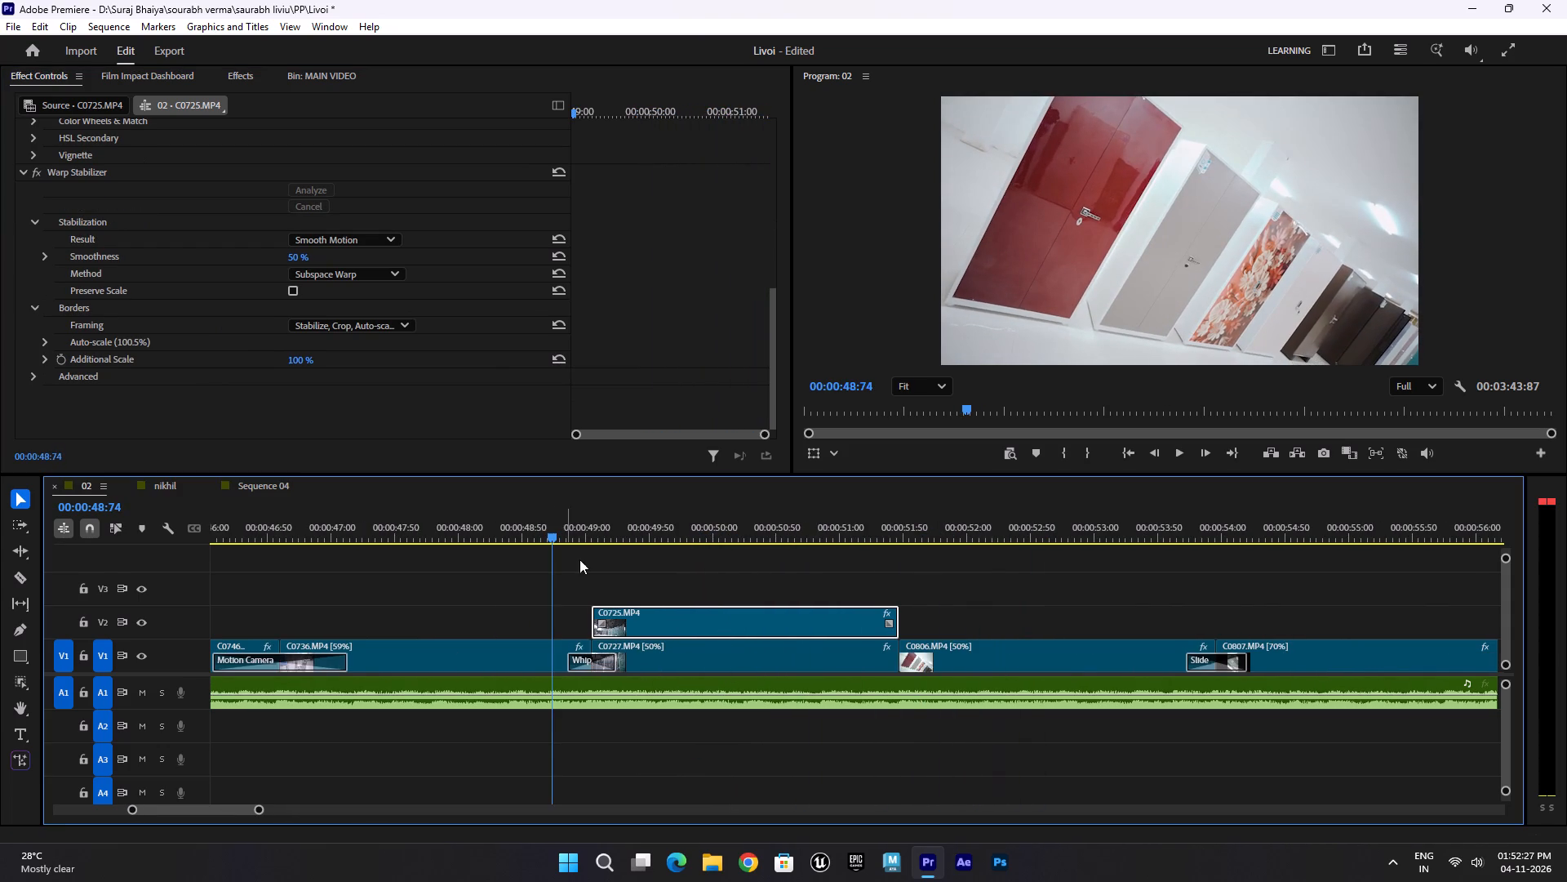
key("space")
key("space")
left_click_drag(679, 632, 679, 639)
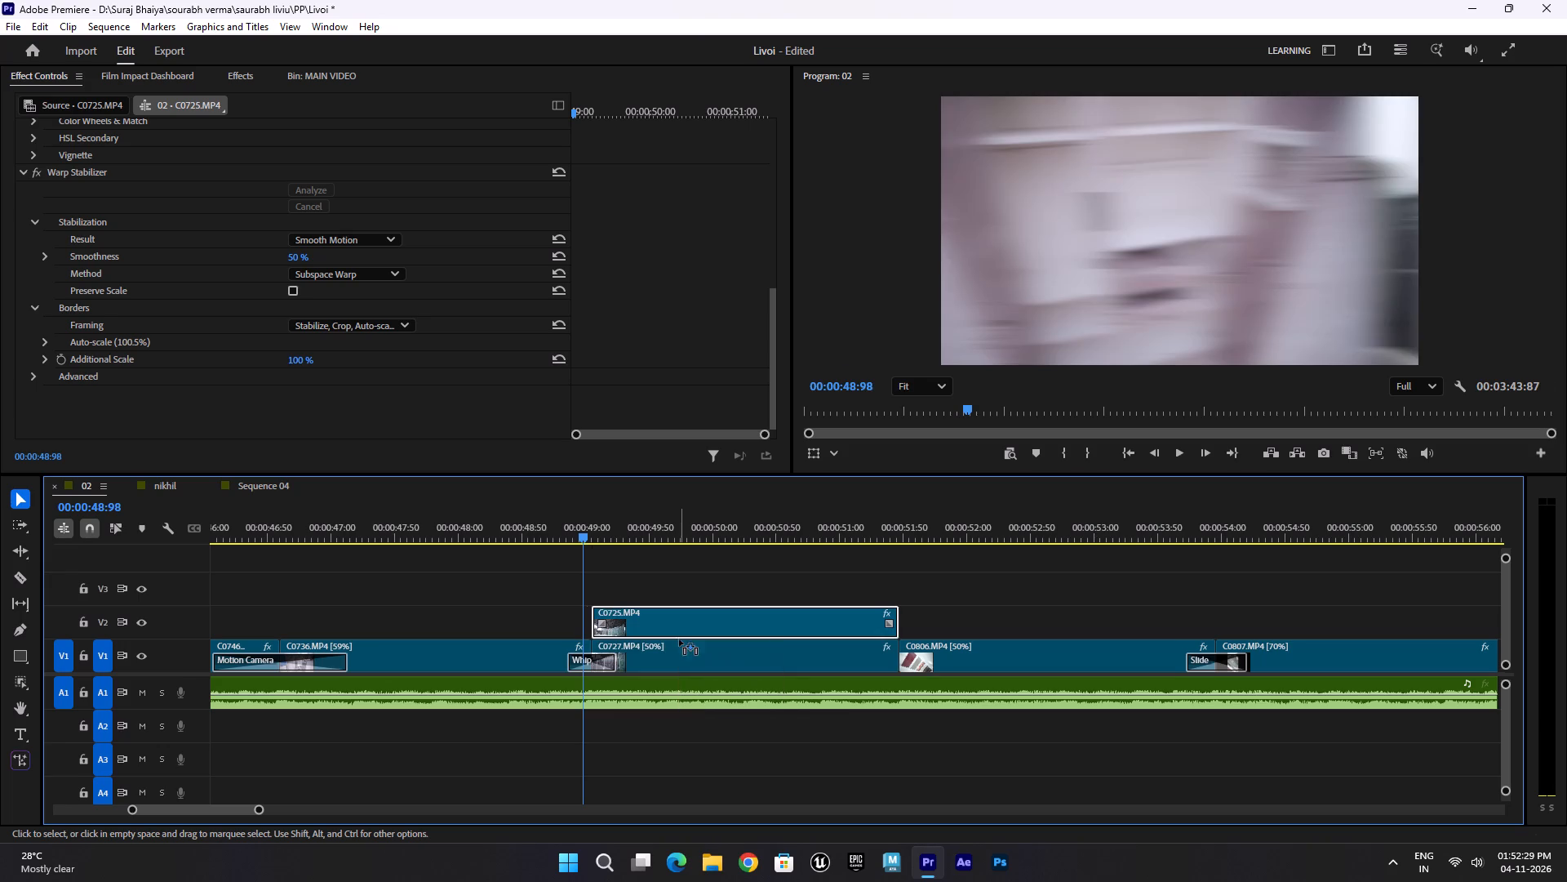
left_click_drag(679, 639, 677, 646)
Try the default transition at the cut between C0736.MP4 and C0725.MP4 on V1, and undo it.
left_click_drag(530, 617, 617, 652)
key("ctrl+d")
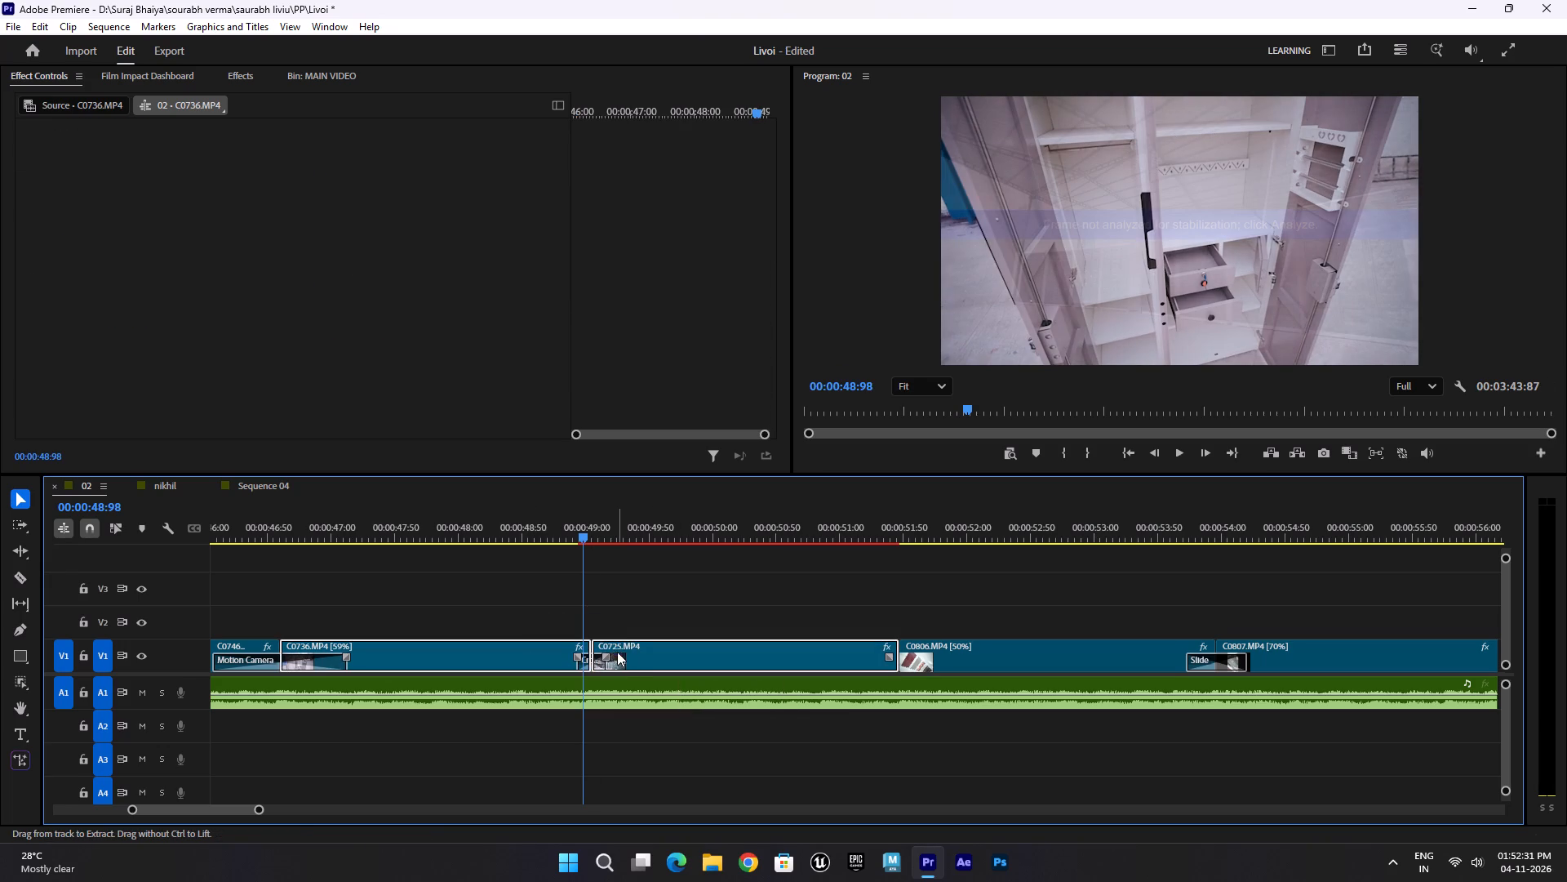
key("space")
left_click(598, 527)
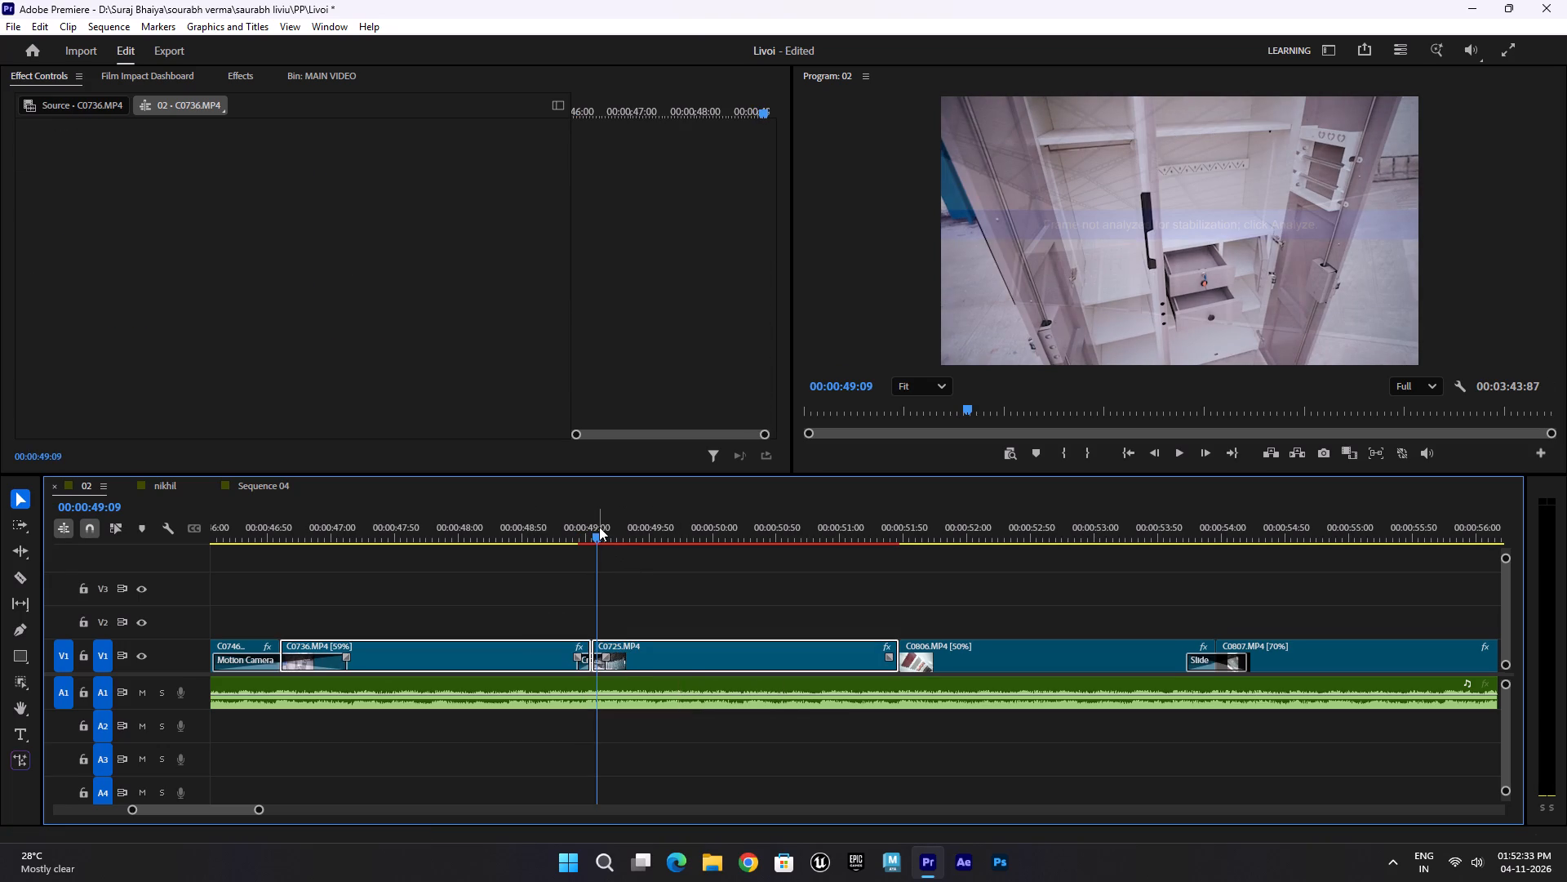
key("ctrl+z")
Play across the cut from 00:00:48:42 and nest the C0725.MP4 clip on V1 with the suggested name.
left_click_drag(645, 532, 513, 599)
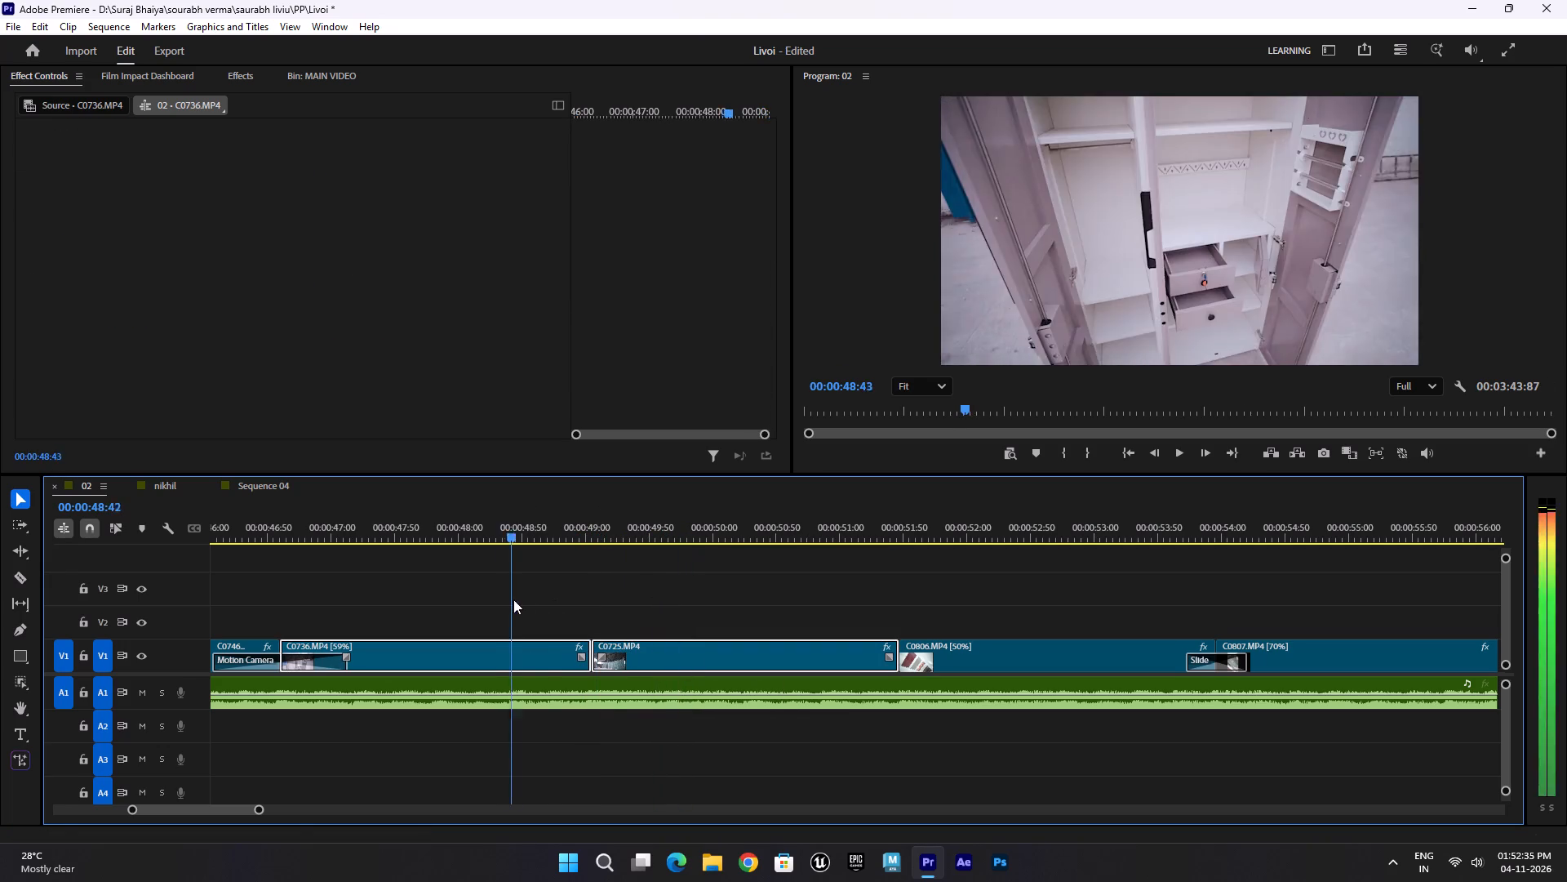
left_click_drag(513, 599, 511, 599)
key("space")
left_click(739, 581)
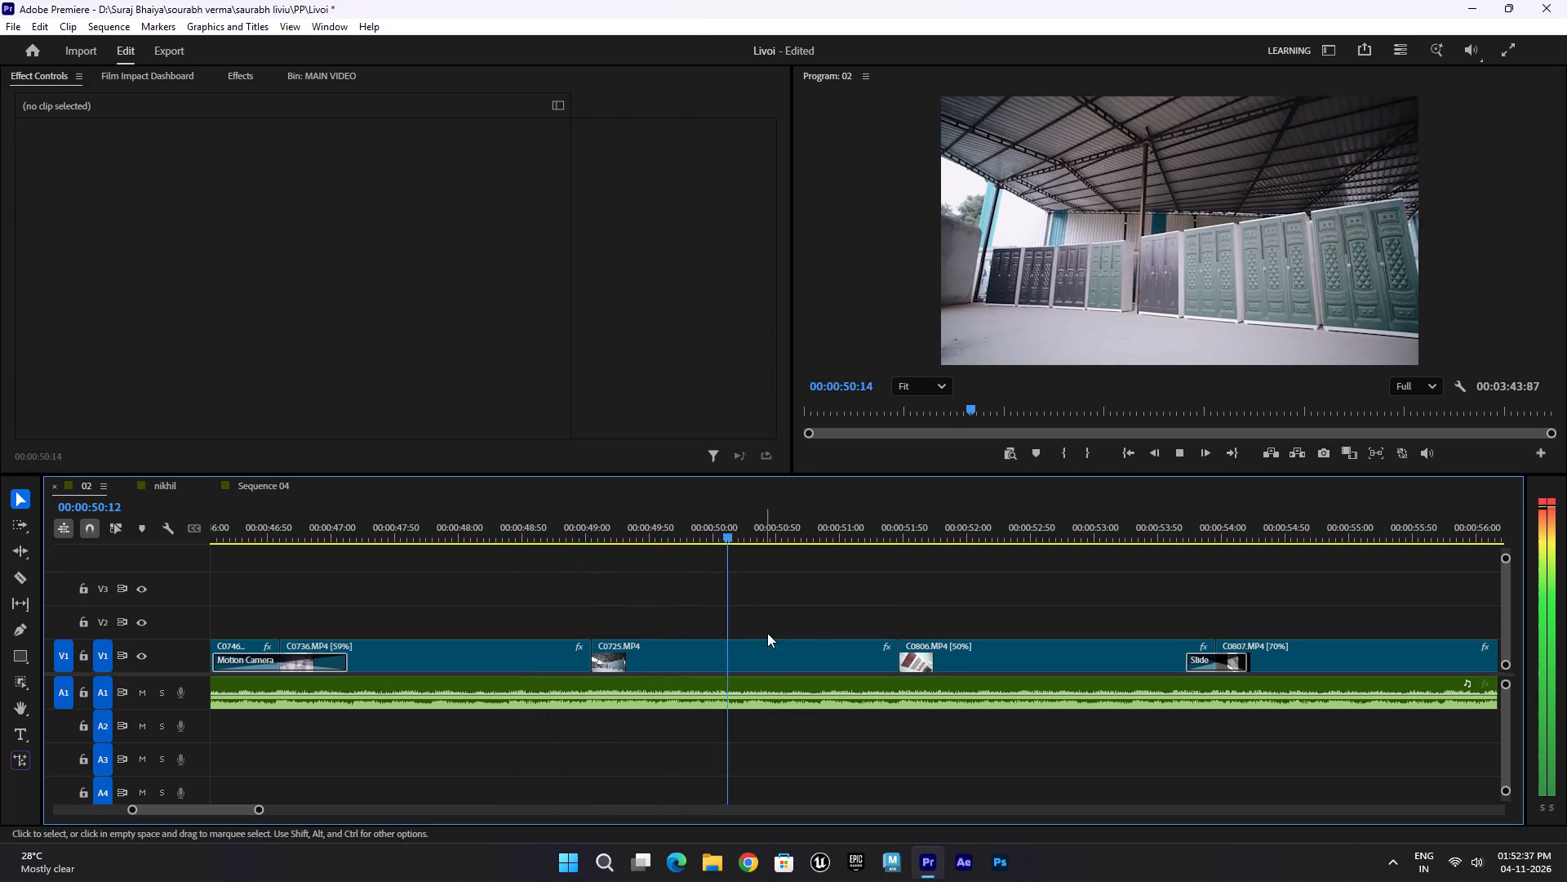
left_click(703, 533)
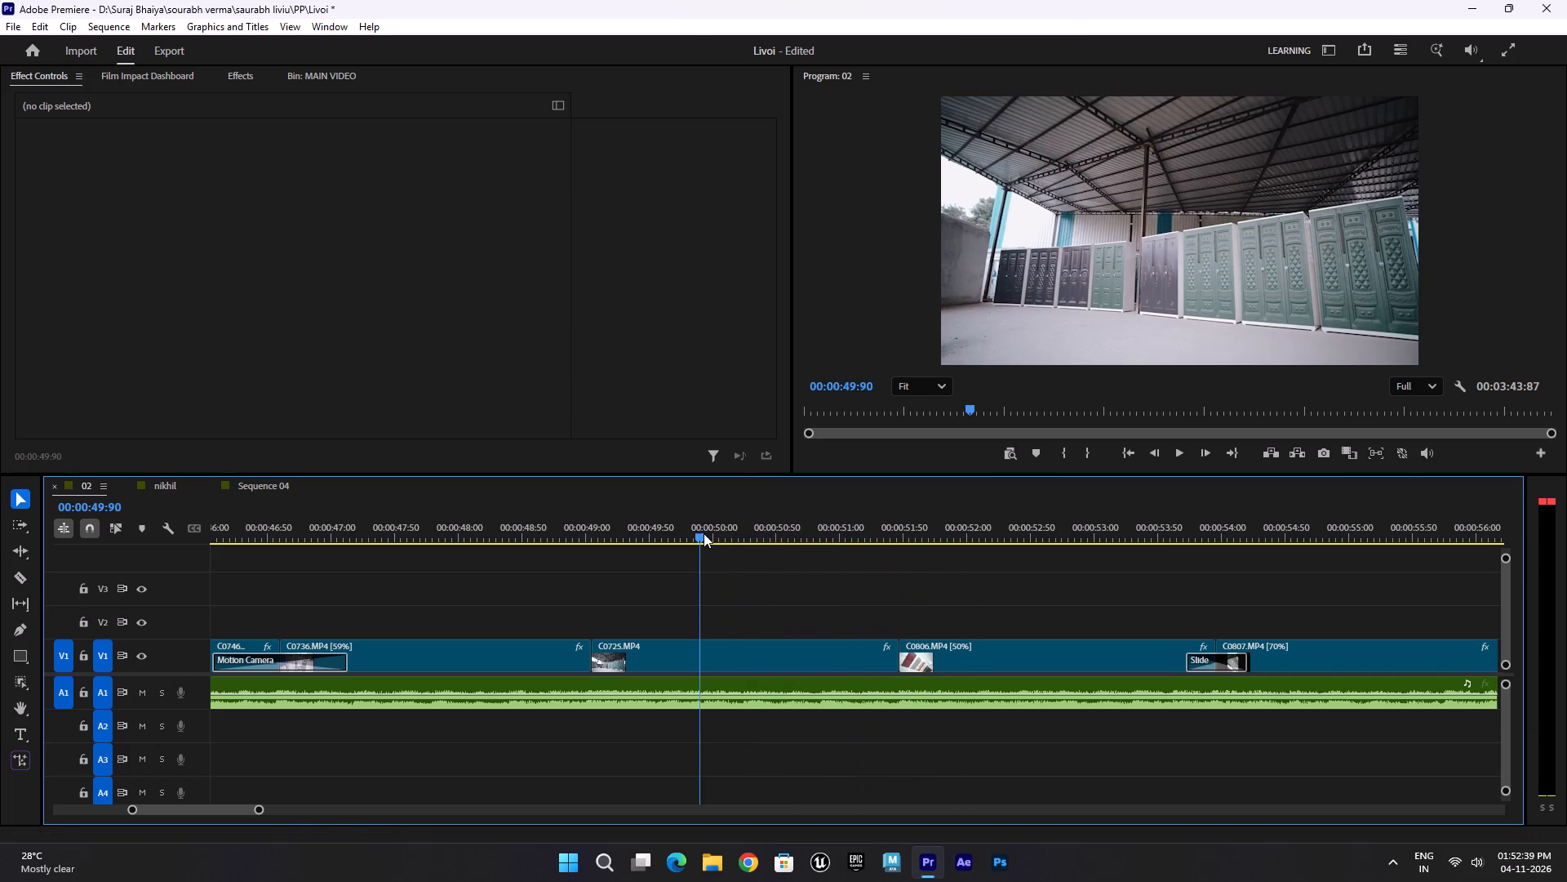
left_click(713, 632)
left_click(721, 648)
key("alt+n")
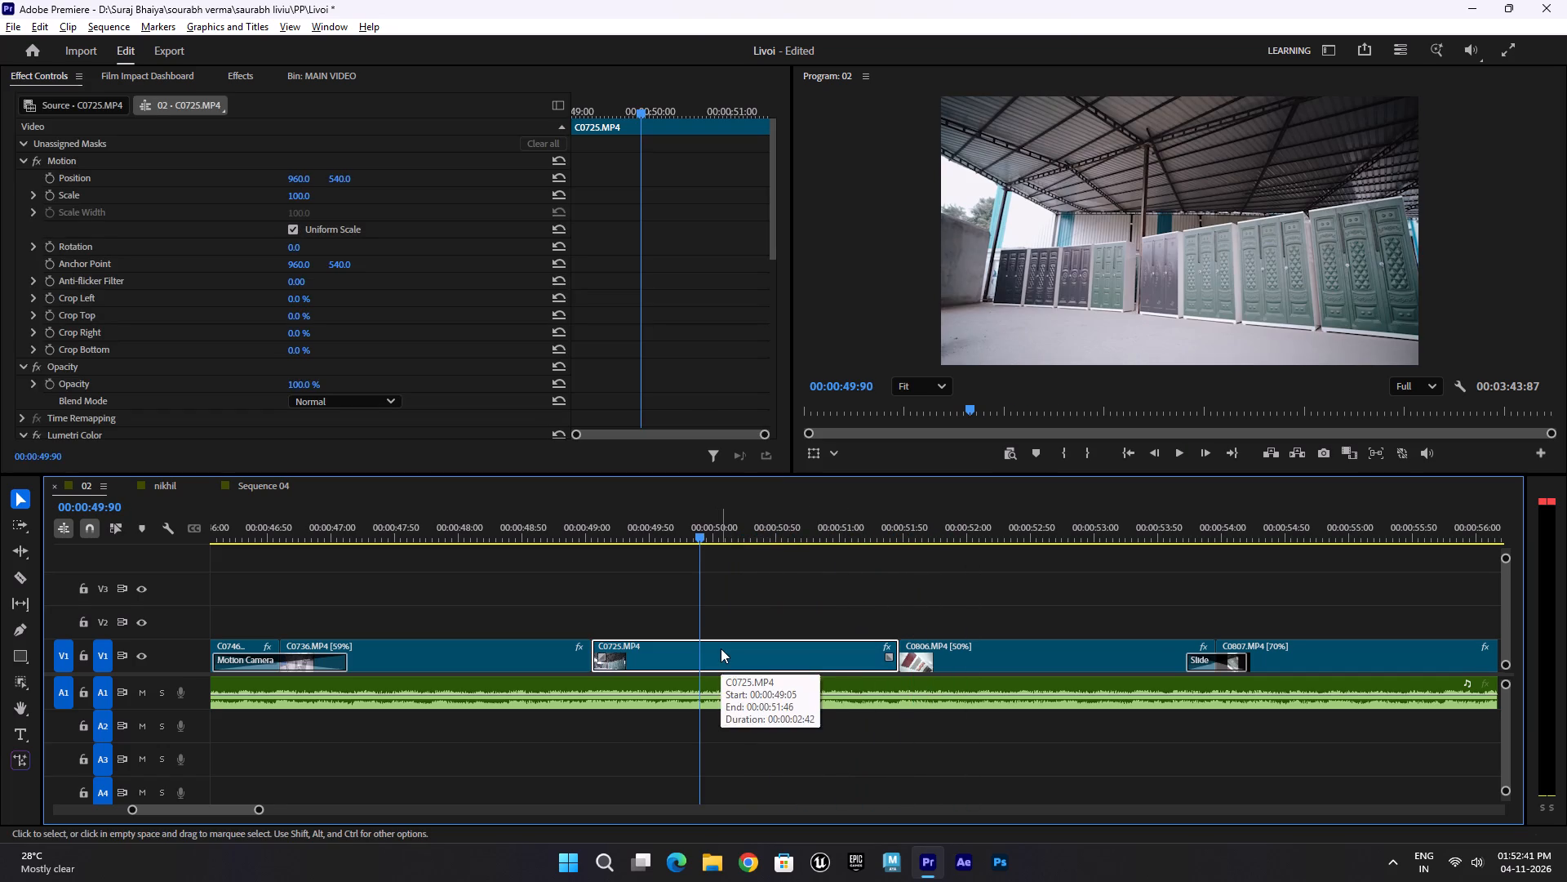
left_click(816, 453)
left_click(604, 529)
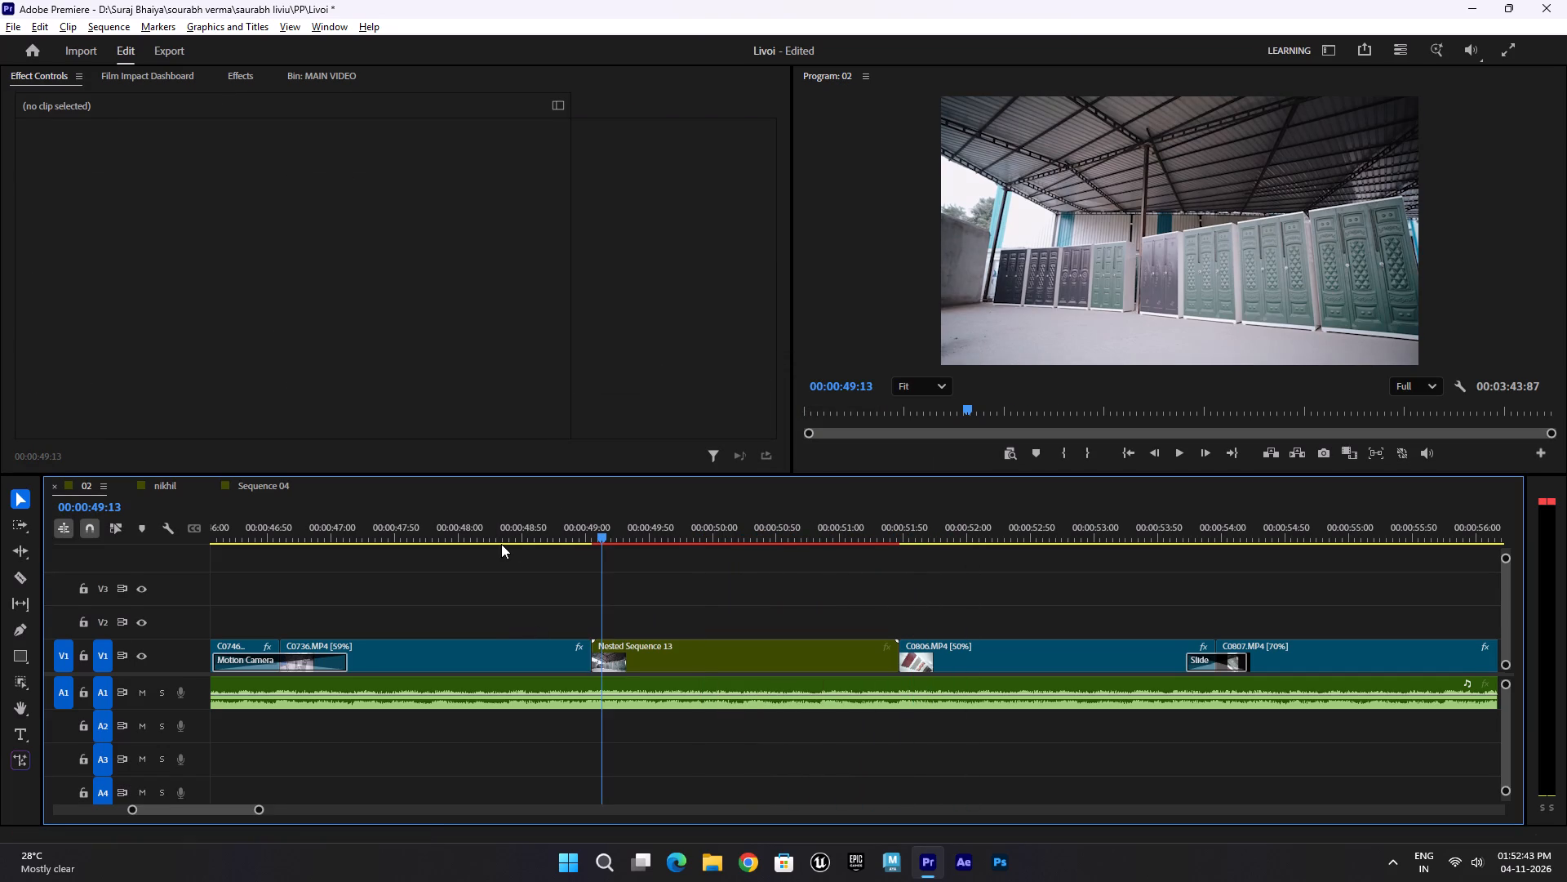
Search Film Impact for "whip", apply Whip between C0736.MP4 and Nested Sequence 13 on V1, and play across the cut.
left_click_drag(504, 571, 640, 653)
left_click(308, 78)
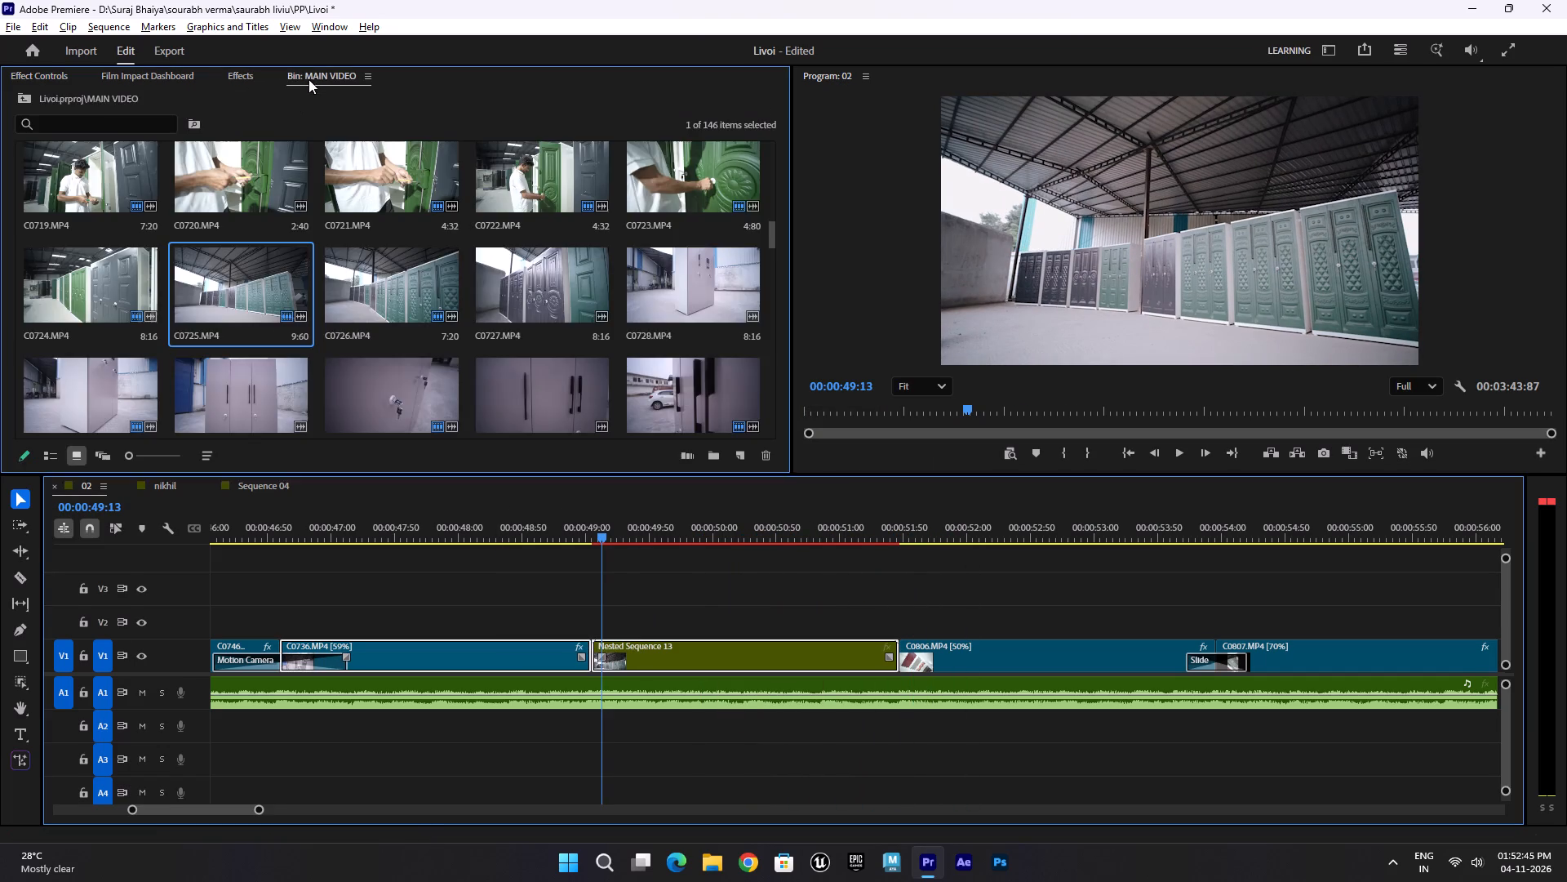
left_click(156, 72)
scroll(242, 162, "up", 5)
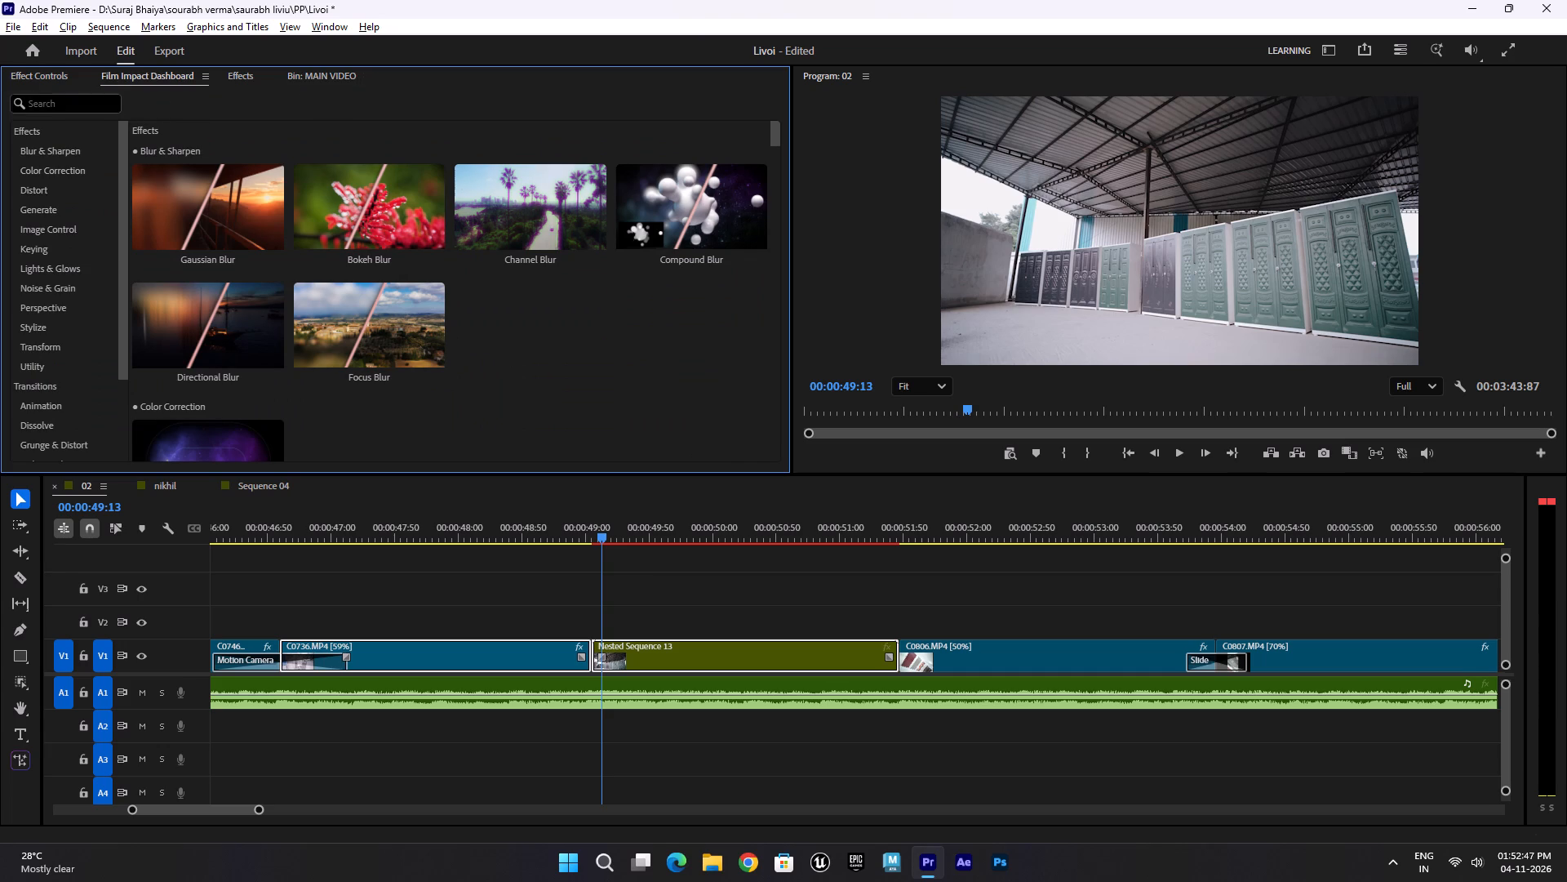
left_click(64, 100)
type("whip")
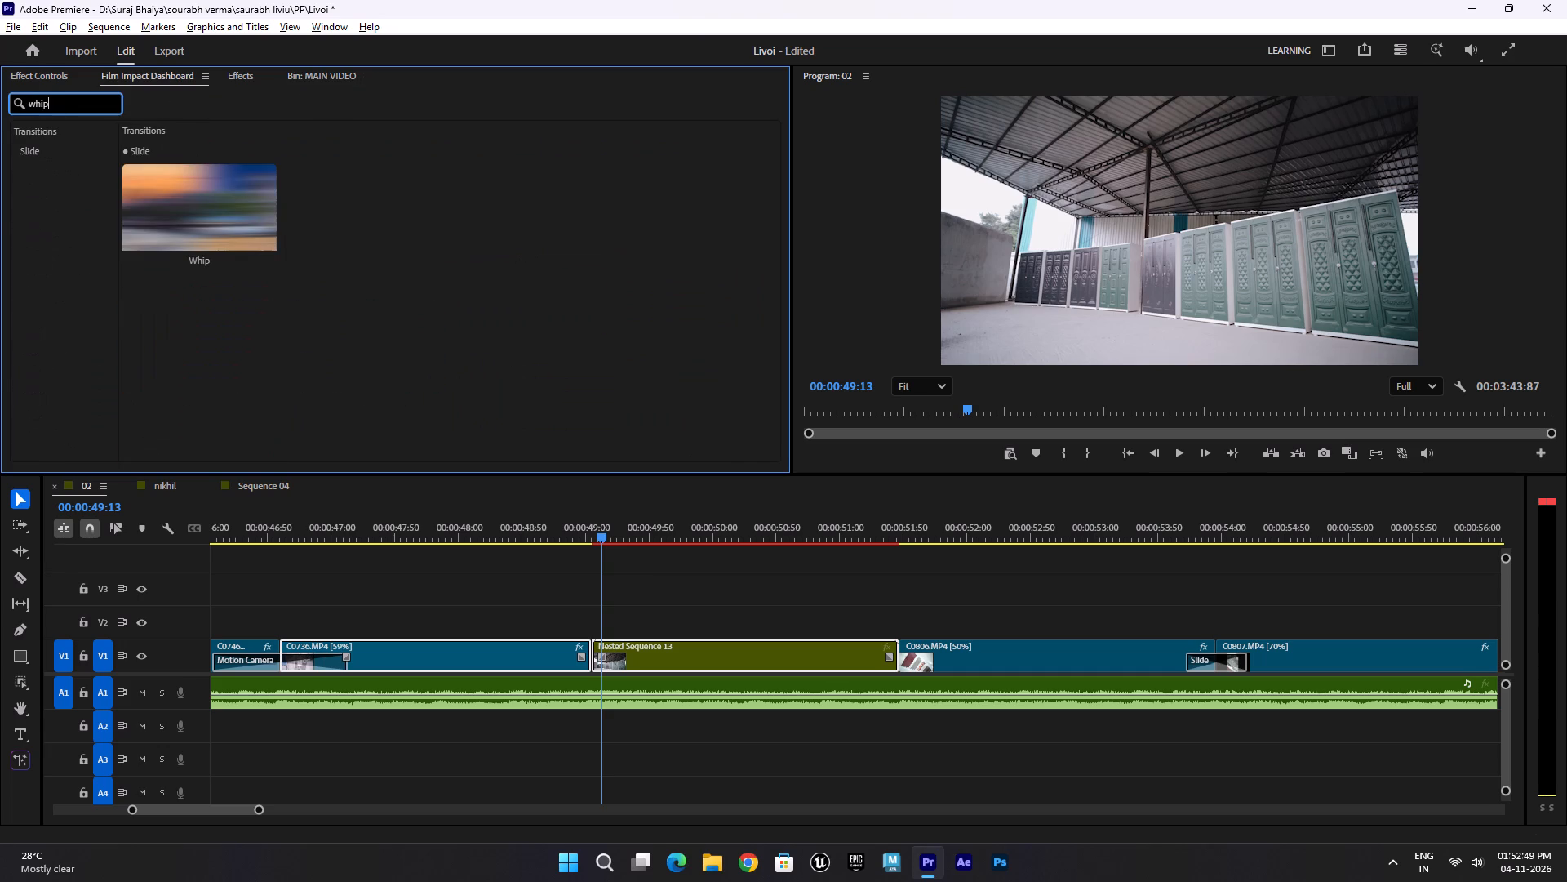
left_click(200, 259)
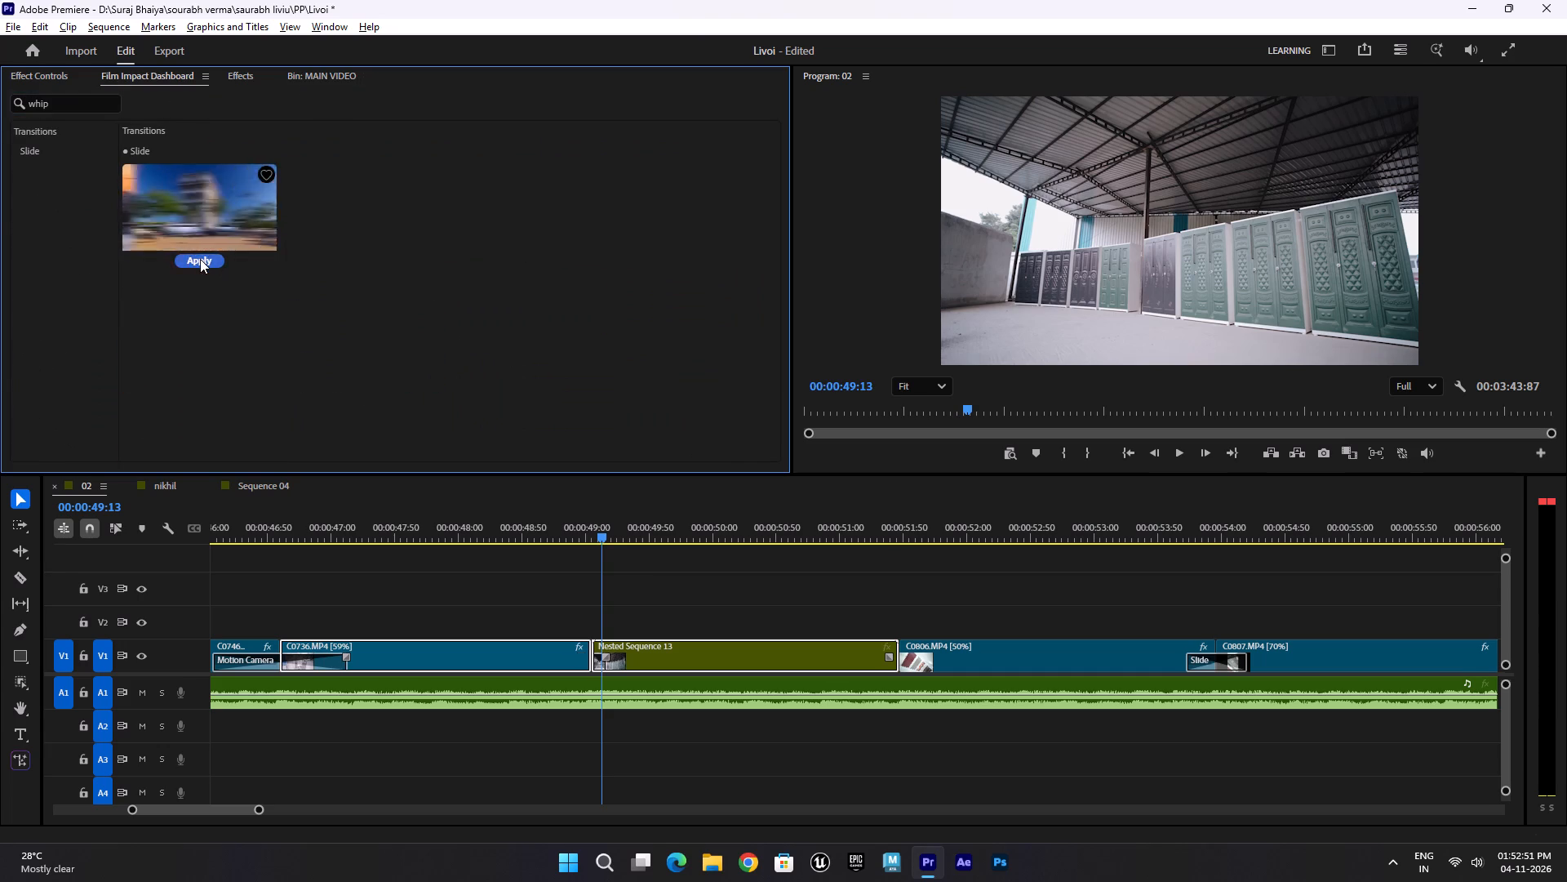
left_click(515, 529)
key("space")
left_click(651, 566)
scroll(555, 628, "up", 7, "alt")
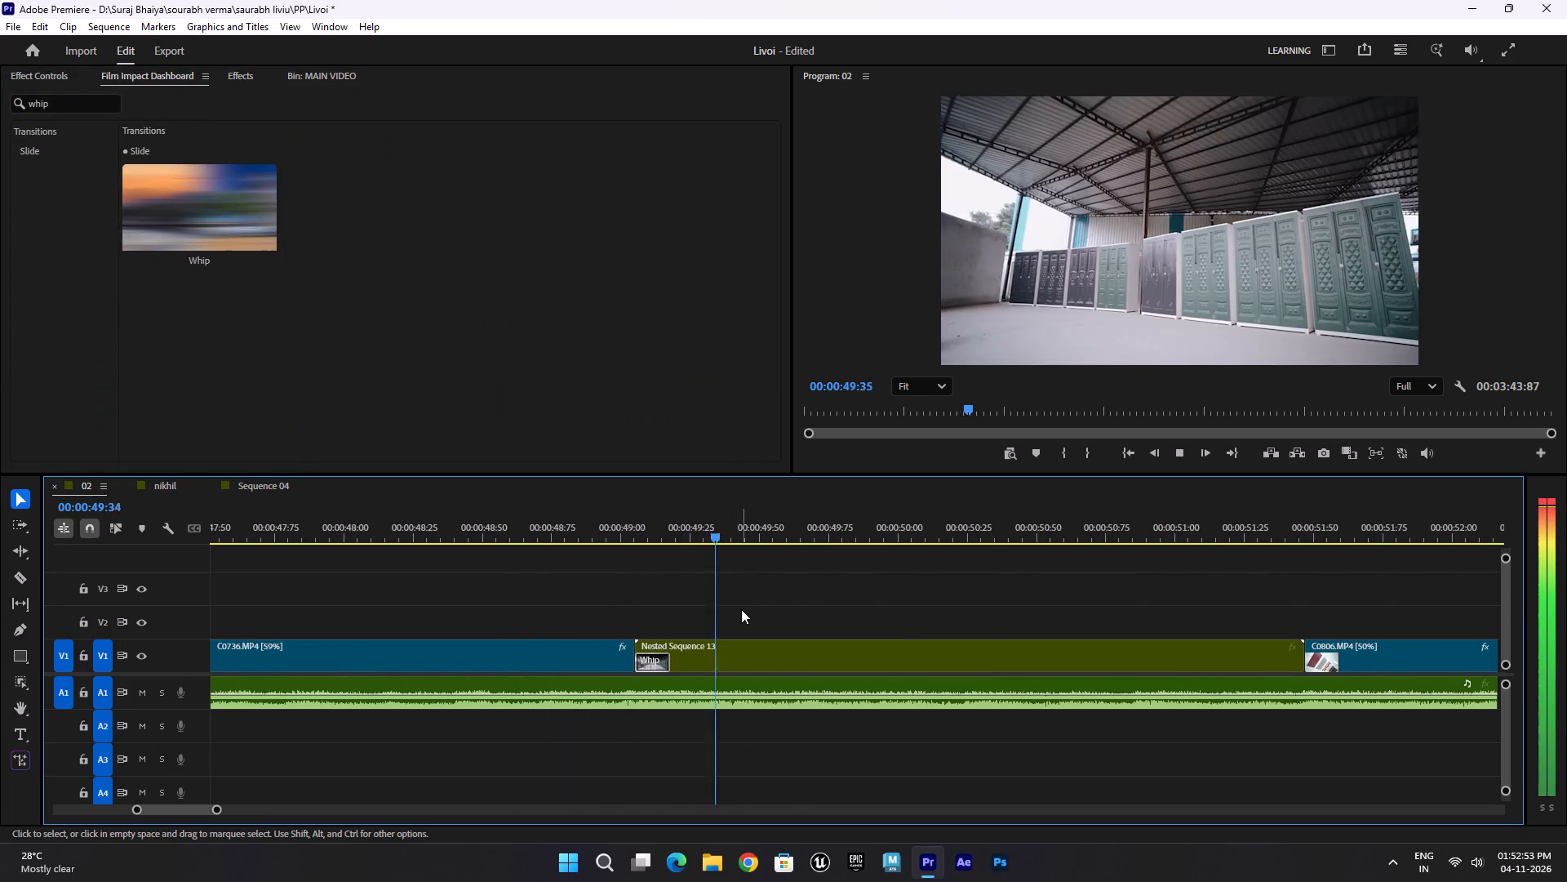
Lengthen the Whip transition to 00:00:00:57, set its alignment to Center at Cut, and play it back.
left_click(583, 526)
left_click_drag(670, 655, 729, 657)
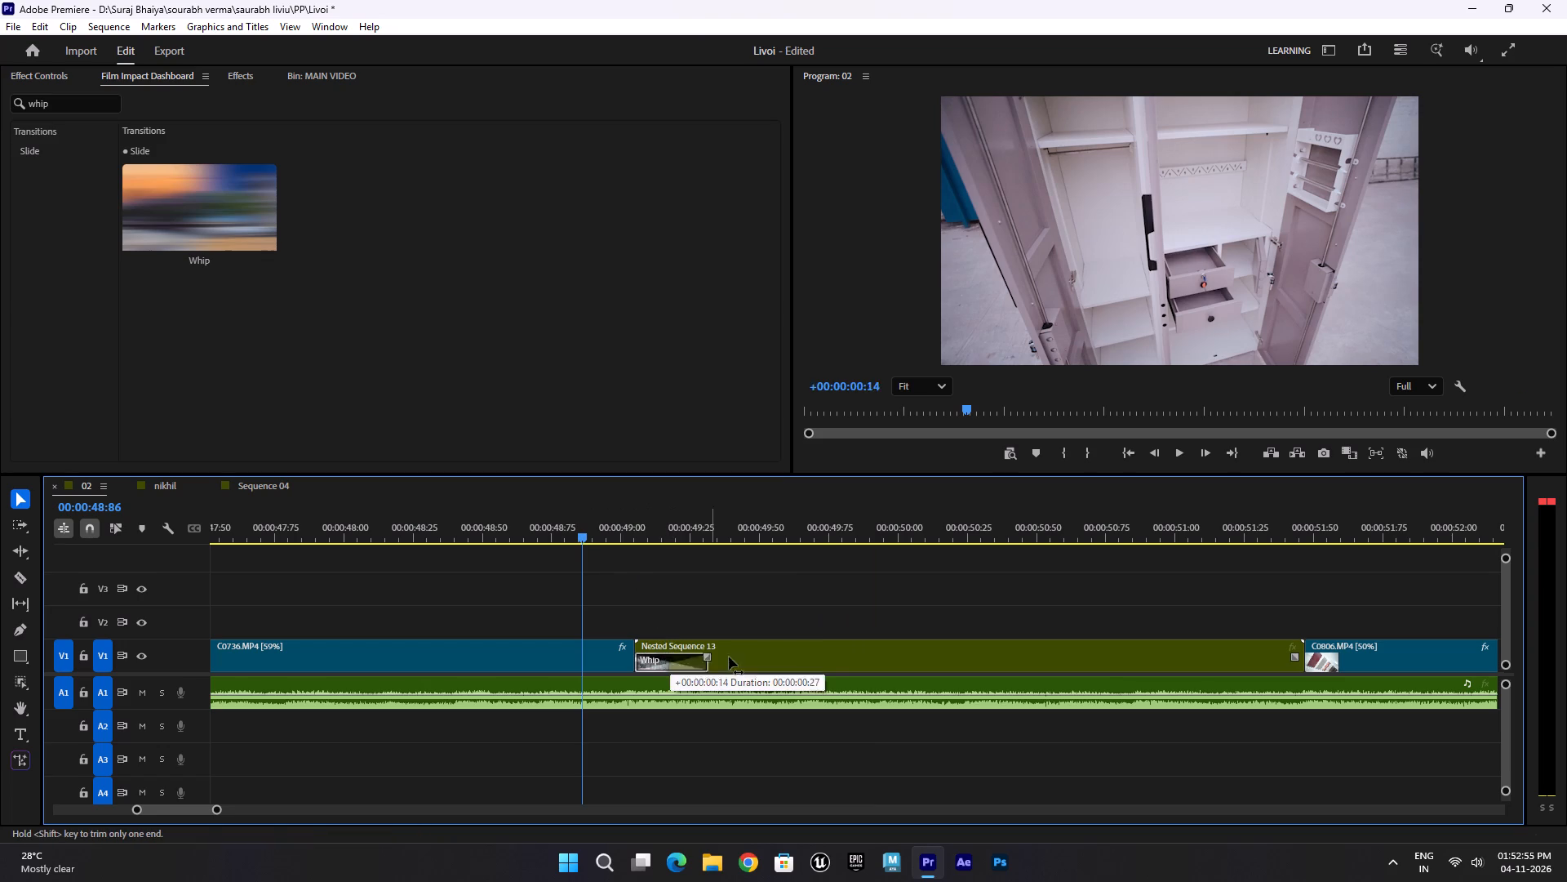
left_click_drag(729, 657, 791, 661)
left_click(56, 80)
left_click(714, 599)
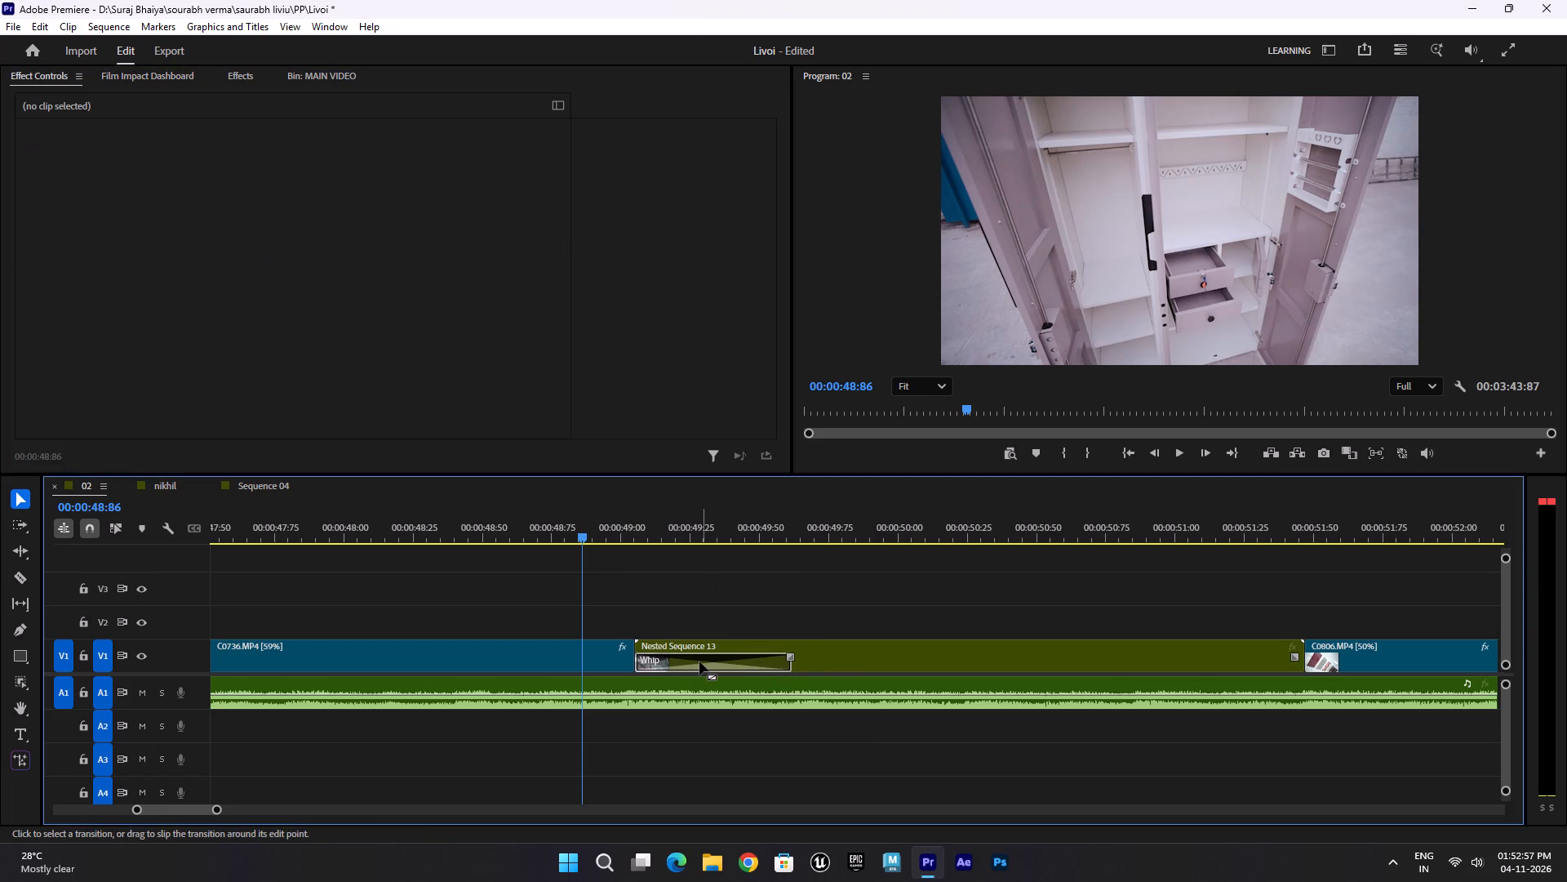
left_click(699, 661)
left_click(288, 175)
left_click(301, 210)
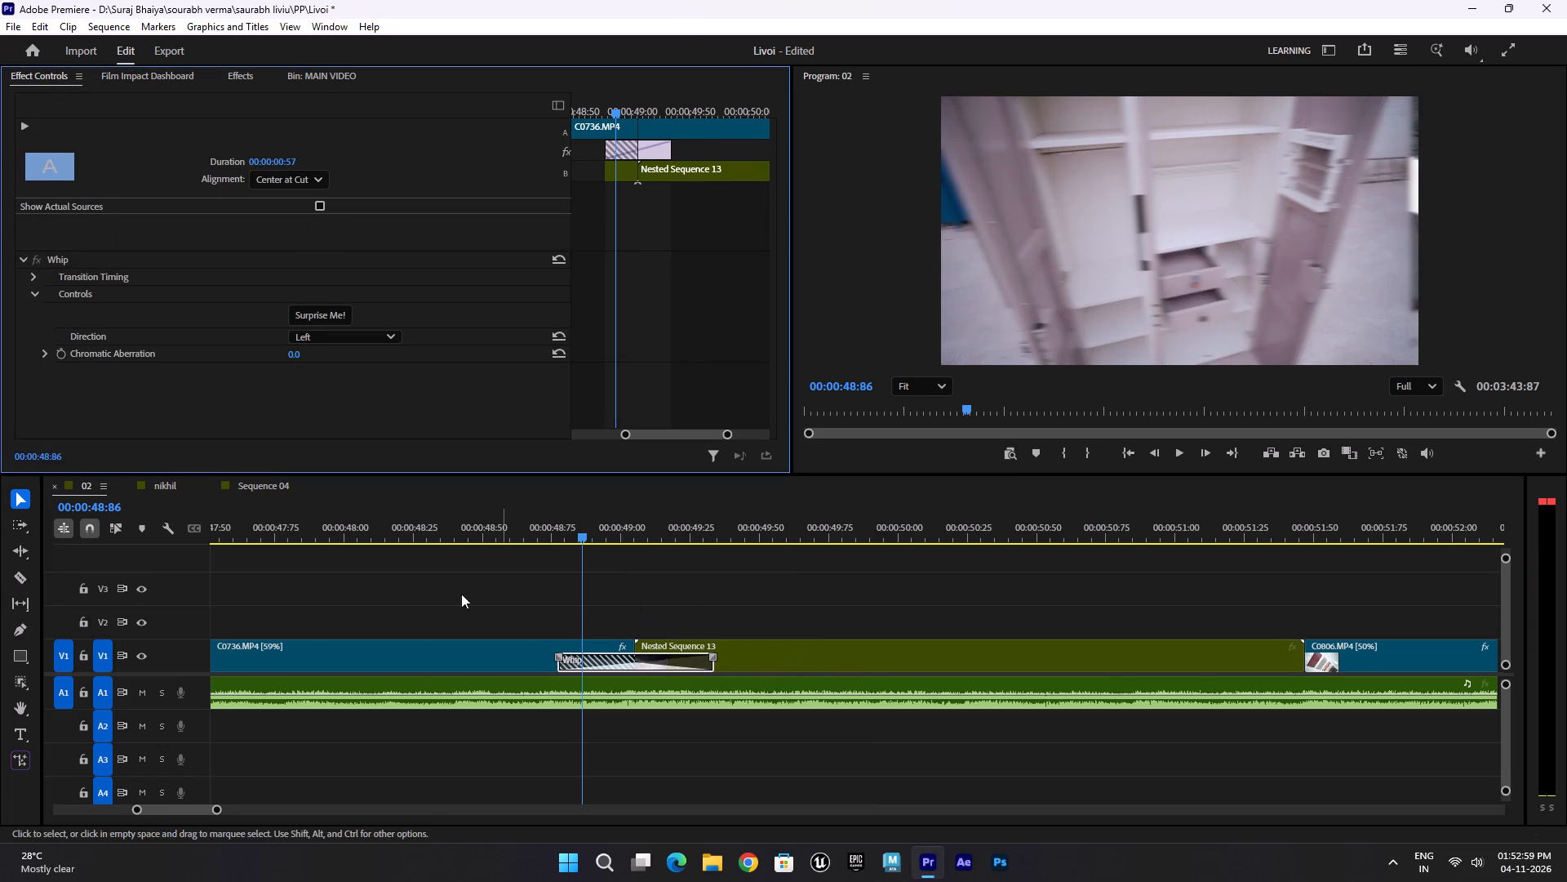
left_click(370, 526)
key("space")
left_click(664, 581)
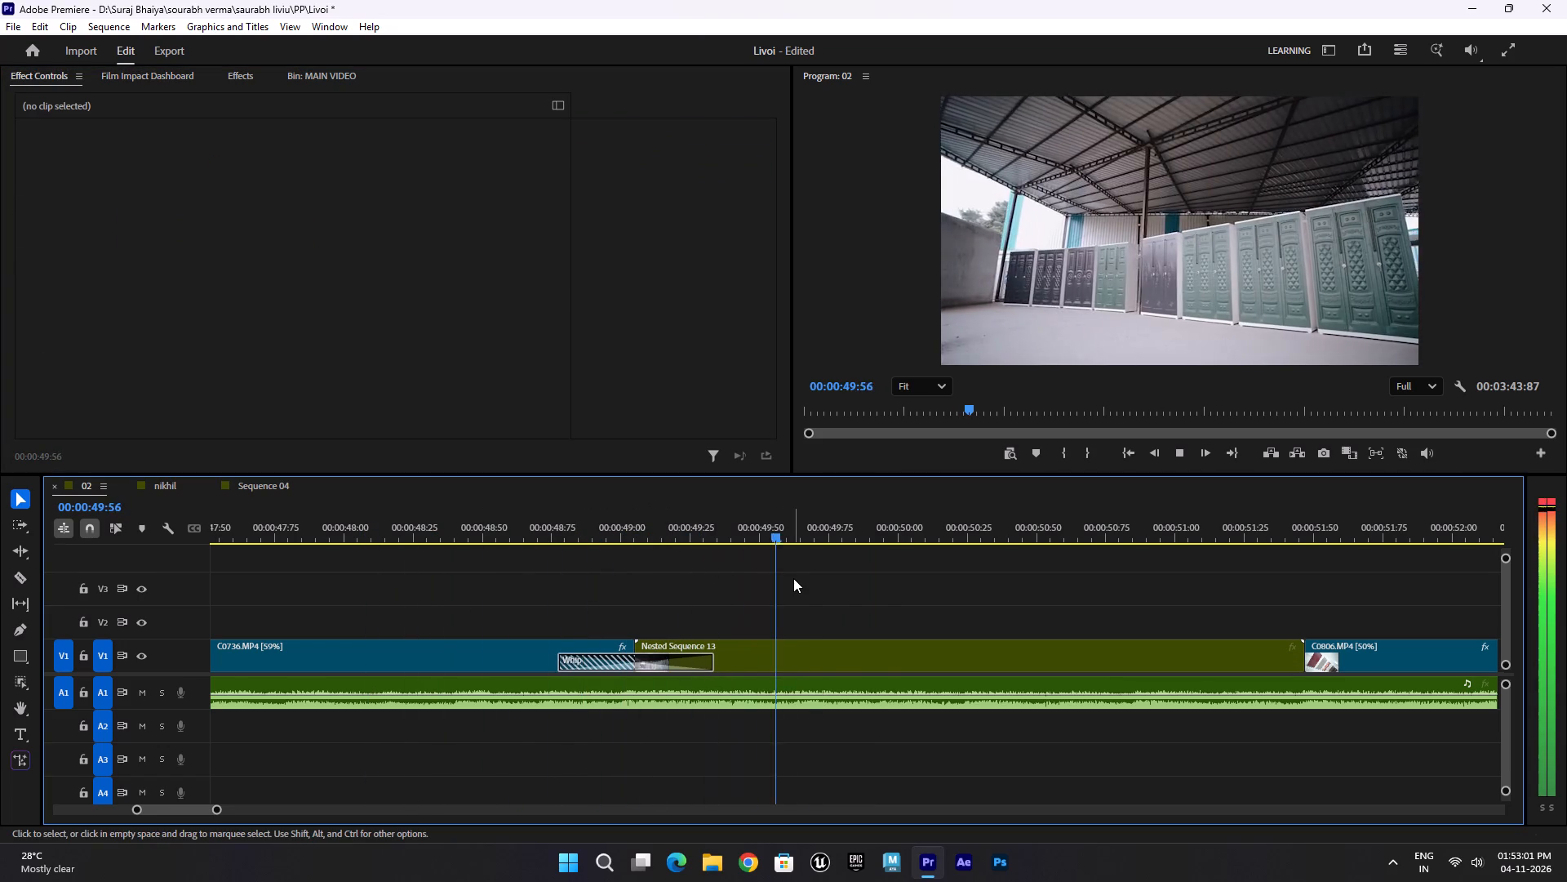
Shorten the Whip transition slightly, slip it a little later across the cut, and replay it from about 00:00:48.
left_click(539, 532)
left_click_drag(710, 656, 700, 656)
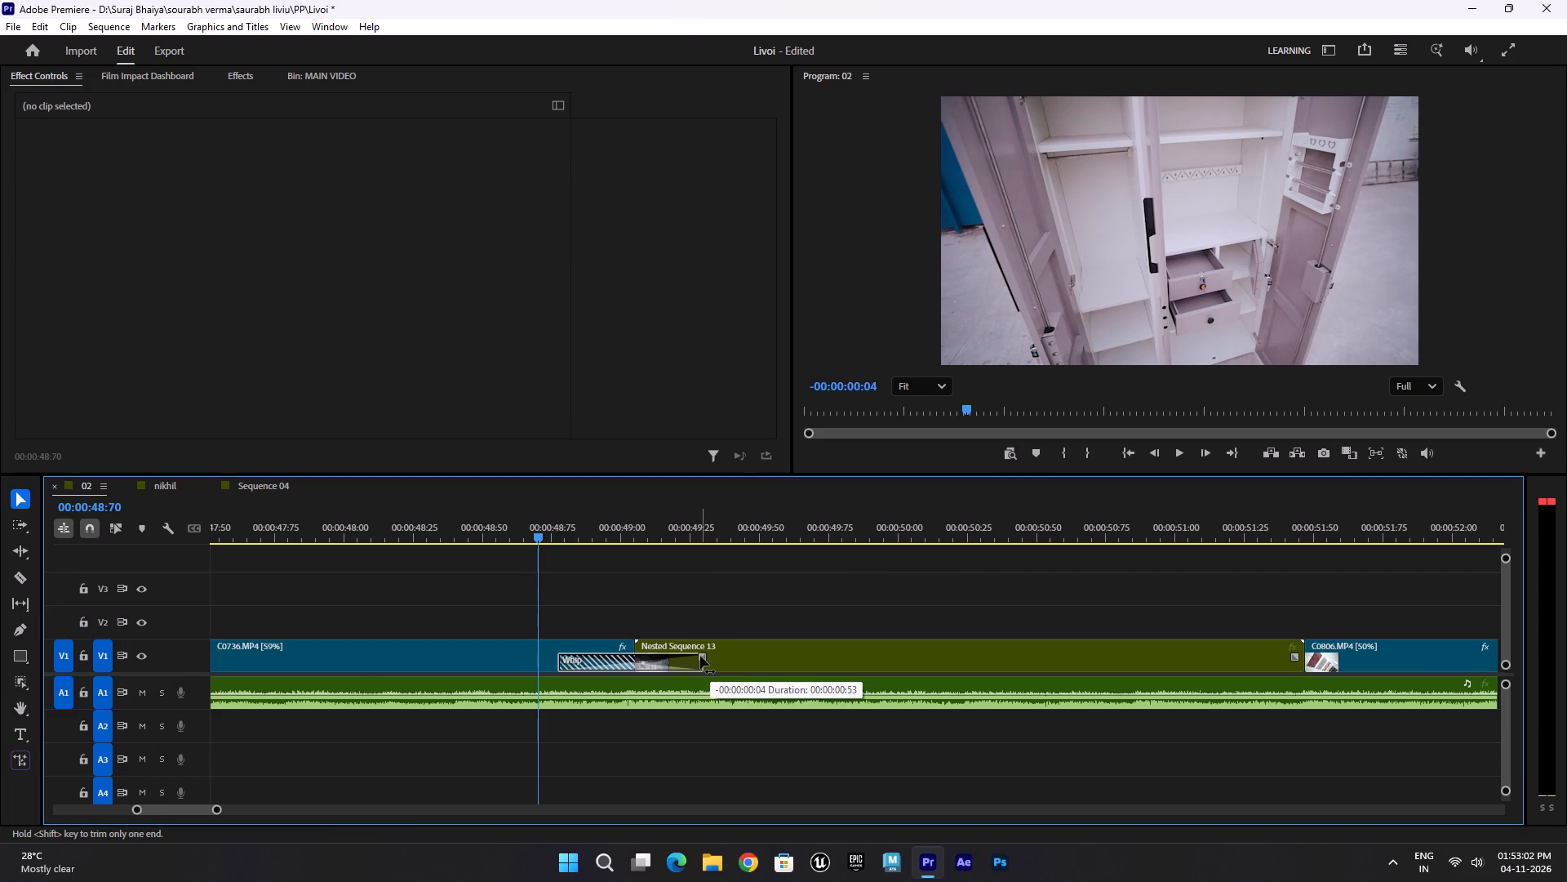
left_click_drag(700, 656, 689, 656)
left_click_drag(644, 663, 658, 664)
left_click(748, 618)
key("space")
scroll(775, 619, "down", 6, "alt")
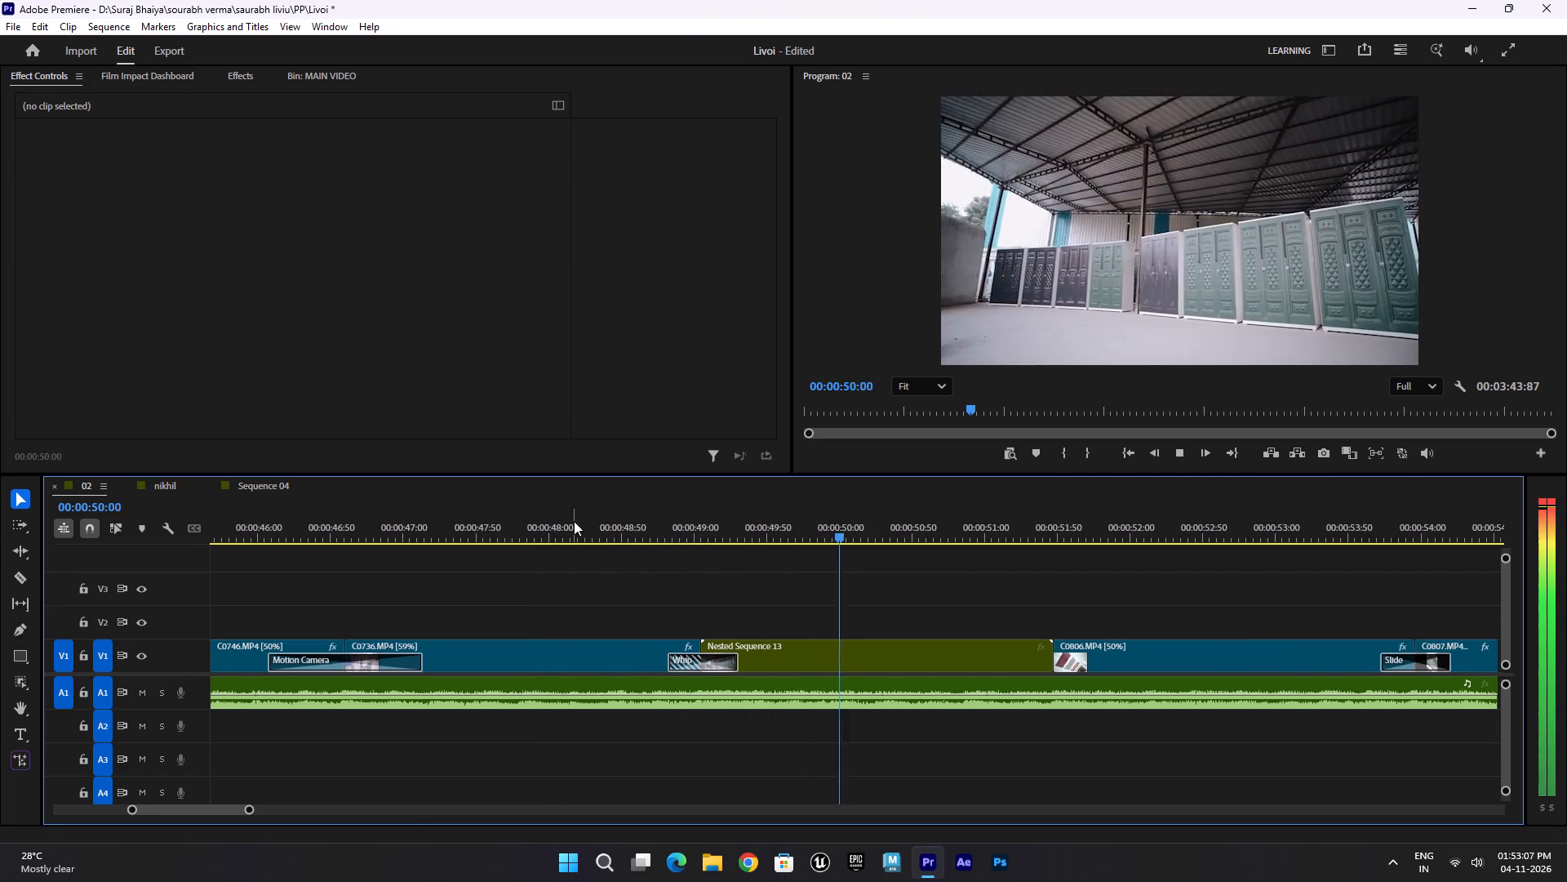
left_click(574, 521)
key("space")
left_click(784, 573)
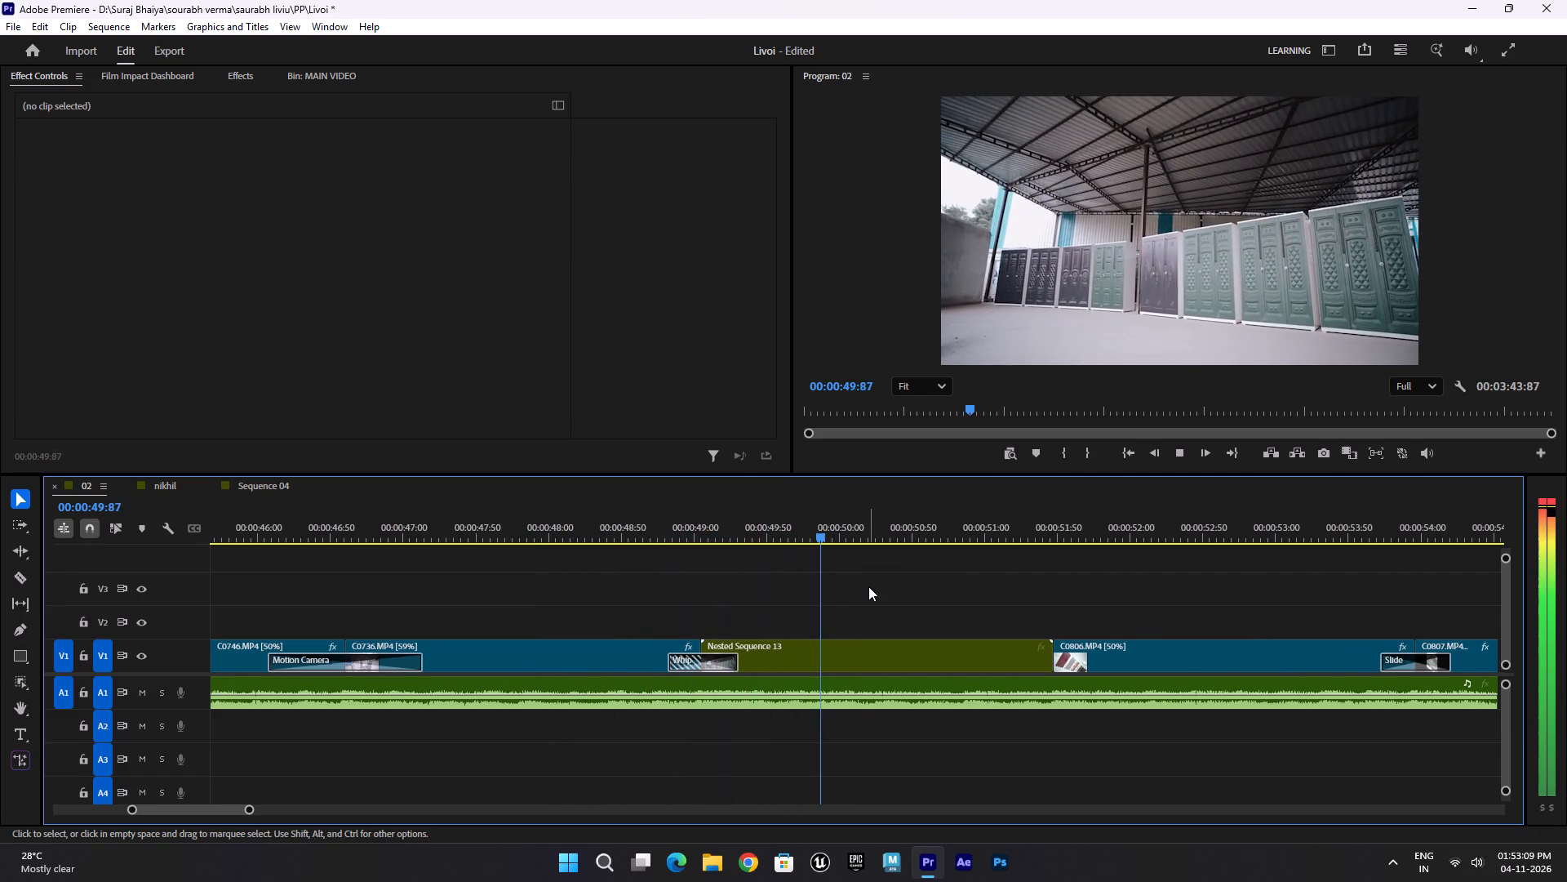
Watch the rest of the first section of sequence 02, from Nested Sequence 13 towards its closing Cross Dissolve.
scroll(868, 591, "down", 11, "alt")
scroll(857, 606, "down", 5)
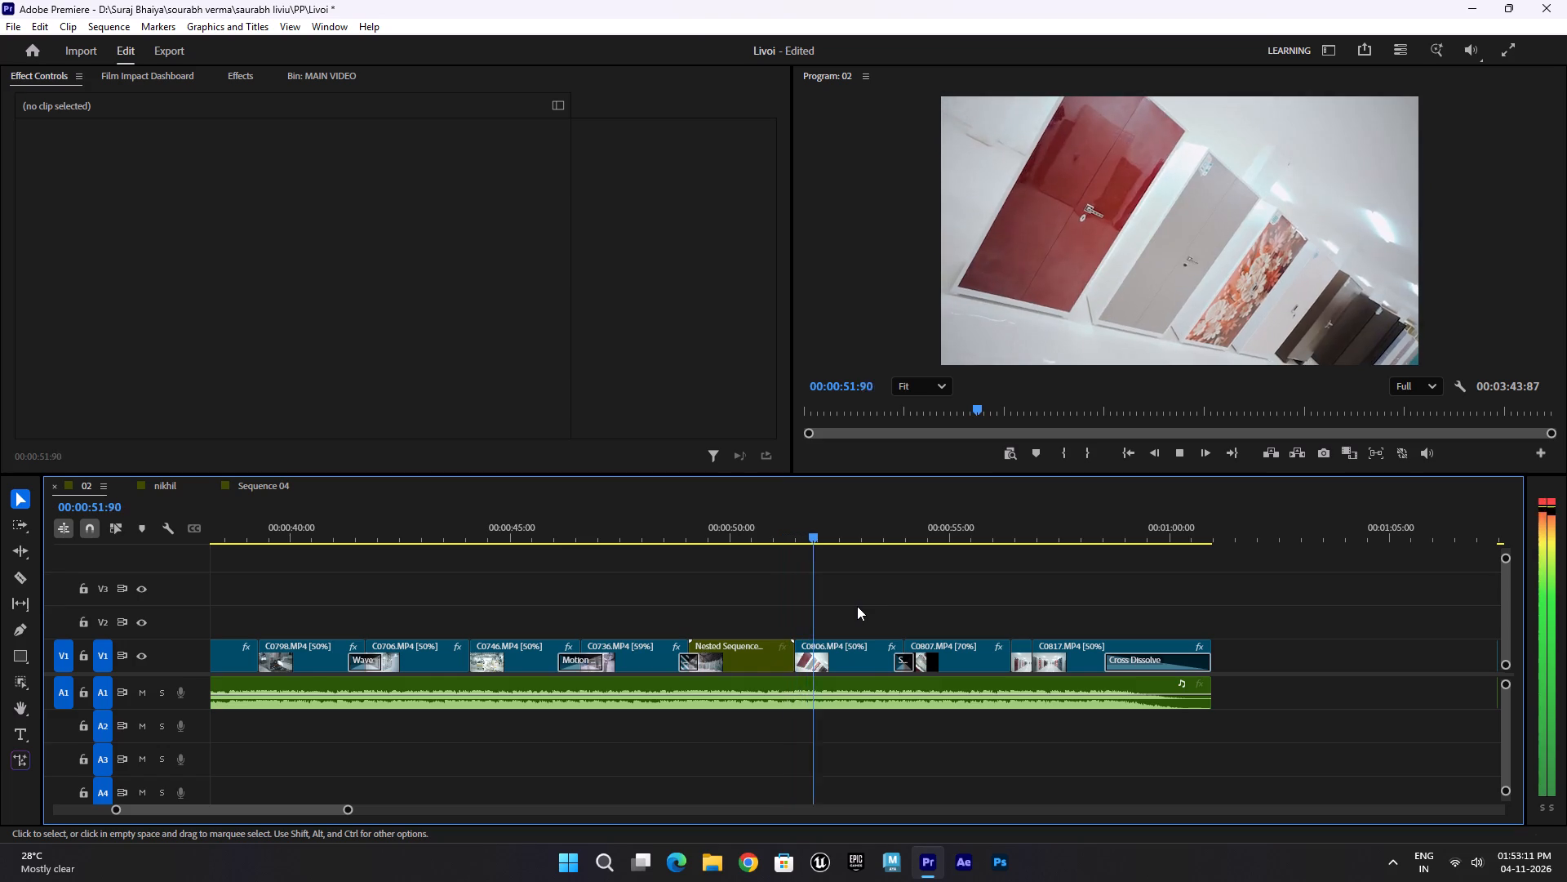
scroll(857, 606, "down", 14, "alt")
scroll(852, 616, "down", 7)
scroll(851, 618, "down", 3, "alt")
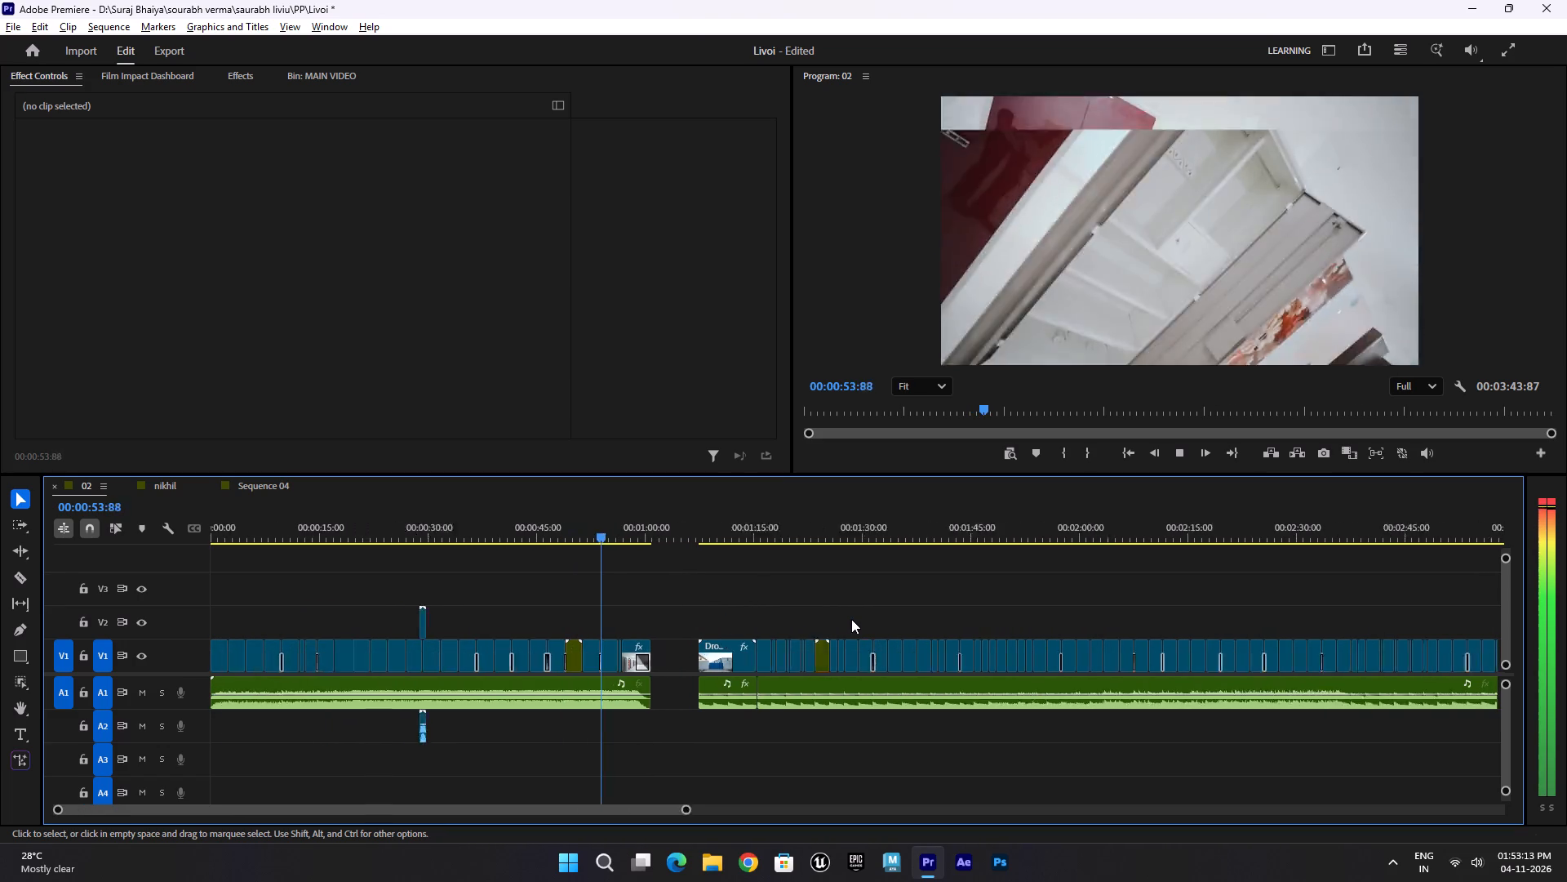
scroll(851, 619, "down", 1, "alt")
scroll(851, 619, "down", 7)
scroll(545, 682, "up", 6)
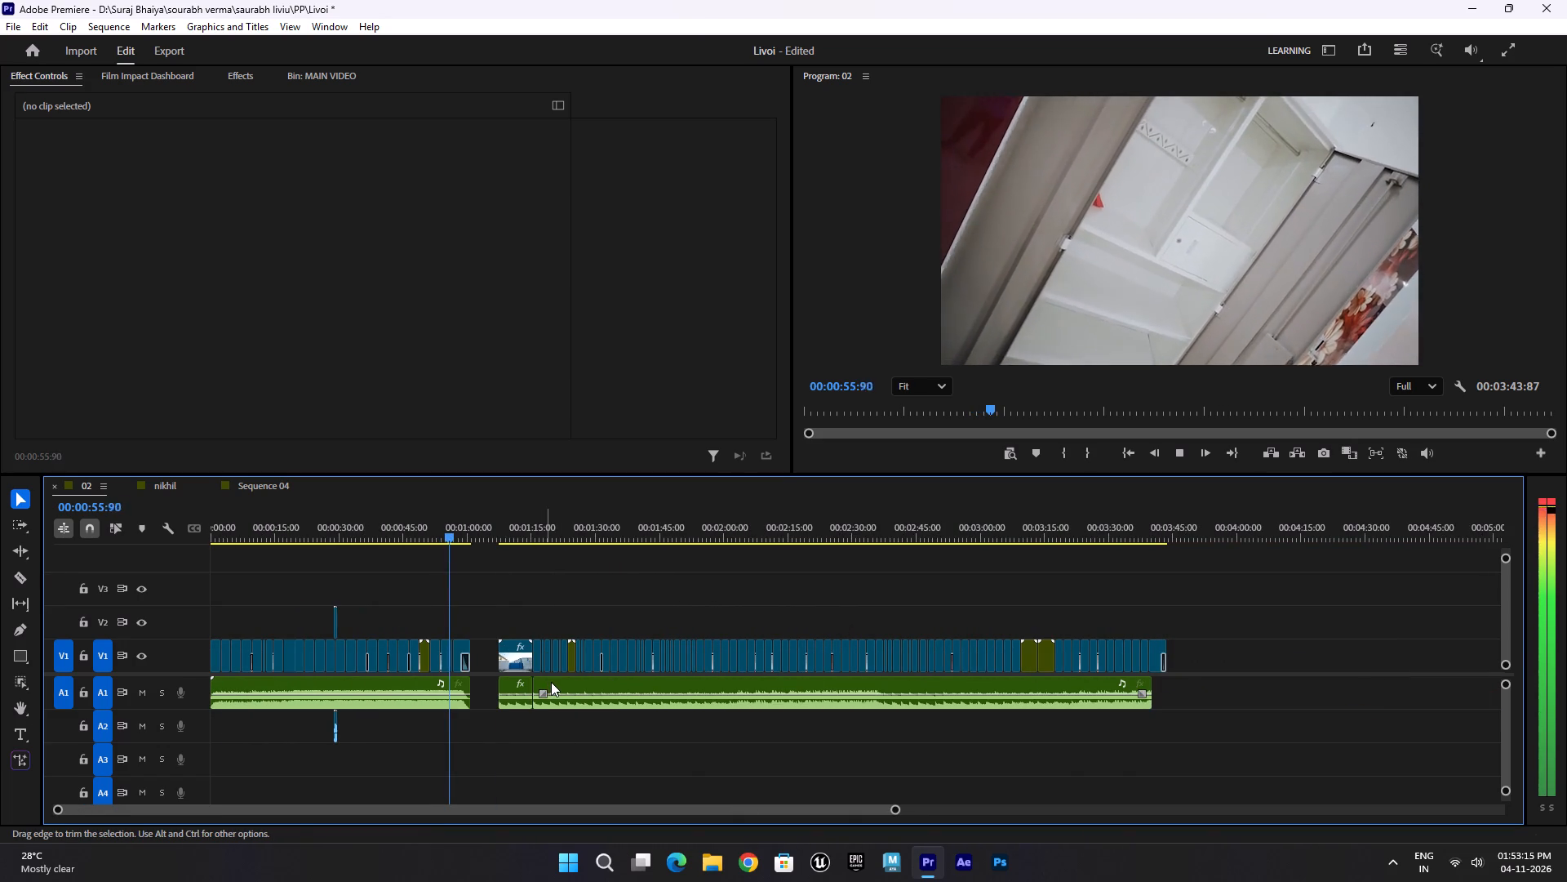
Review the start of the second section of sequence 02, from the drone shot to the nested factory interior clip.
left_click(522, 542)
left_click(620, 612)
key("space")
scroll(545, 658, "up", 19, "alt")
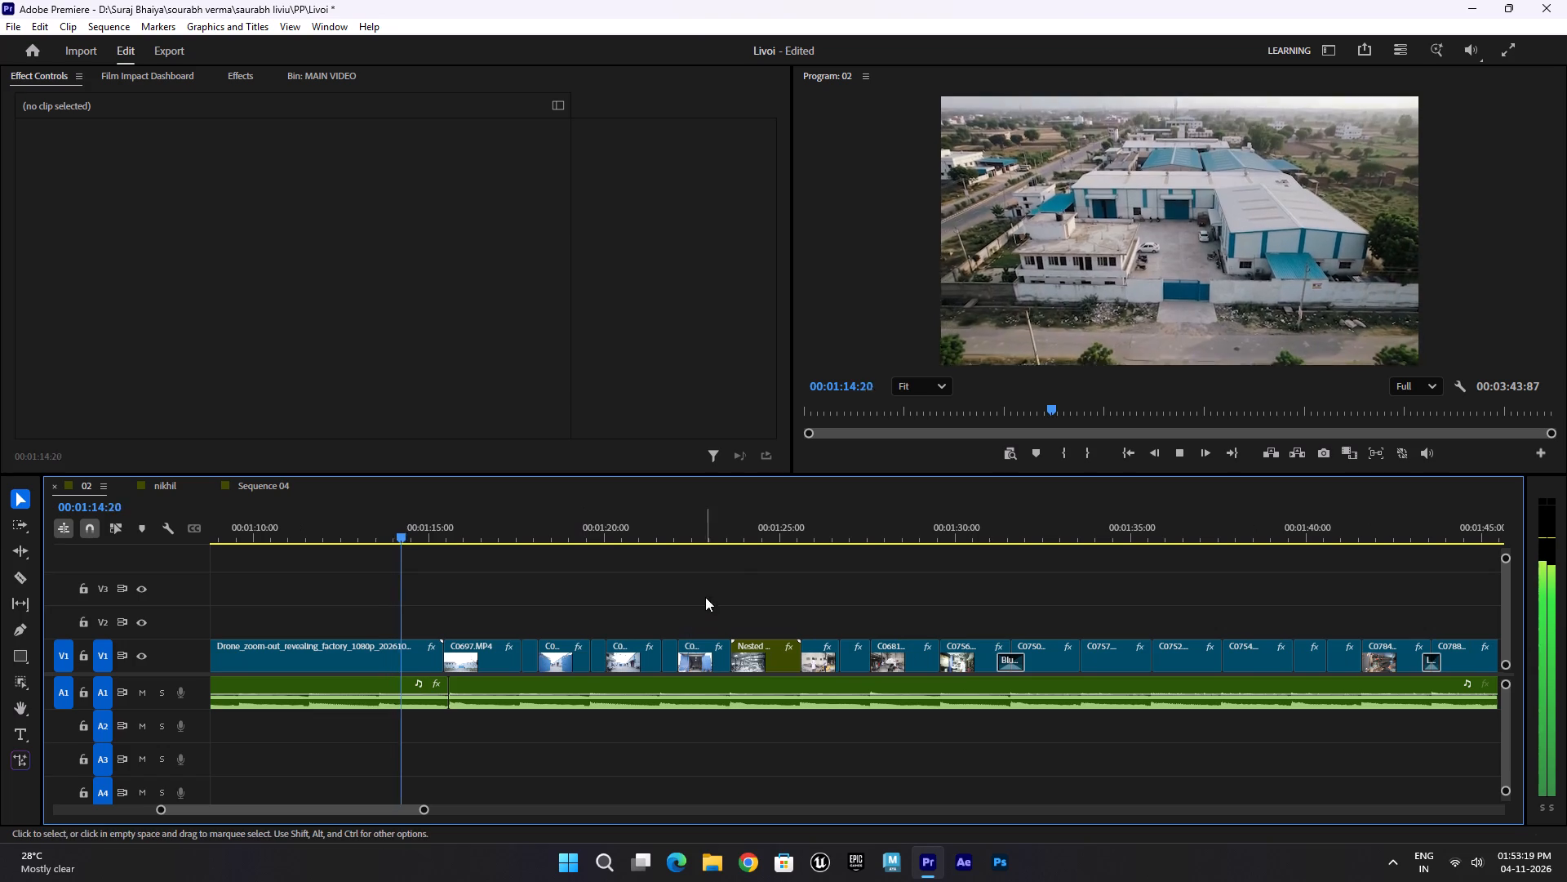
left_click(655, 532)
key("space")
left_click(734, 534)
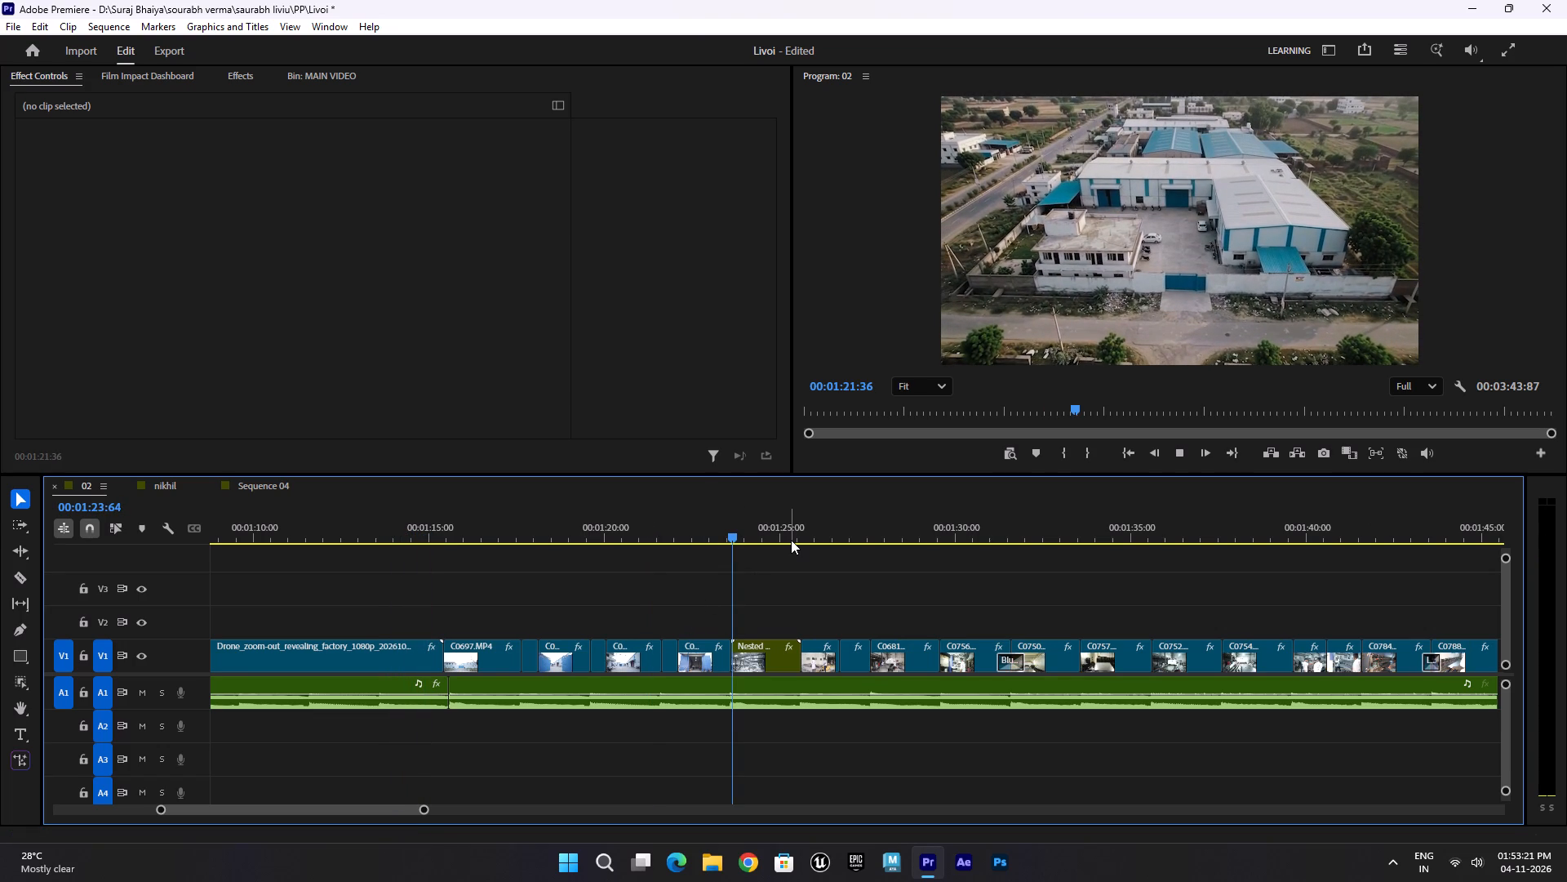
key("space")
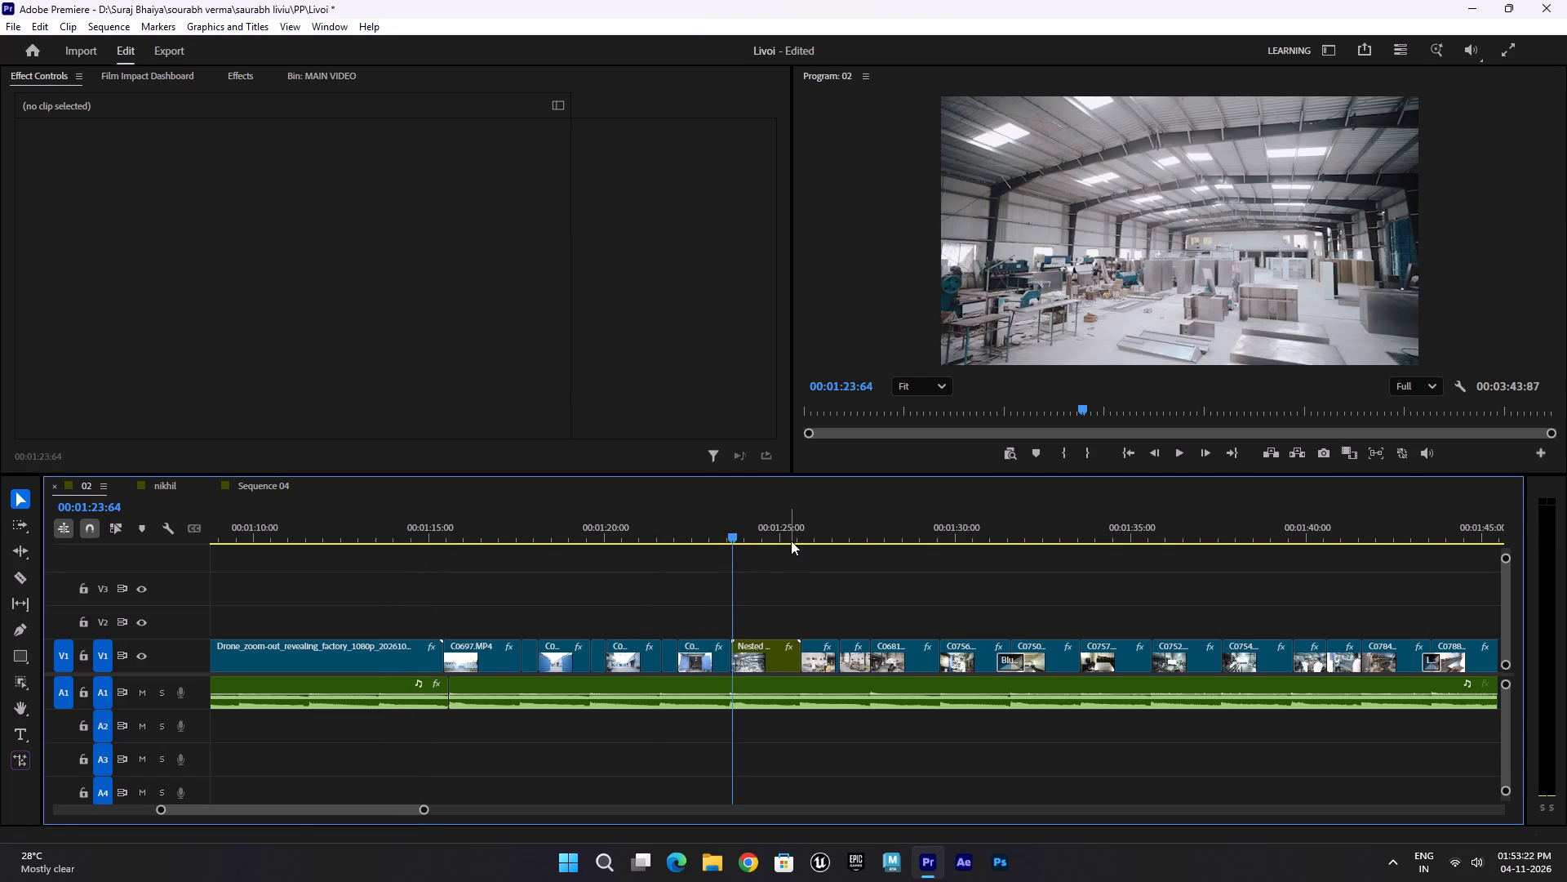
left_click_drag(646, 530, 534, 577)
scroll(655, 719, "down", 6, "alt")
scroll(529, 727, "up", 8)
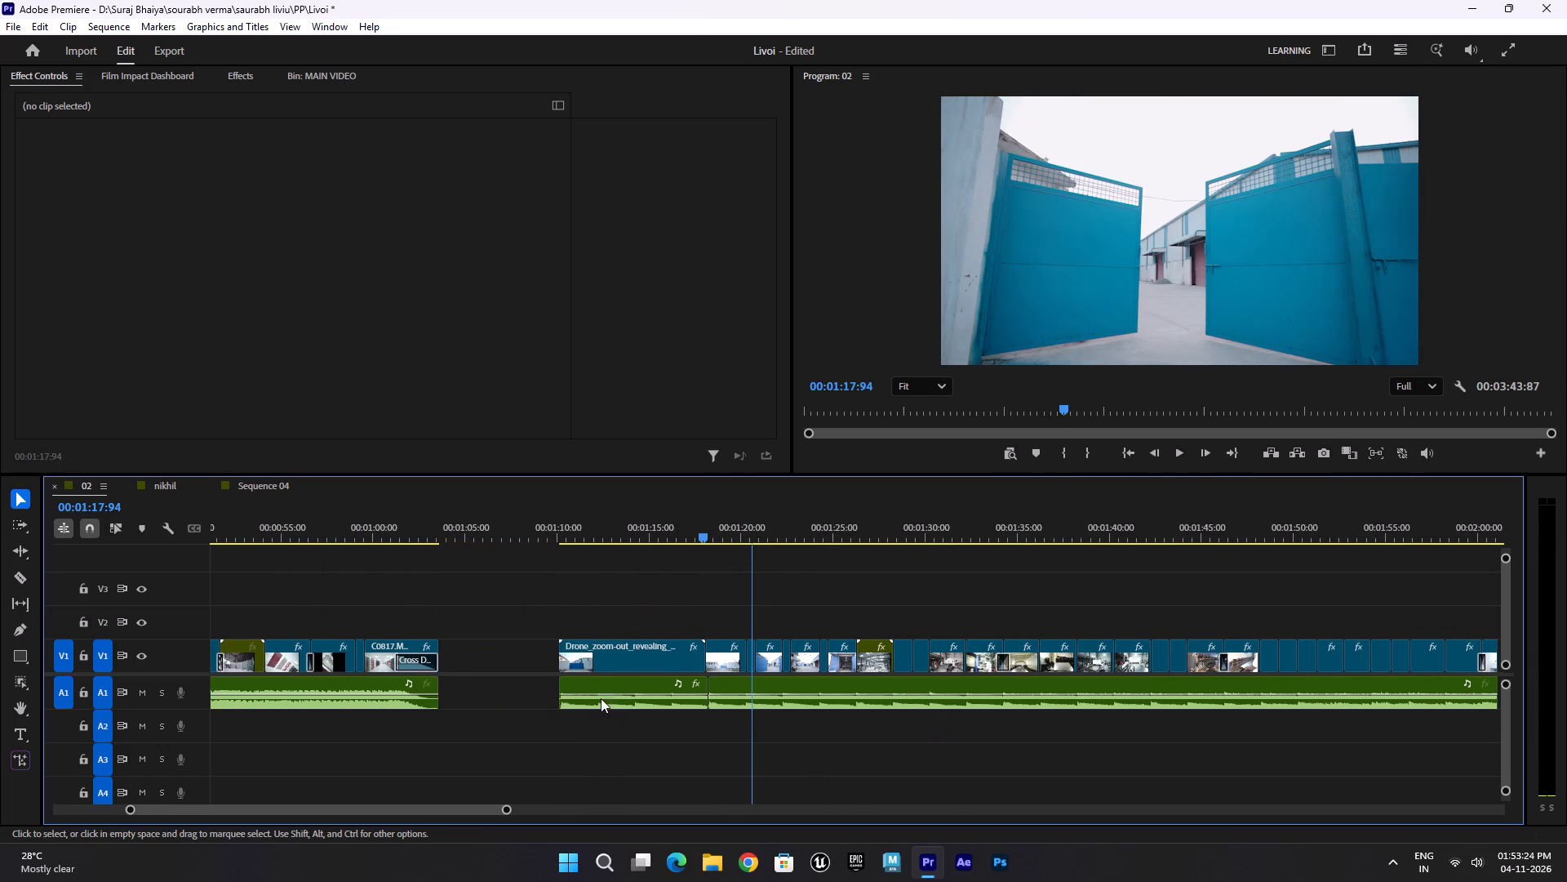
left_click_drag(673, 525, 813, 554)
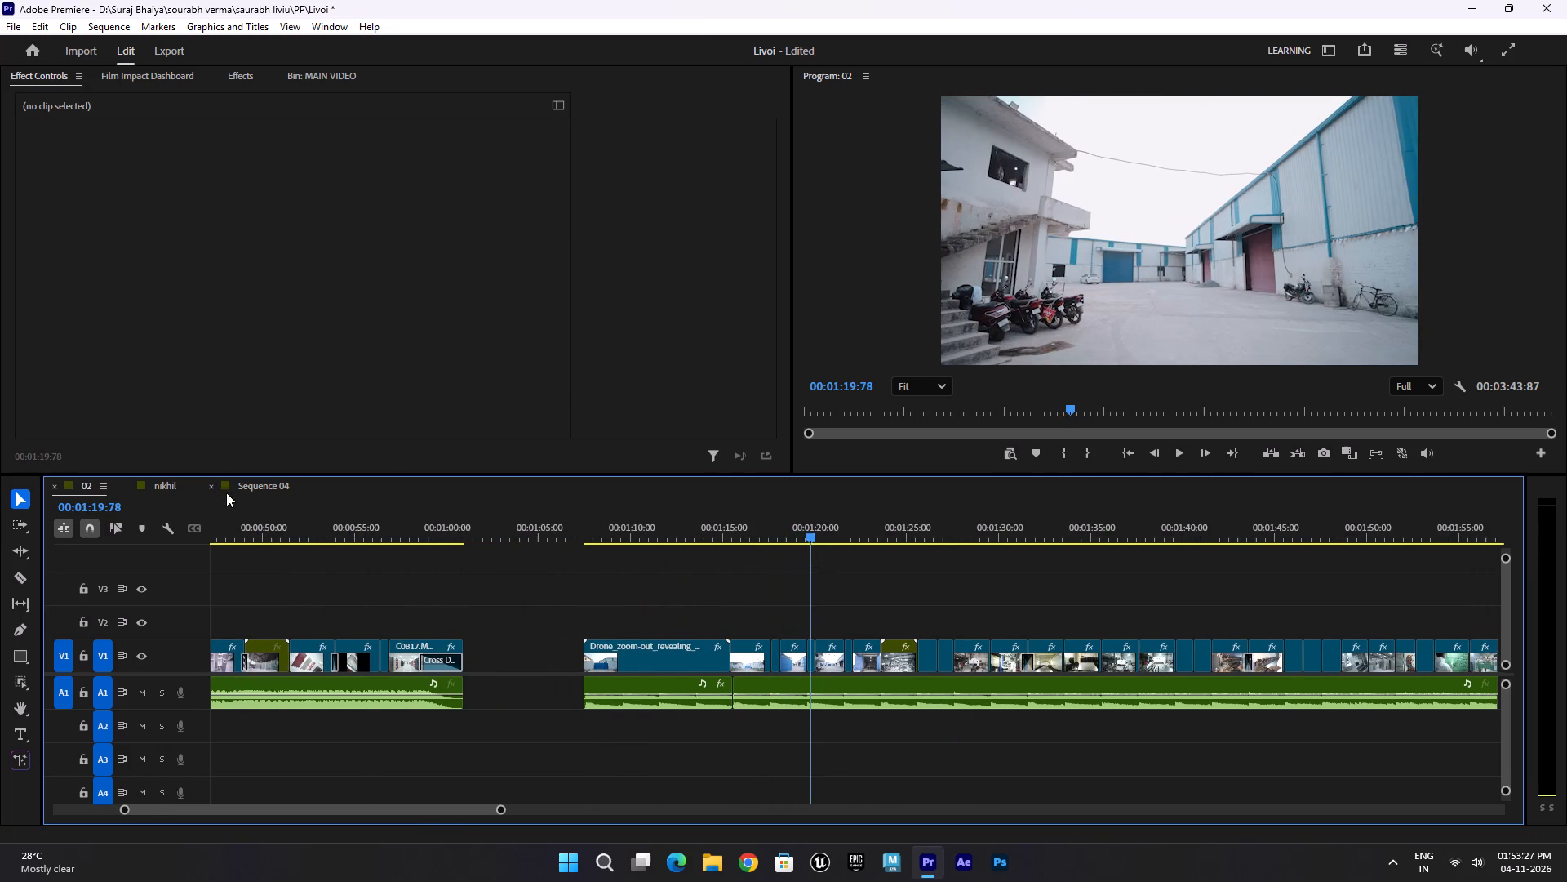
Look over the Sequence 04 timeline and return to sequence 02.
left_click(258, 486)
scroll(581, 626, "down", 11, "alt")
scroll(304, 676, "up", 3, "alt")
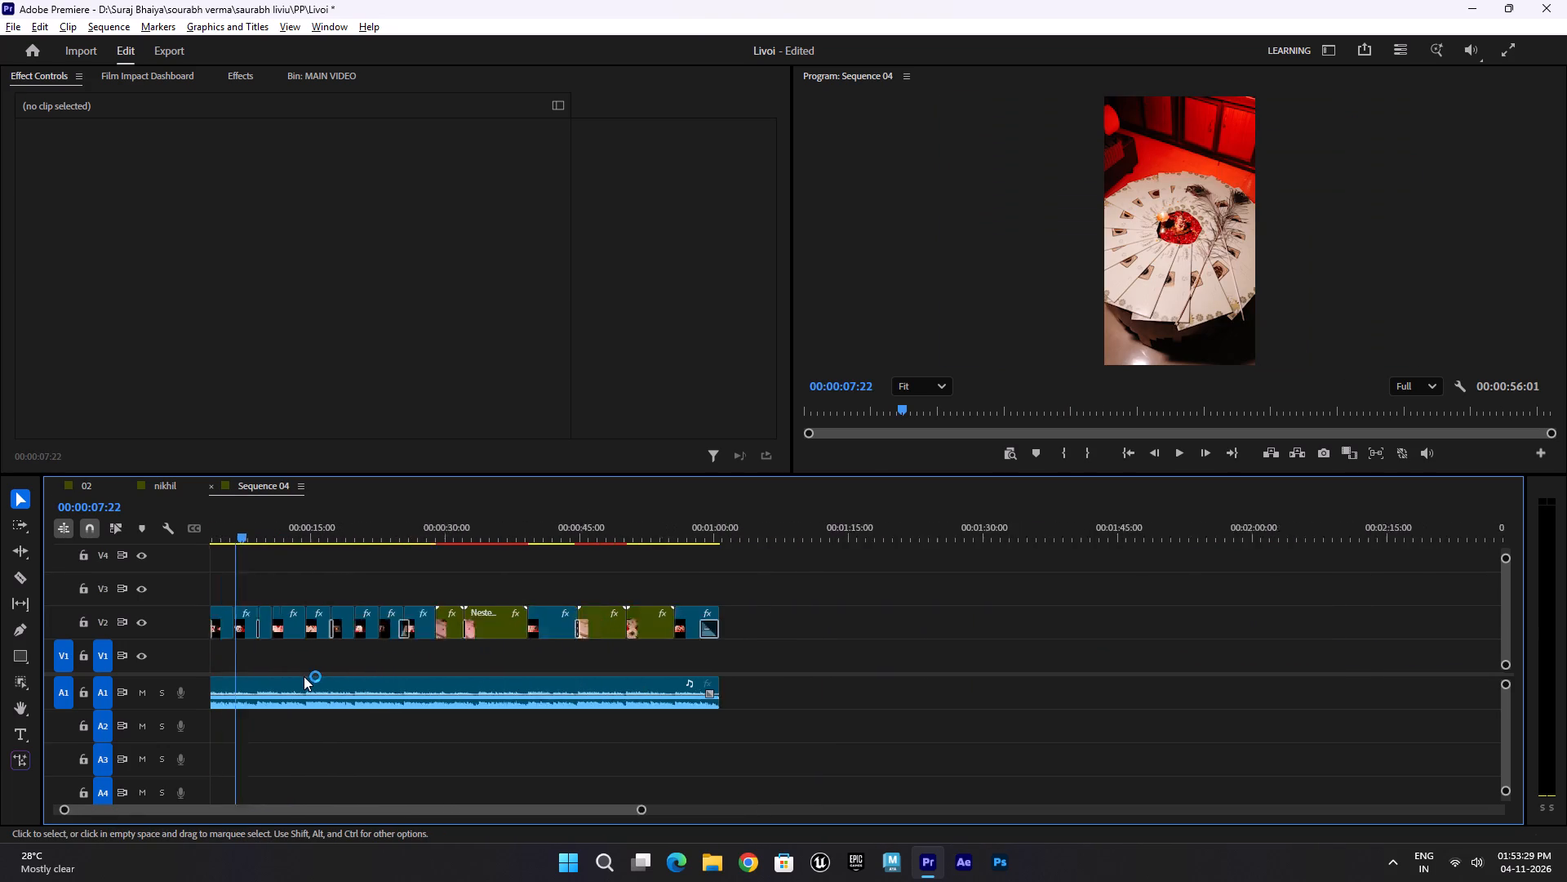
scroll(304, 676, "up", 20, "alt")
scroll(304, 676, "up", 2, "alt")
left_click(87, 479)
Play sequence 02 from 00:01:19:78 and scrub through the factory interior shots to about 00:01:31.
scroll(718, 671, "down", 10, "alt")
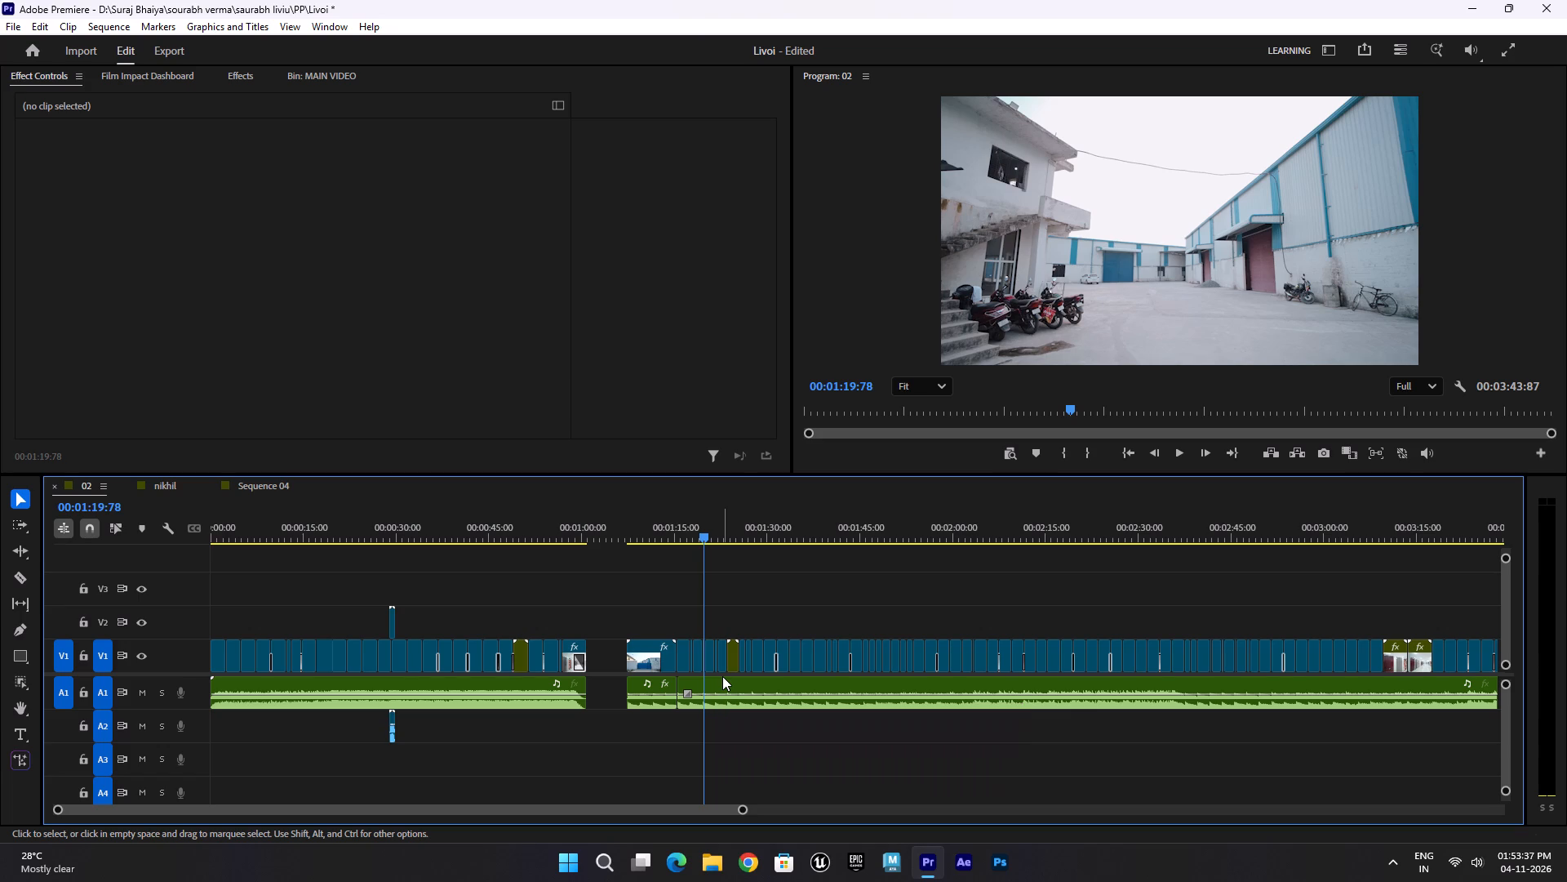
key("space")
scroll(718, 684, "up", 11, "alt")
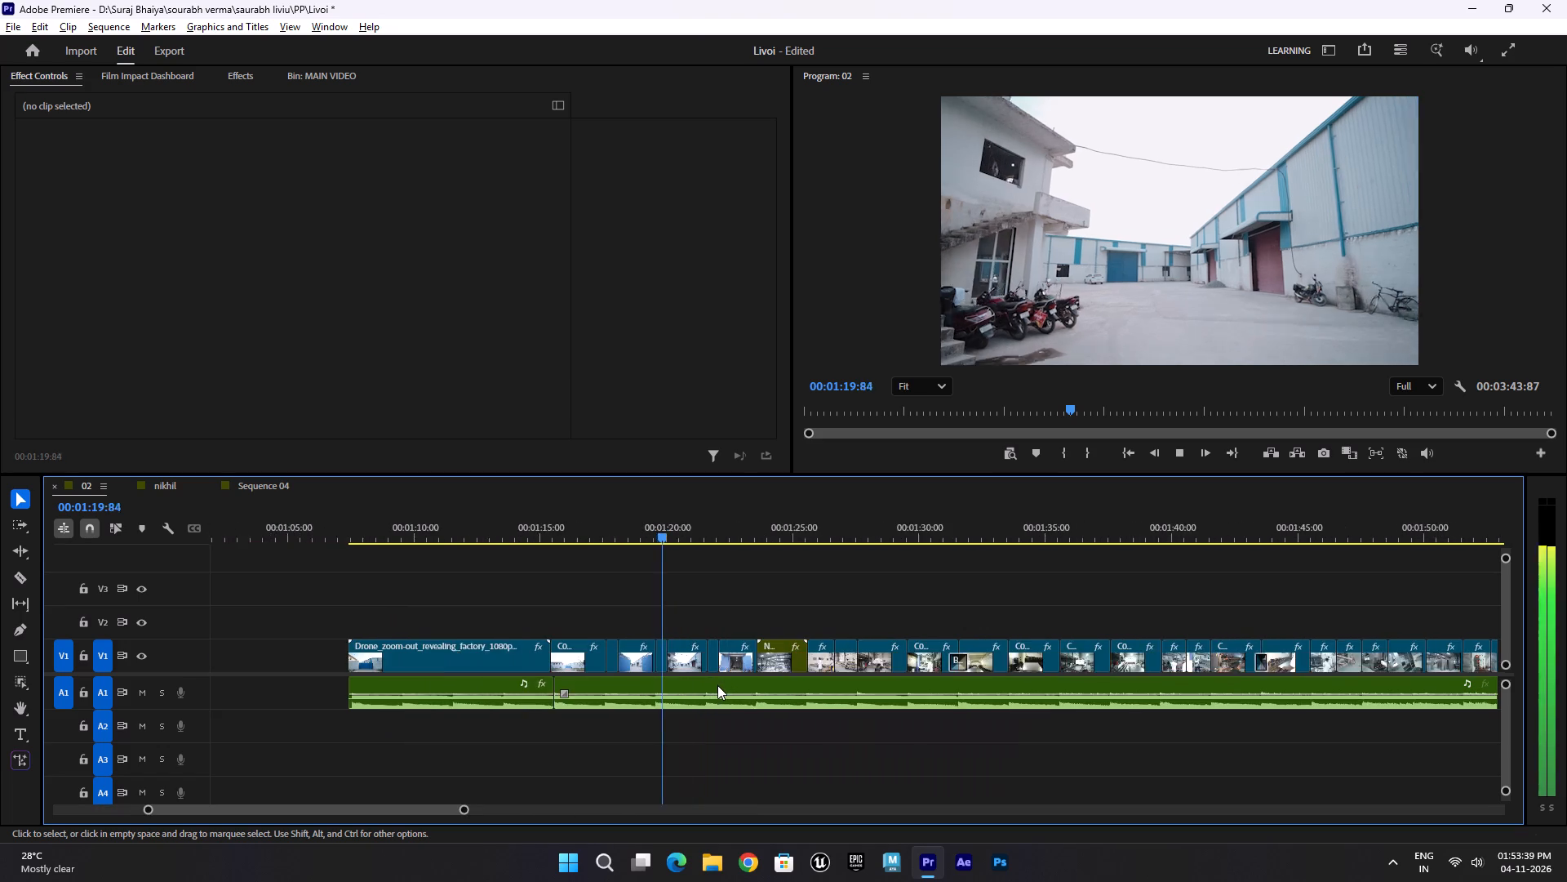
scroll(717, 685, "up", 5, "alt")
scroll(726, 688, "up", 5)
left_click(961, 610)
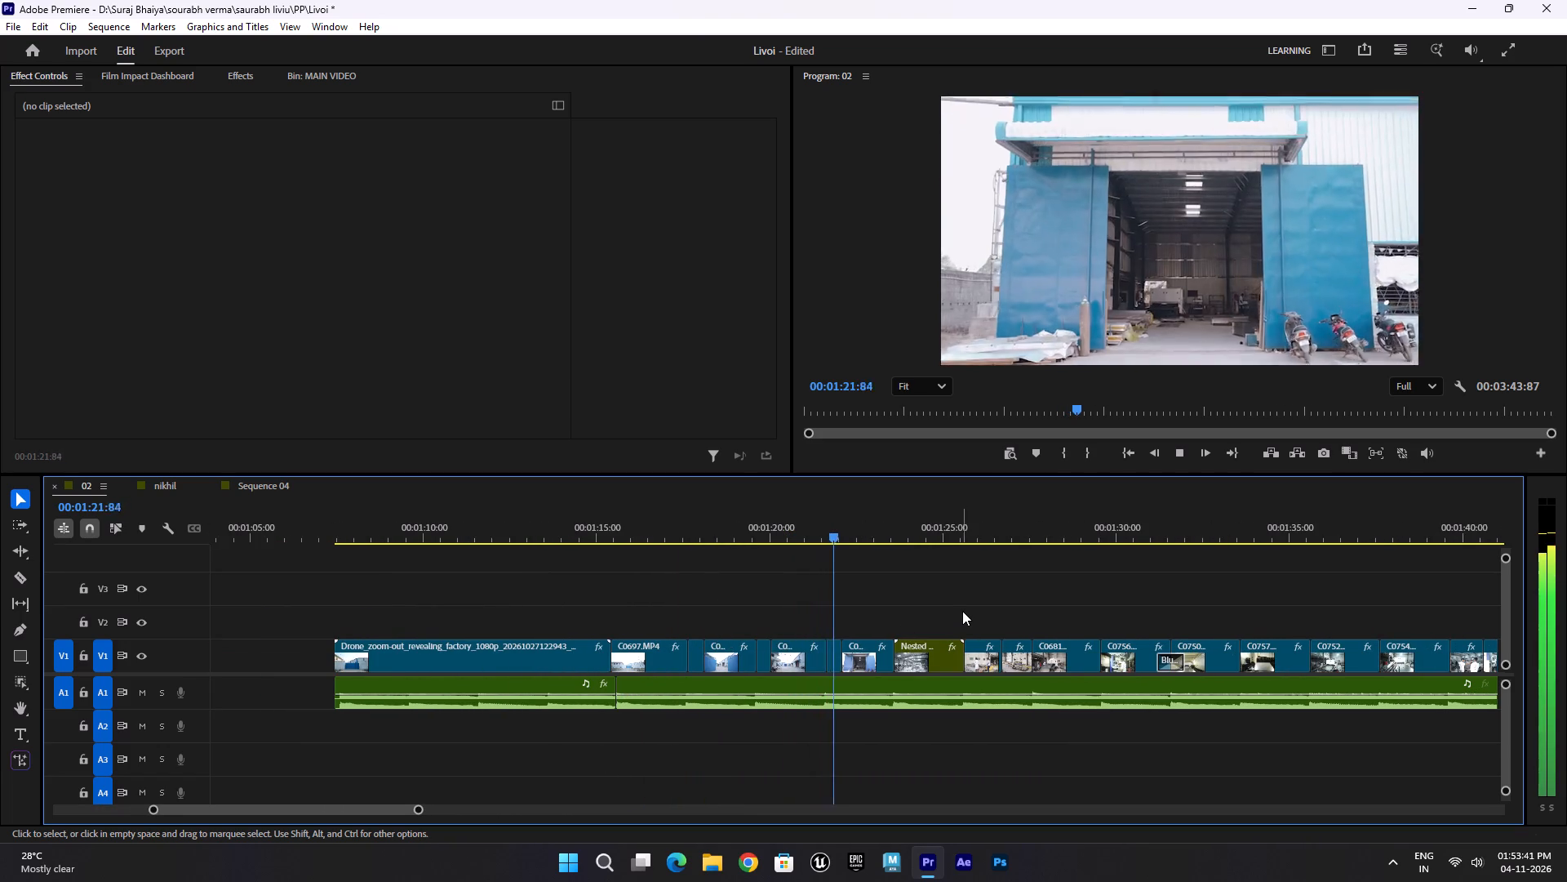
scroll(955, 628, "down", 6)
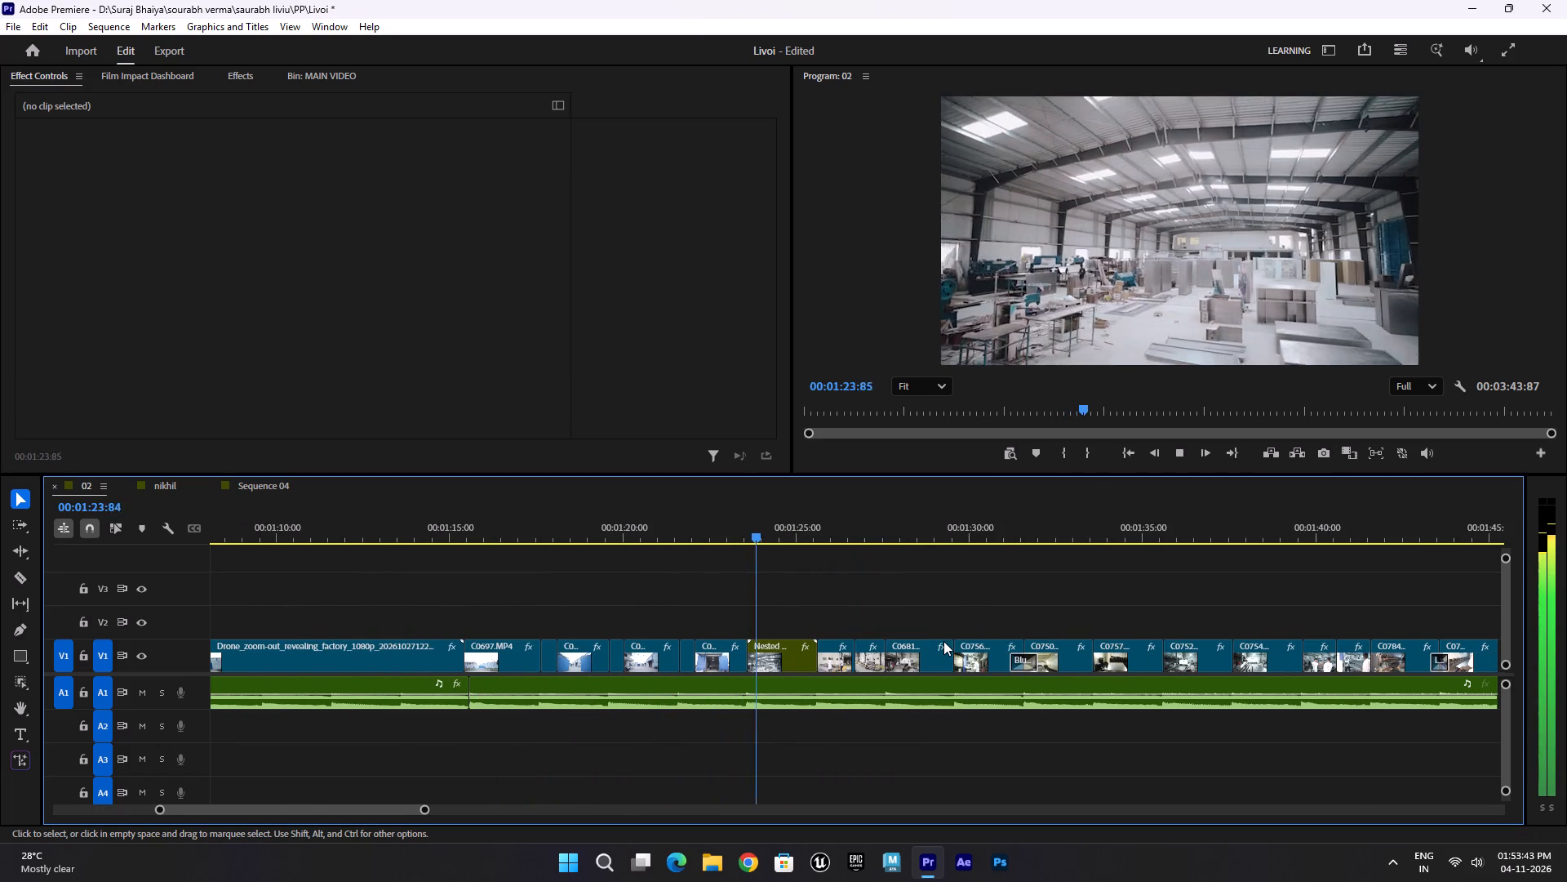
left_click_drag(959, 557, 987, 555)
left_click_drag(983, 528, 1029, 559)
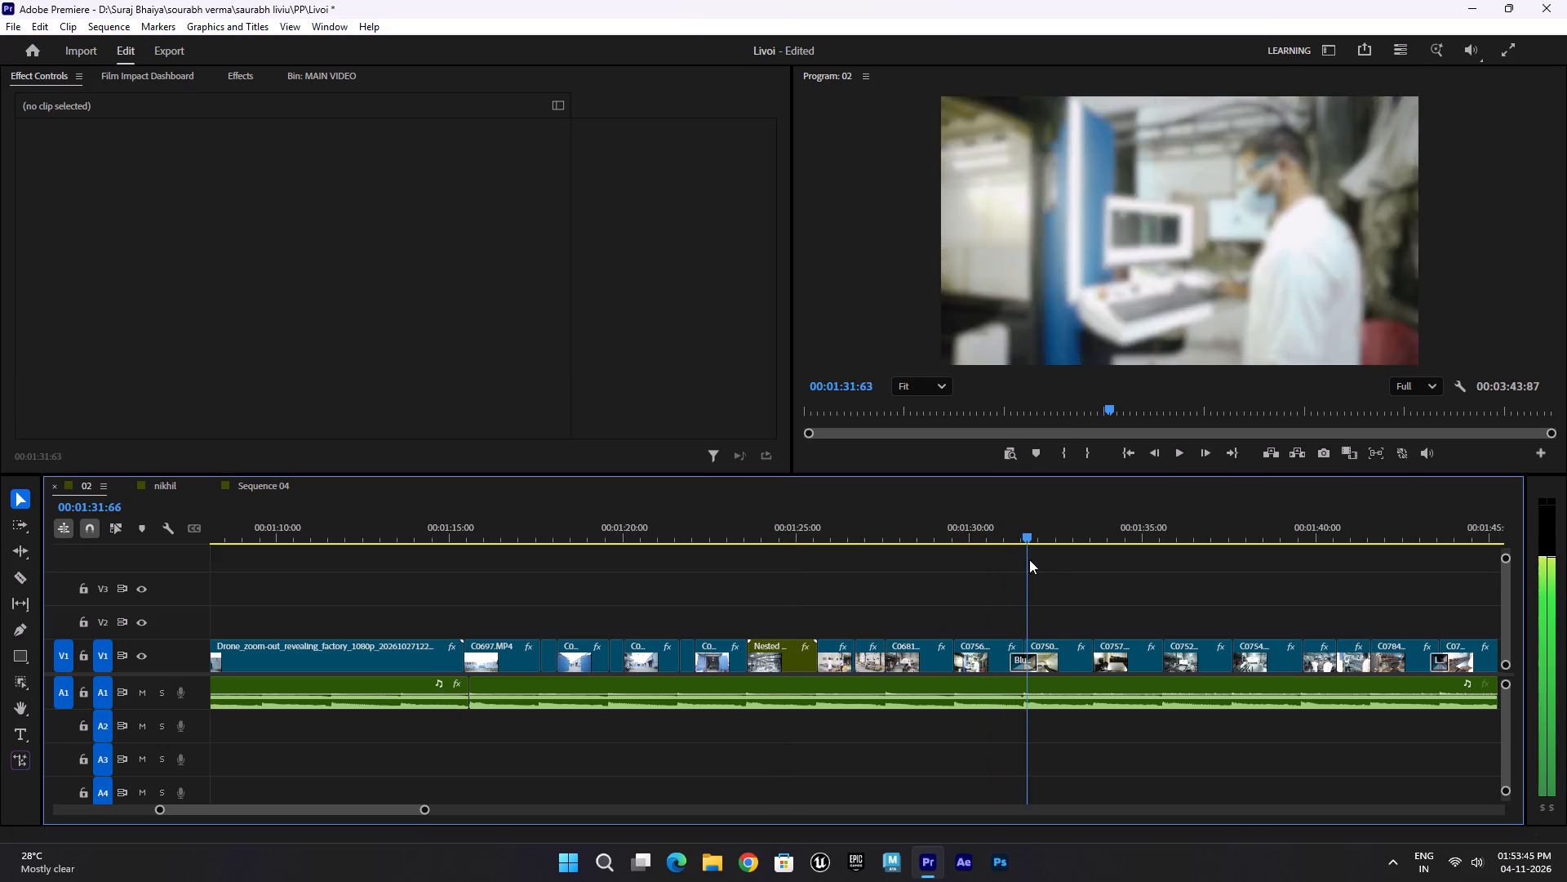
left_click_drag(1029, 559, 1059, 574)
Review the machine shots around the Light Leak transition near 00:01:43, and check the office shot at 00:03:31:08.
key("space")
scroll(1014, 621, "down", 20)
left_click(1010, 535)
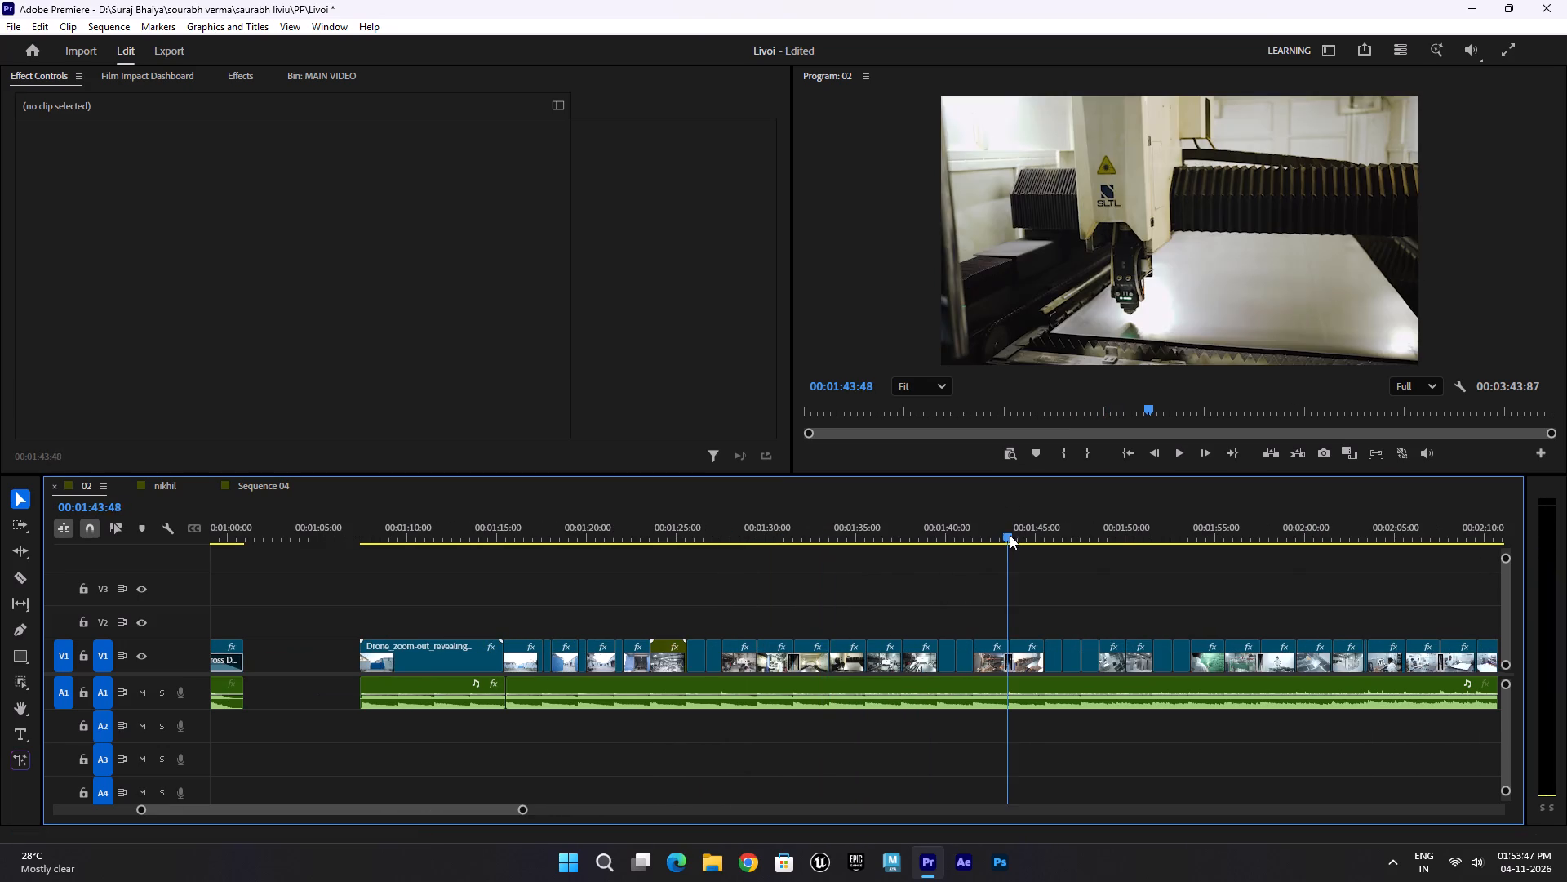
key("space")
scroll(1008, 572, "down", 10)
left_click(748, 532)
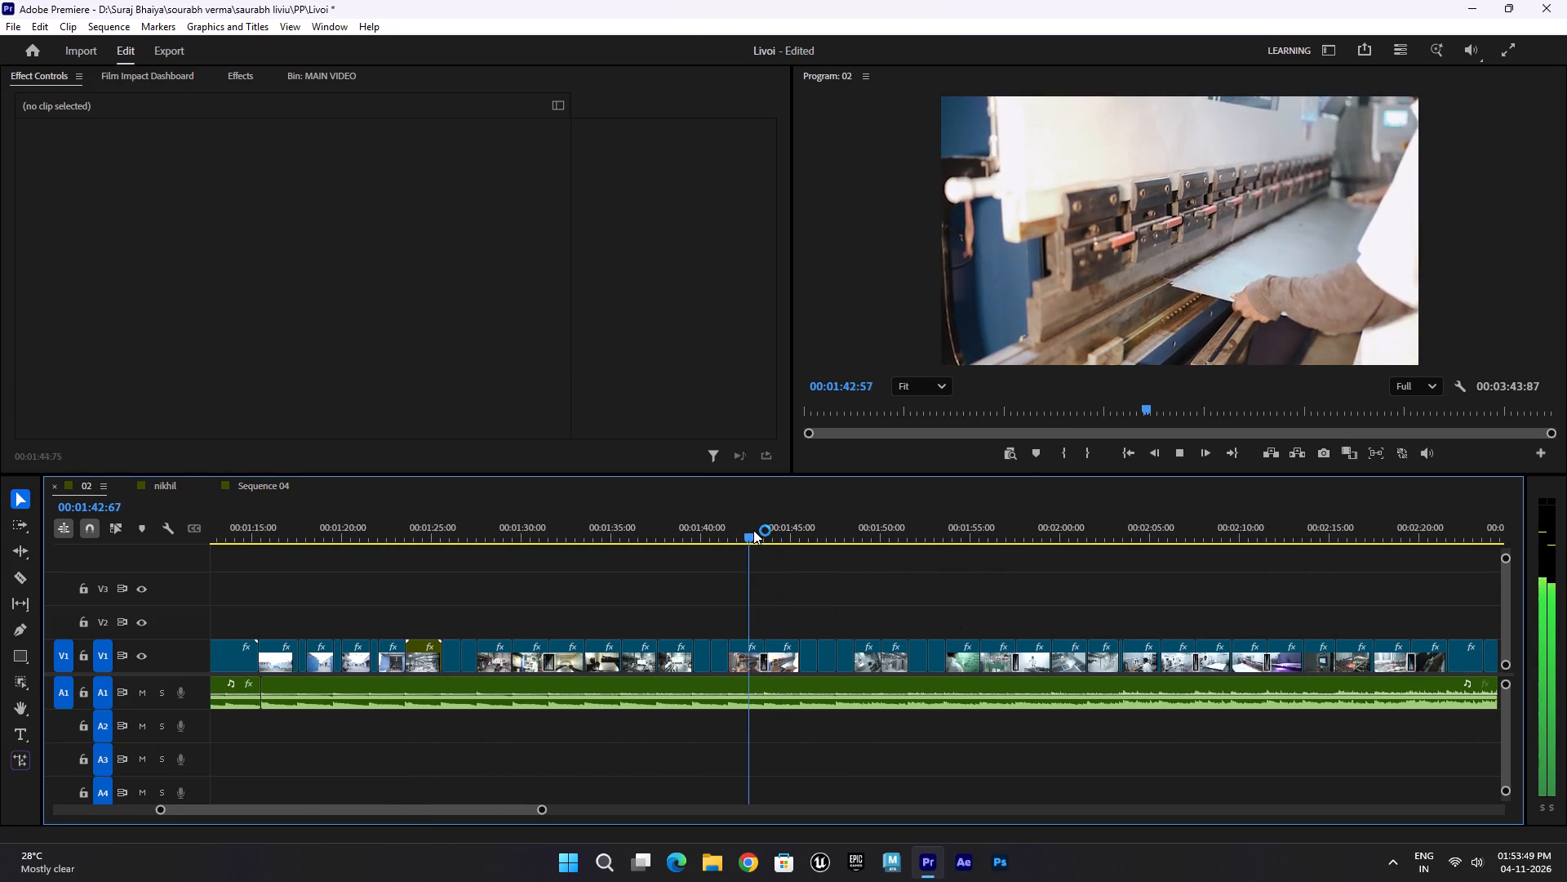
key("space")
left_click(831, 592)
scroll(779, 634, "up", 14, "alt")
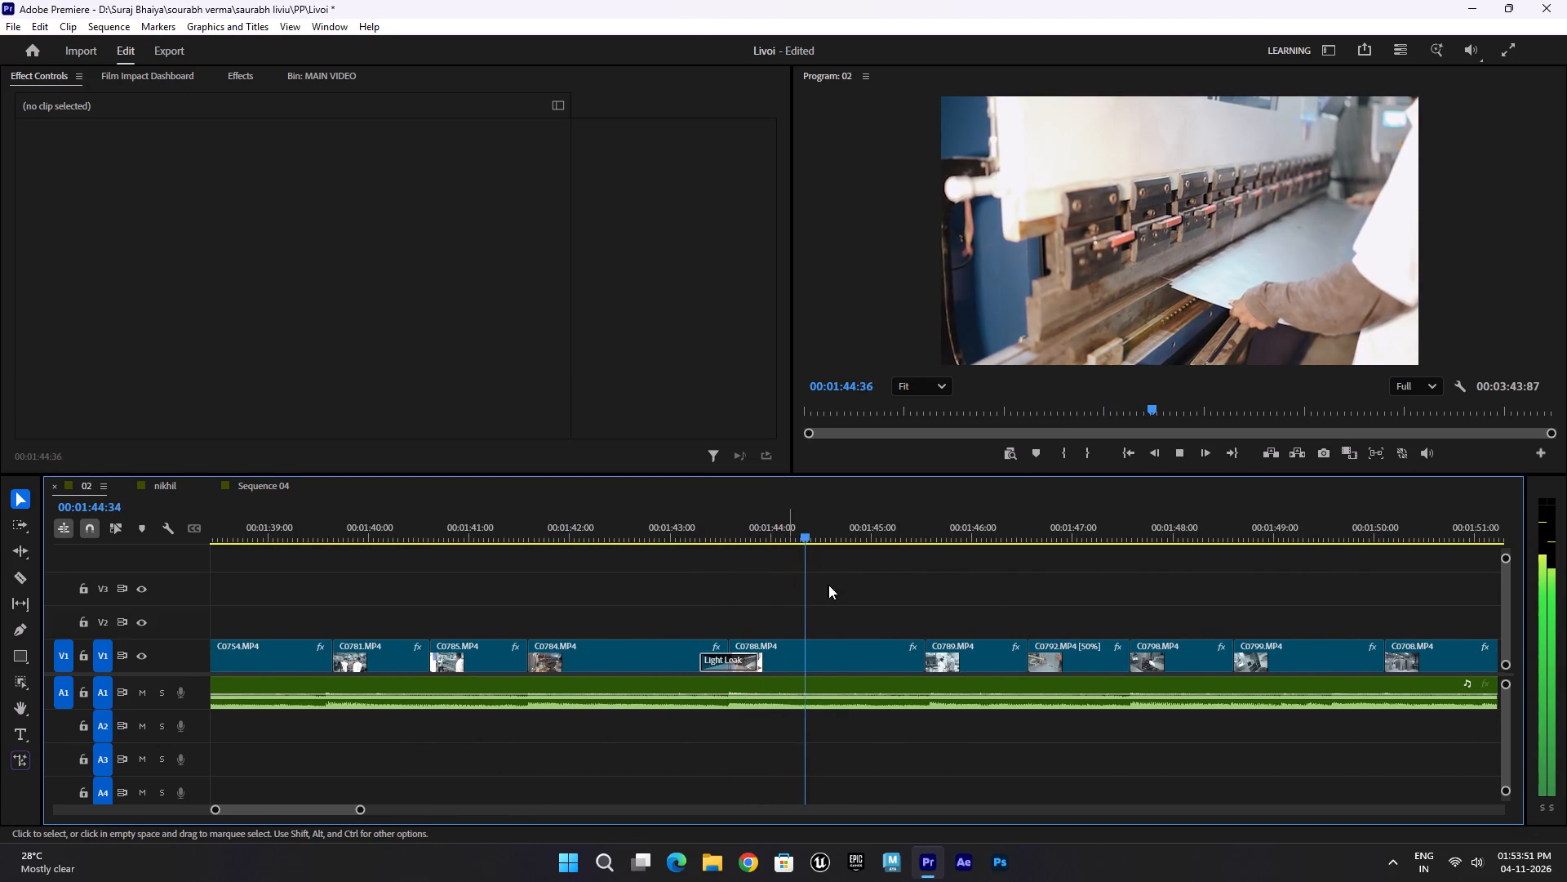
scroll(830, 595, "down", 20, "alt")
scroll(830, 595, "down", 18, "alt")
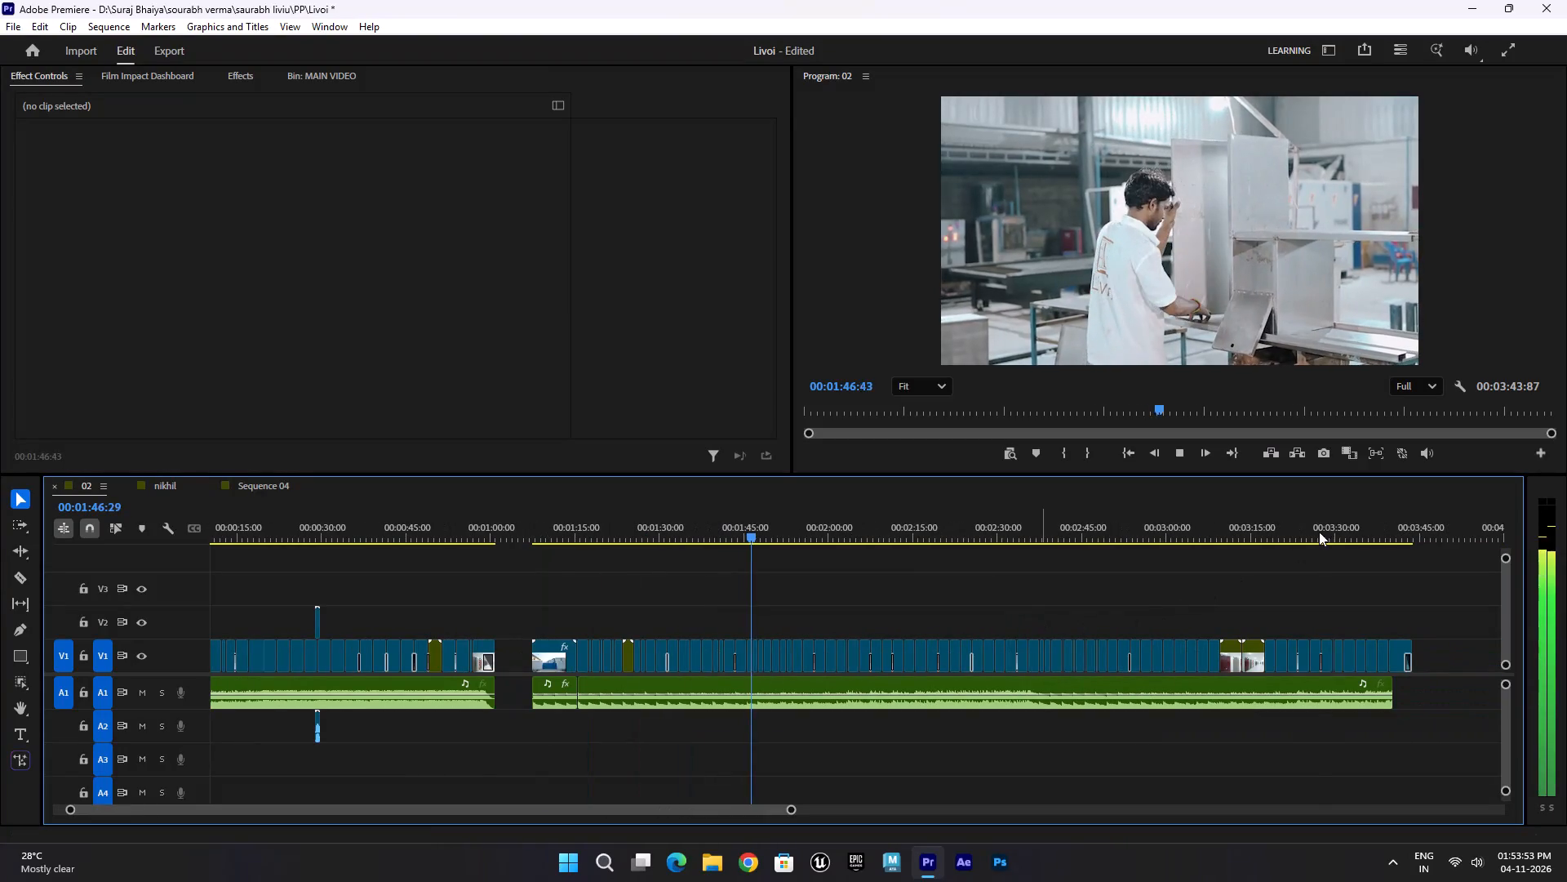
left_click_drag(1319, 532, 1343, 577)
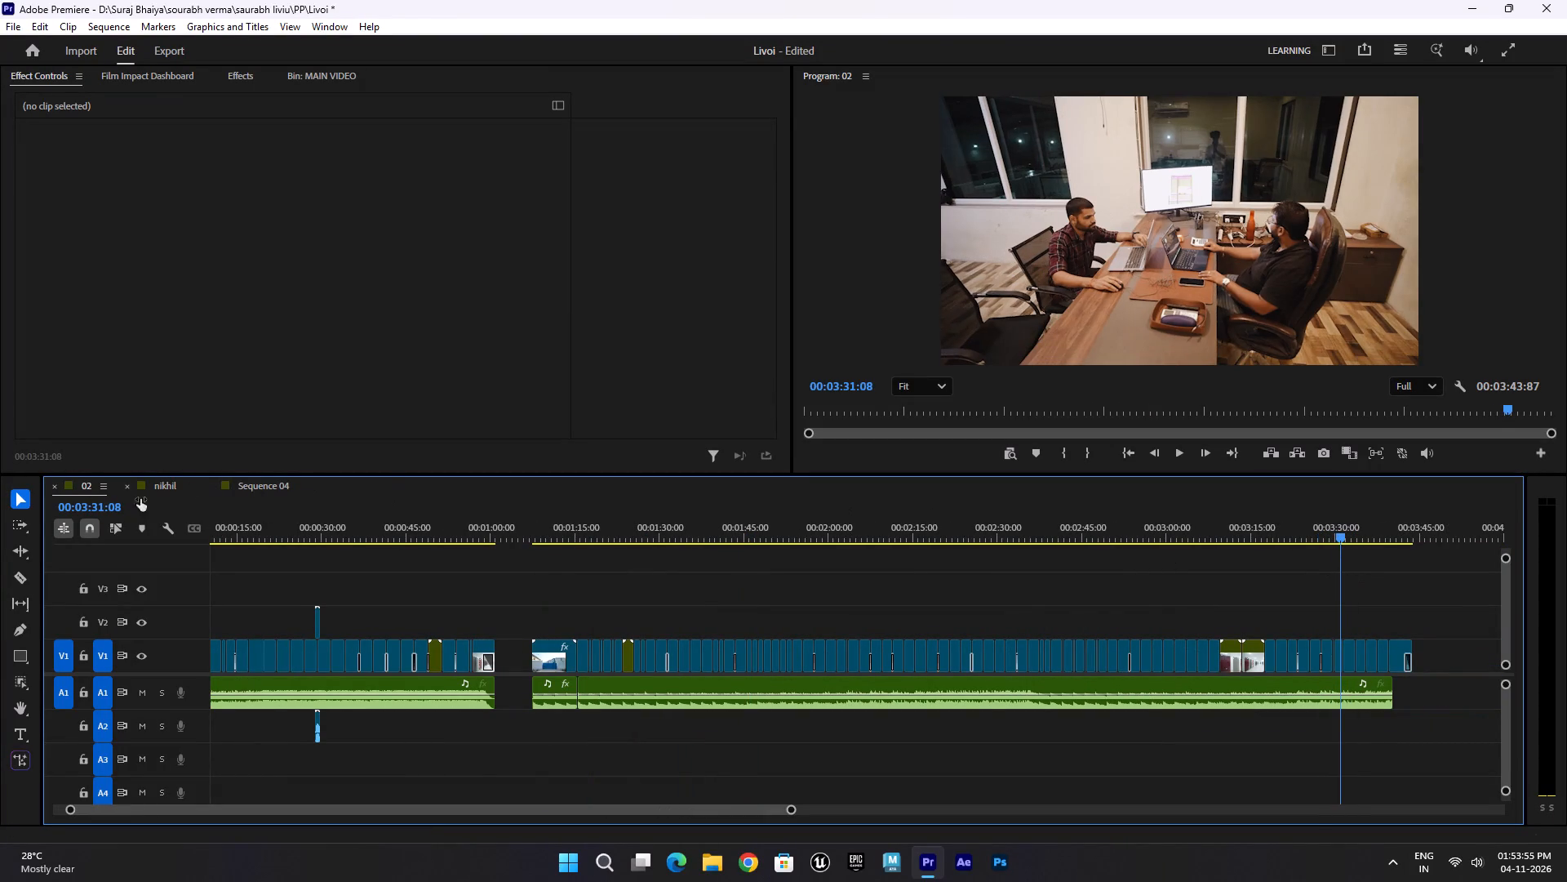
Open sequence 01 from the project's Bin folder.
left_click(166, 71)
left_click(339, 71)
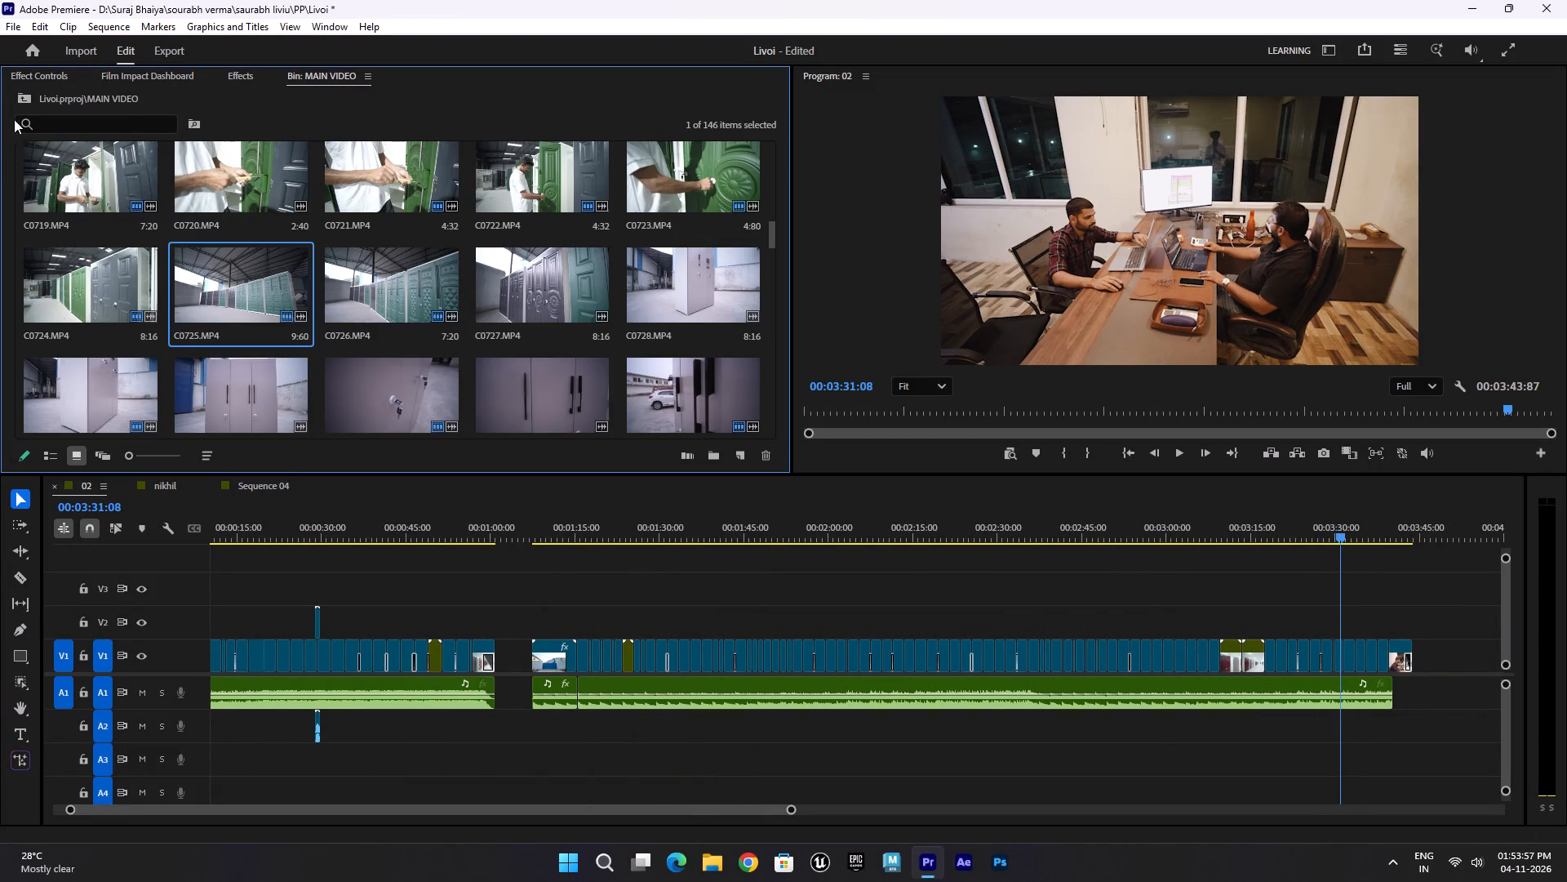
triple_click(24, 103)
left_click(517, 385)
scroll(516, 403, "down", 5)
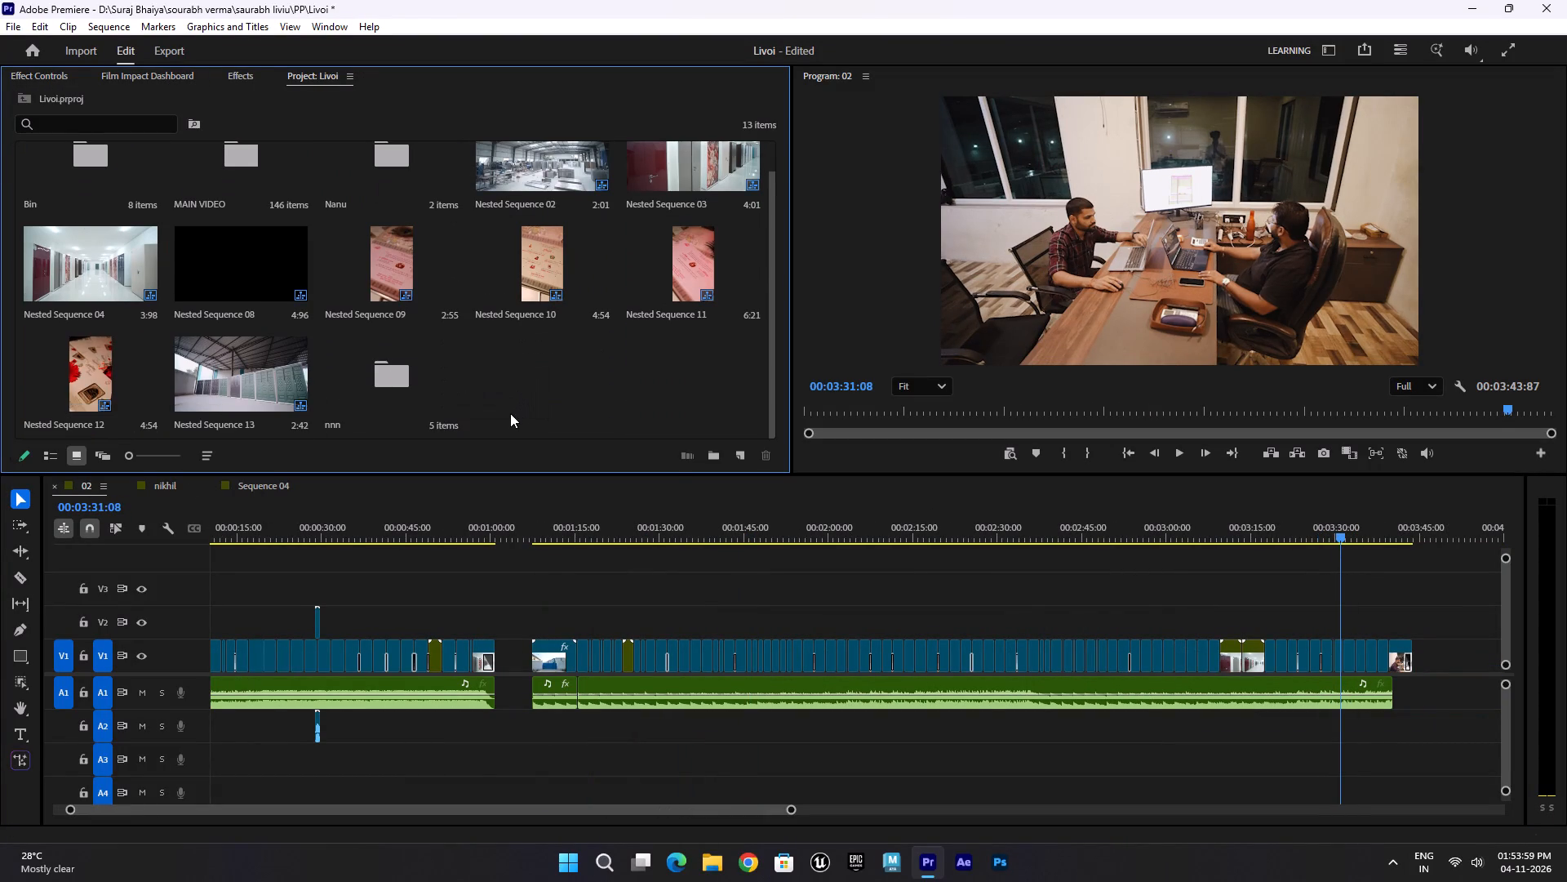
scroll(509, 408, "up", 4)
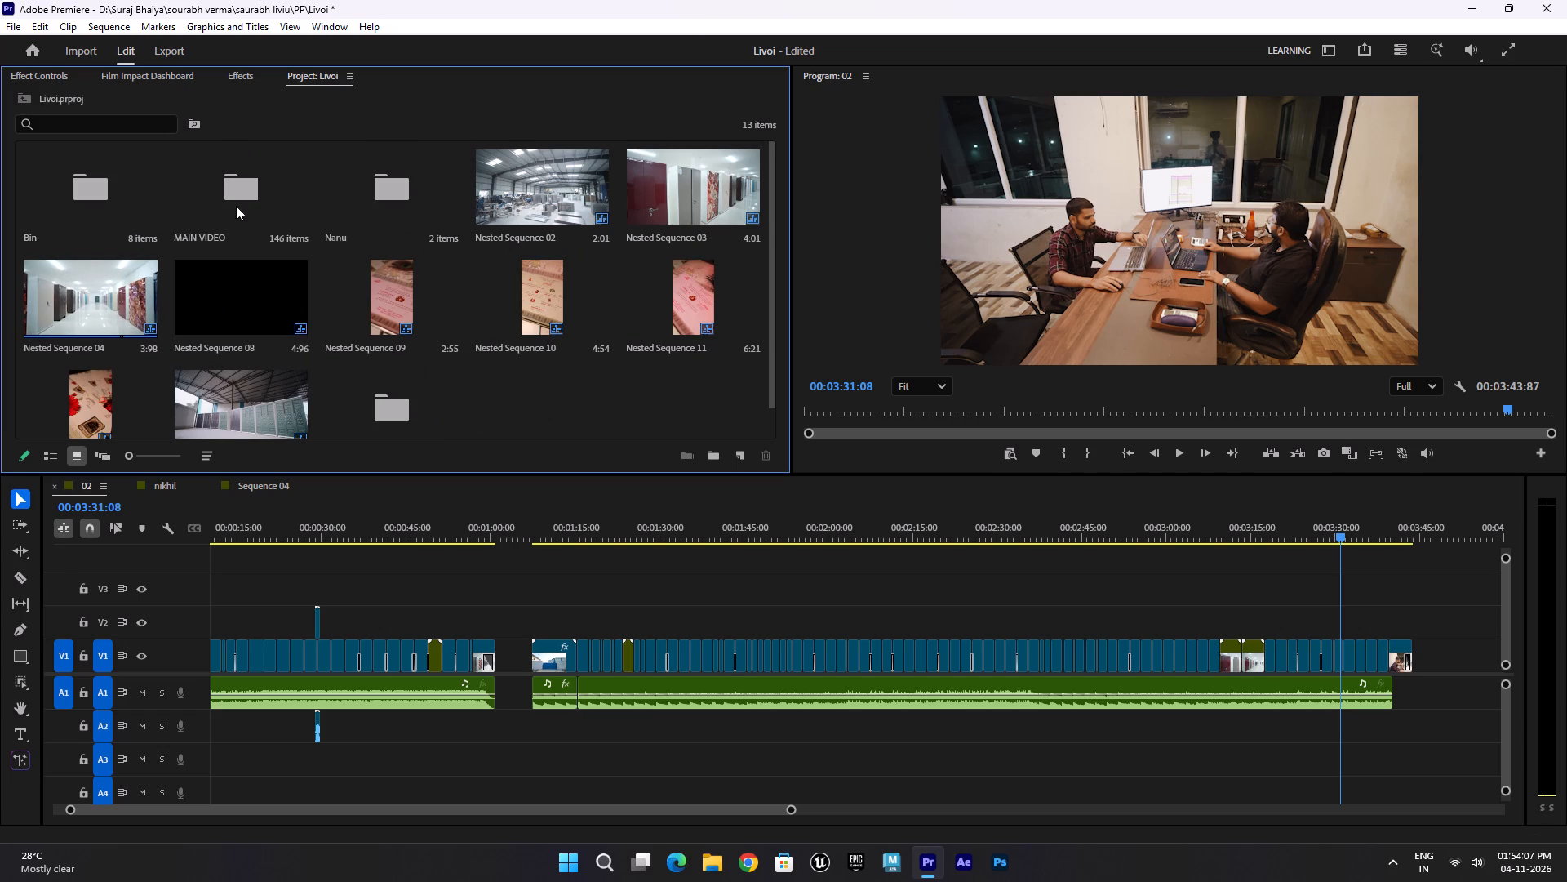
double_click(104, 201)
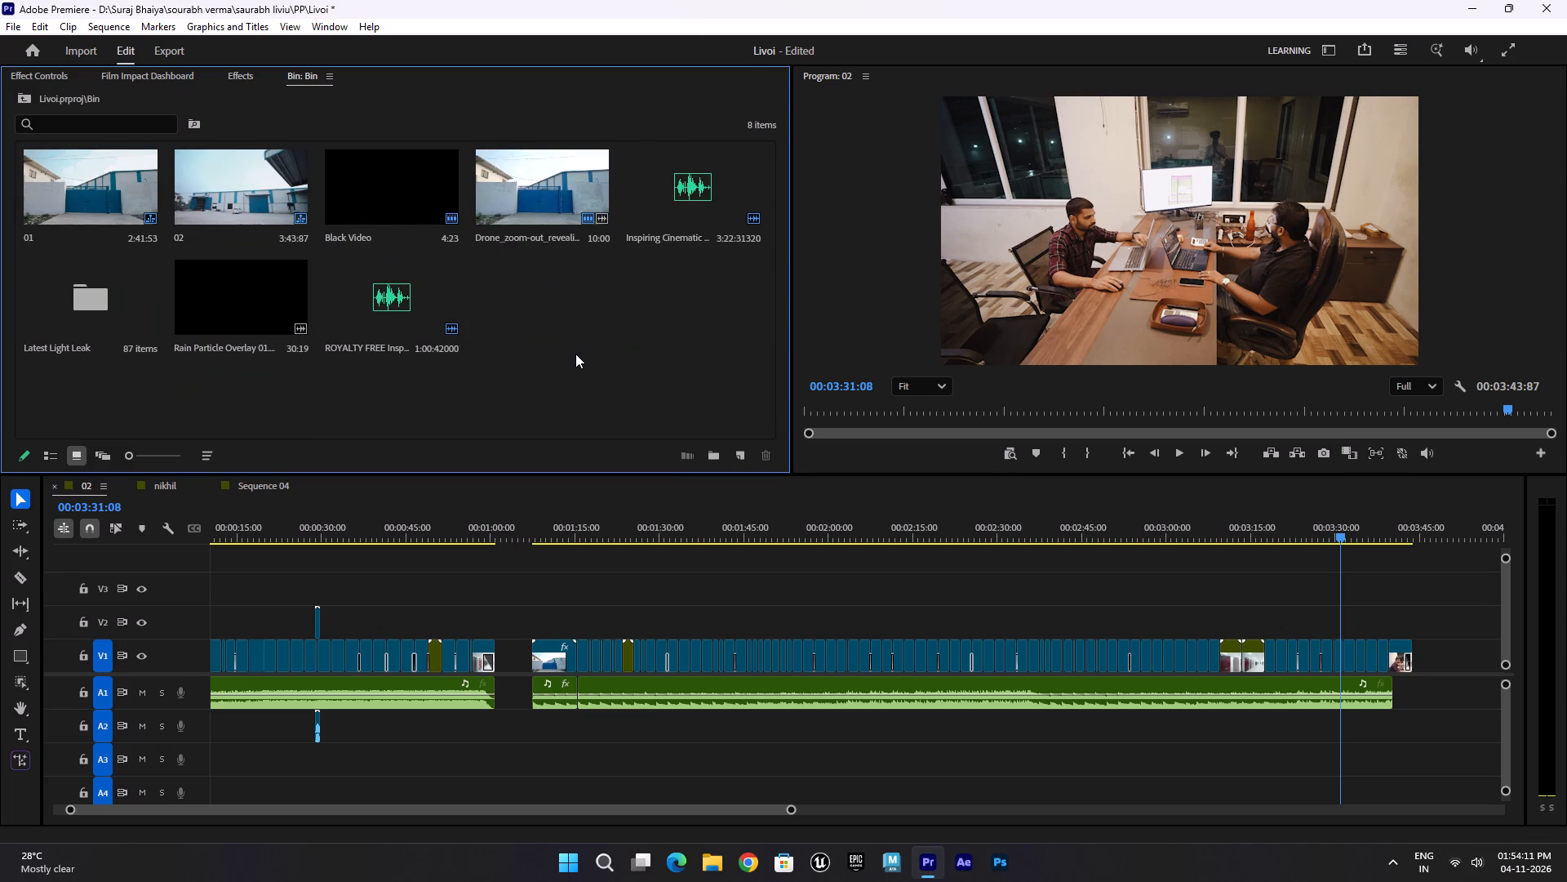
double_click(112, 185)
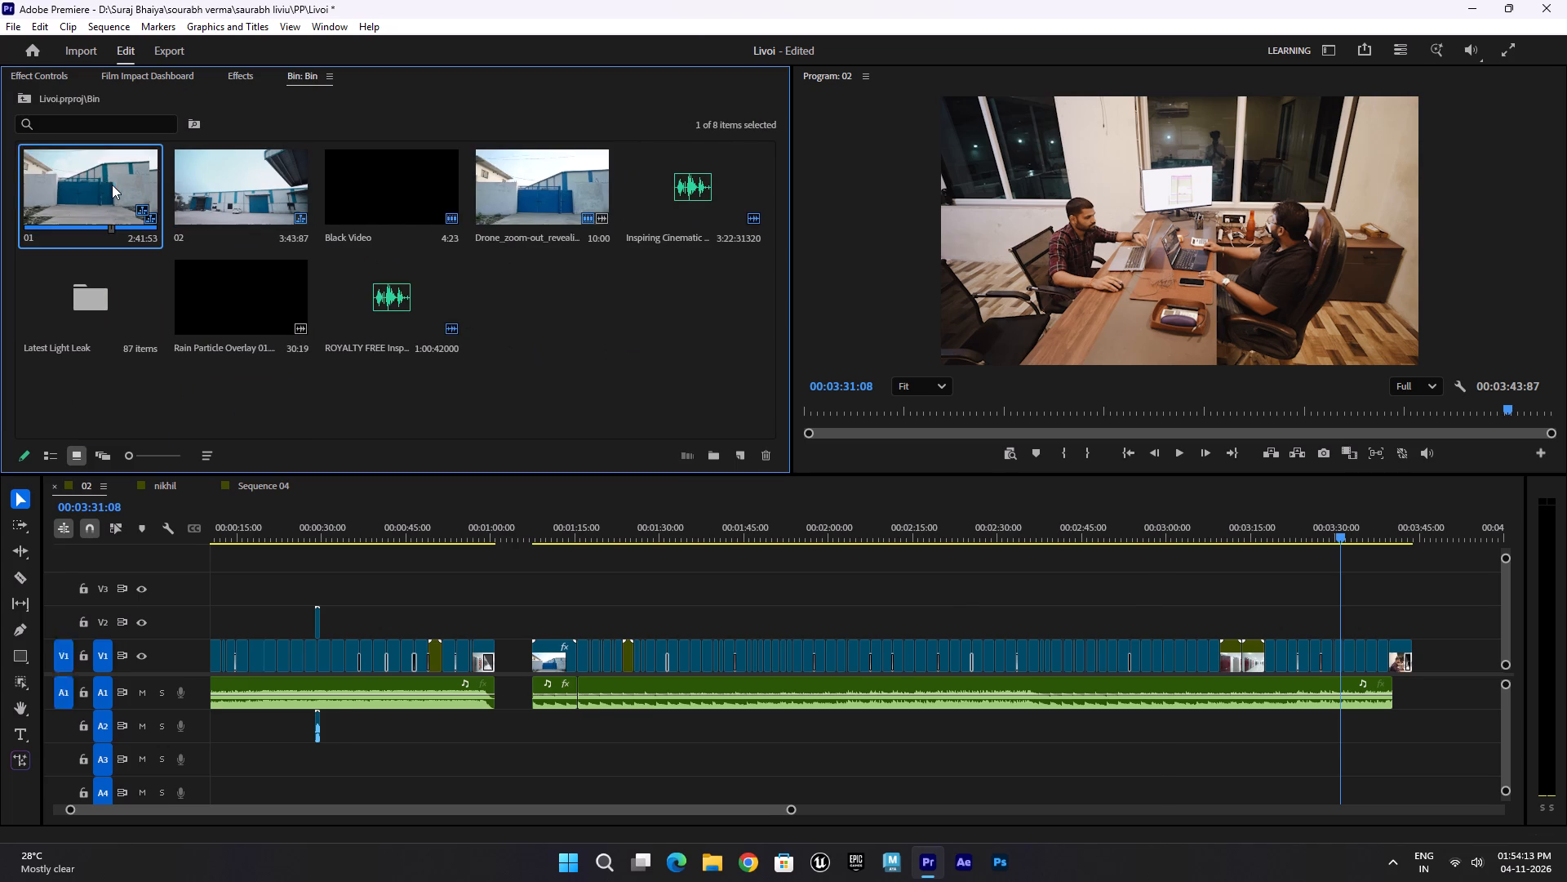
Skim sequence 01 from its opening factory shots to the wardrobe assembly shot near 00:01:40.
left_click(1107, 548)
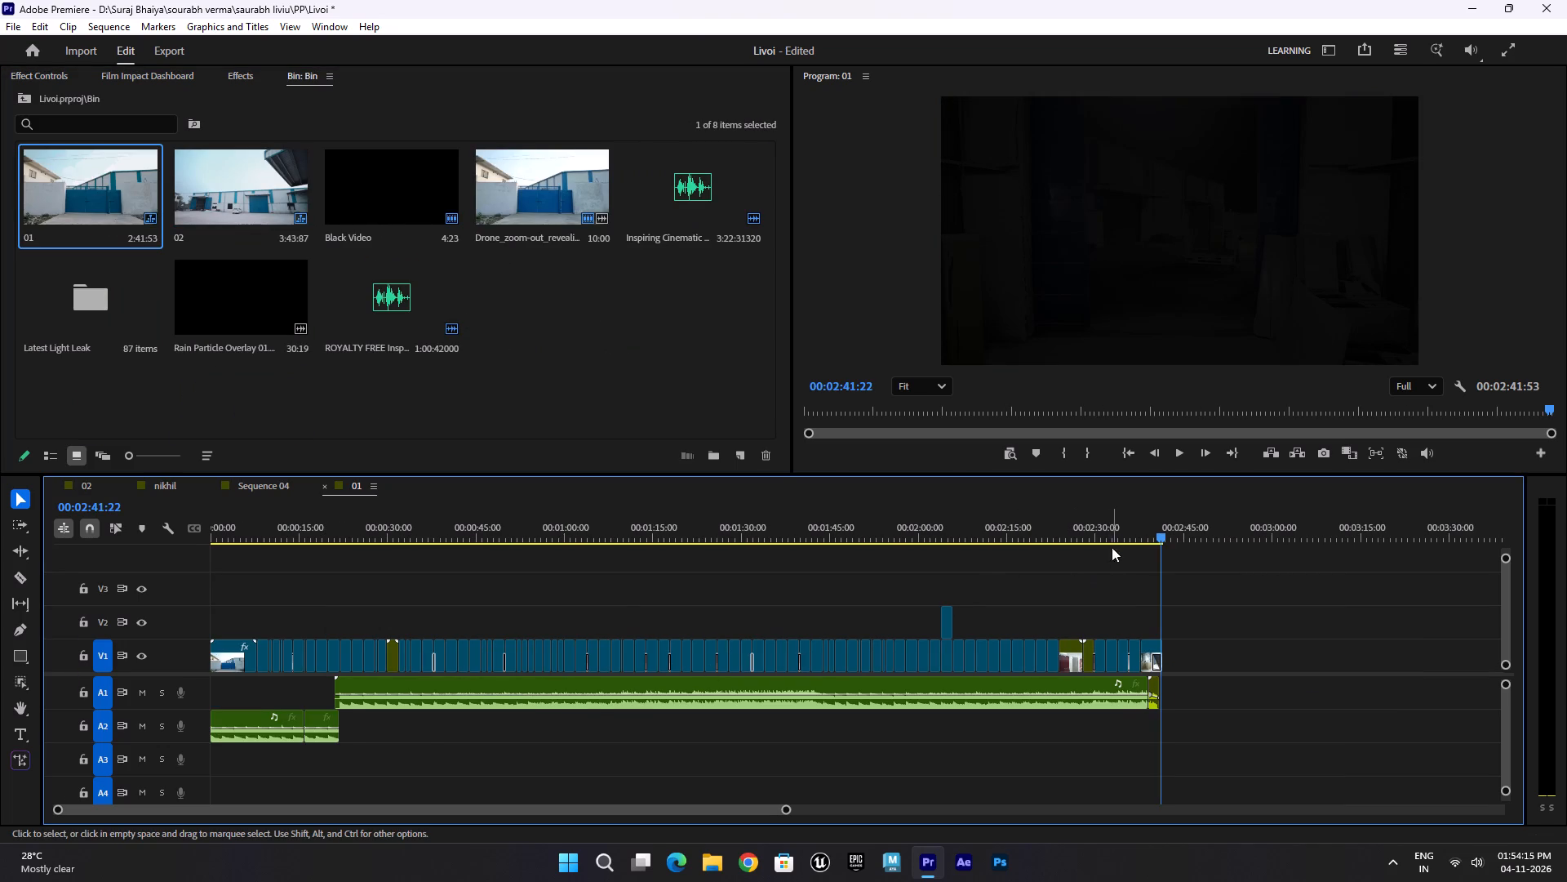
left_click_drag(1121, 533, 277, 676)
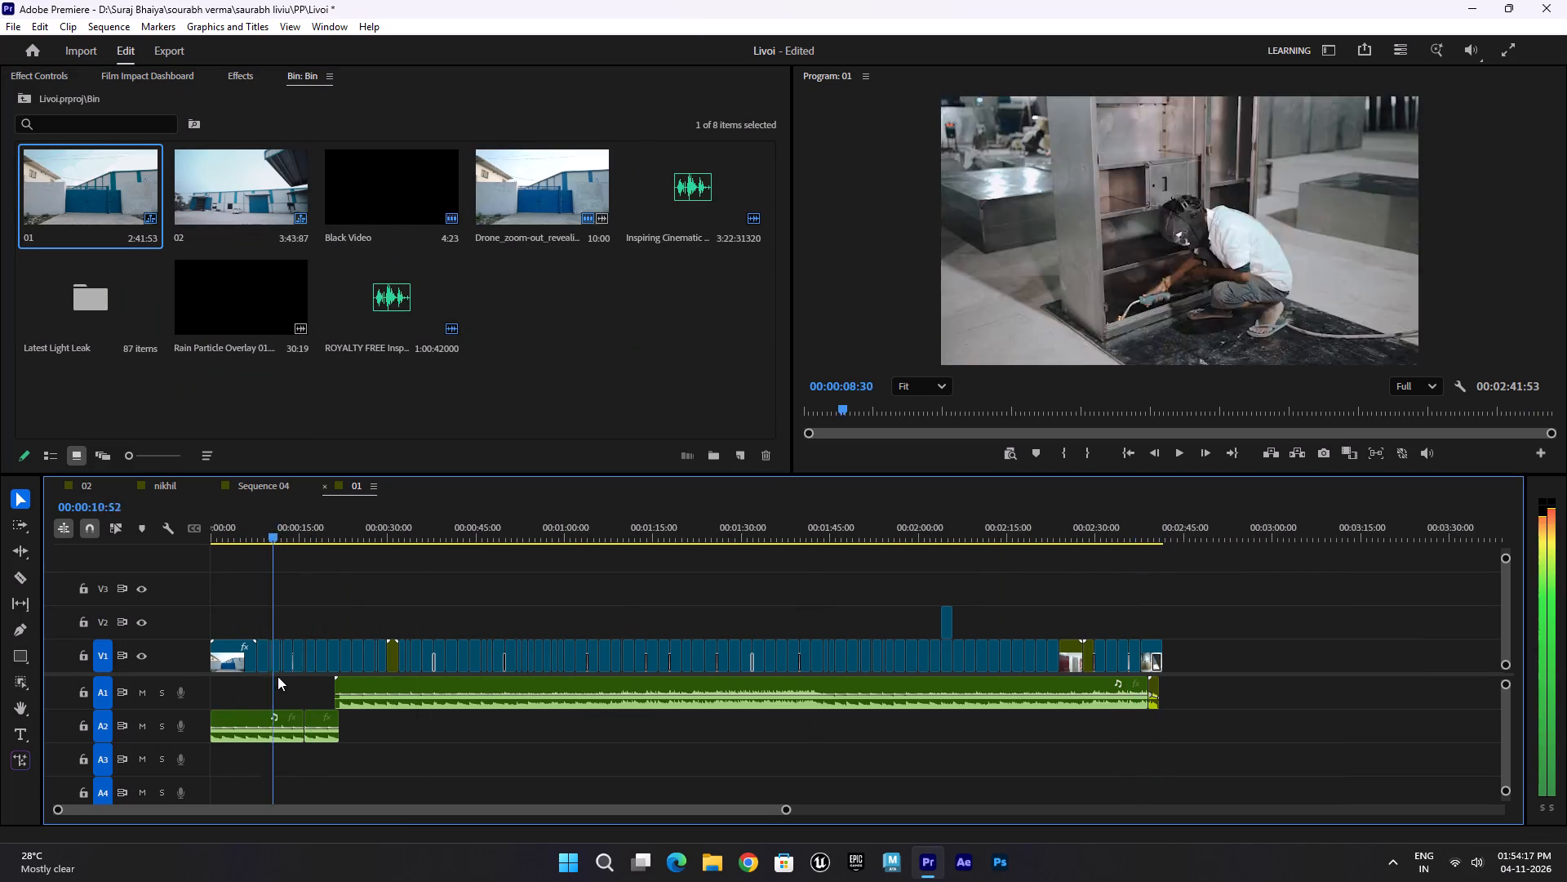
left_click_drag(277, 676, 539, 648)
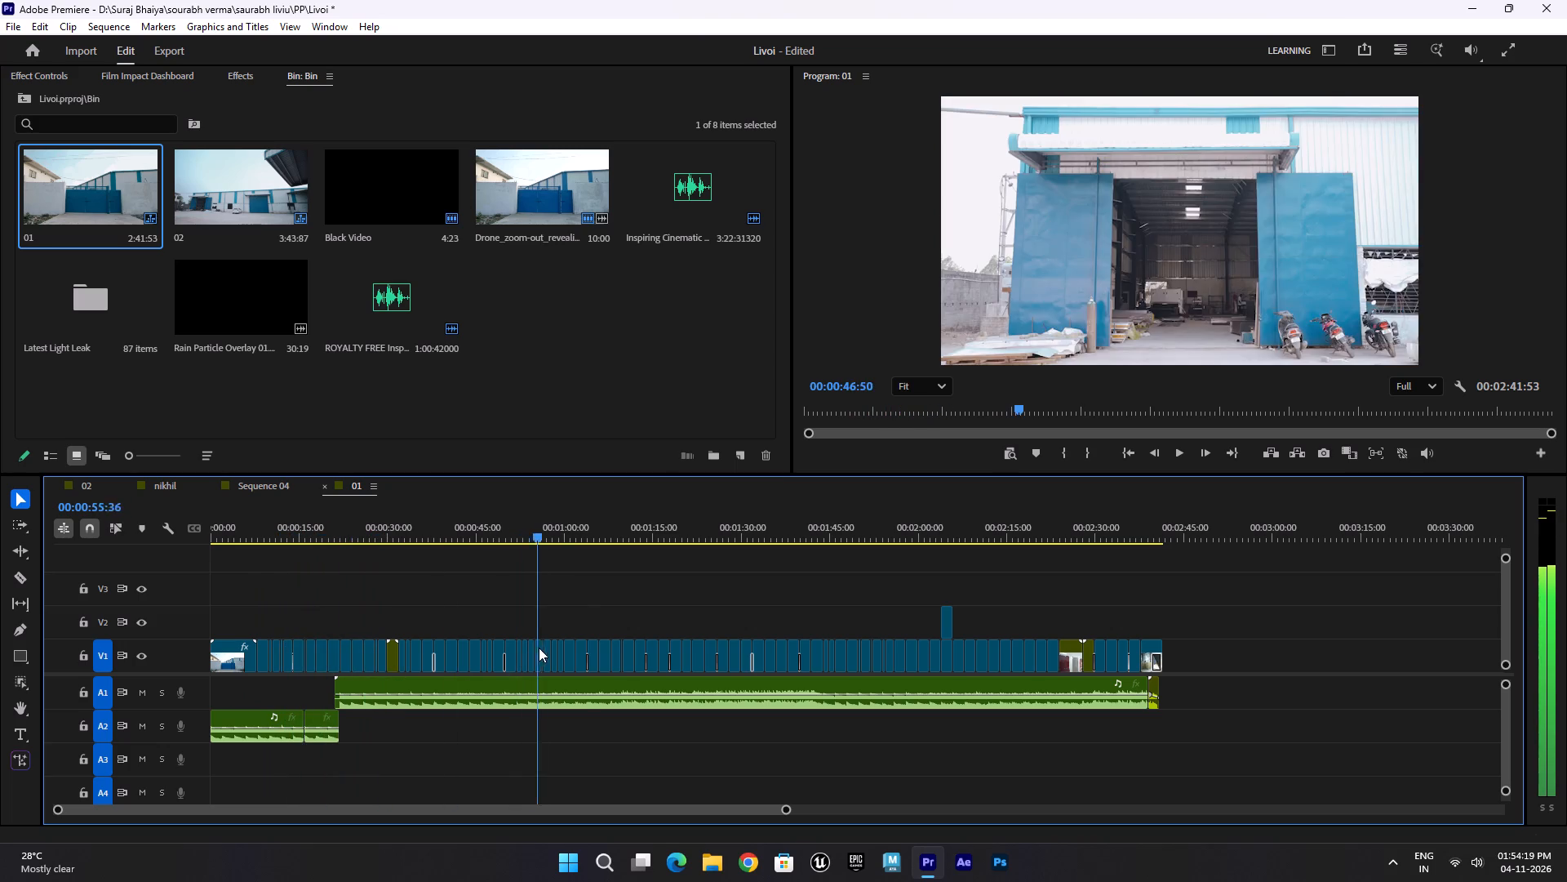
left_click_drag(539, 648, 605, 647)
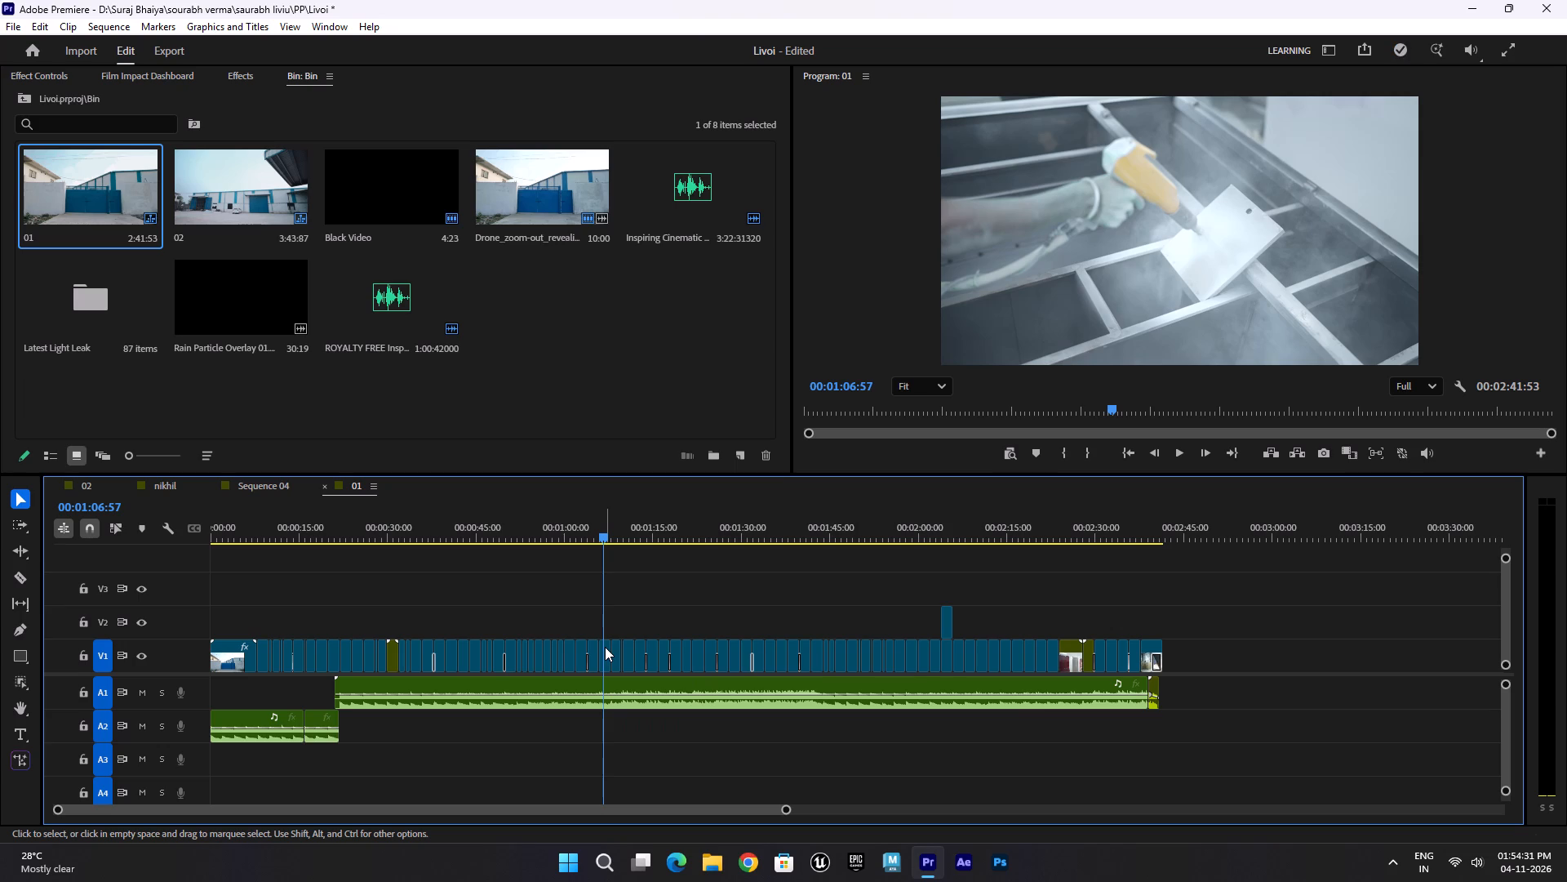
left_click(783, 546)
left_click(803, 539)
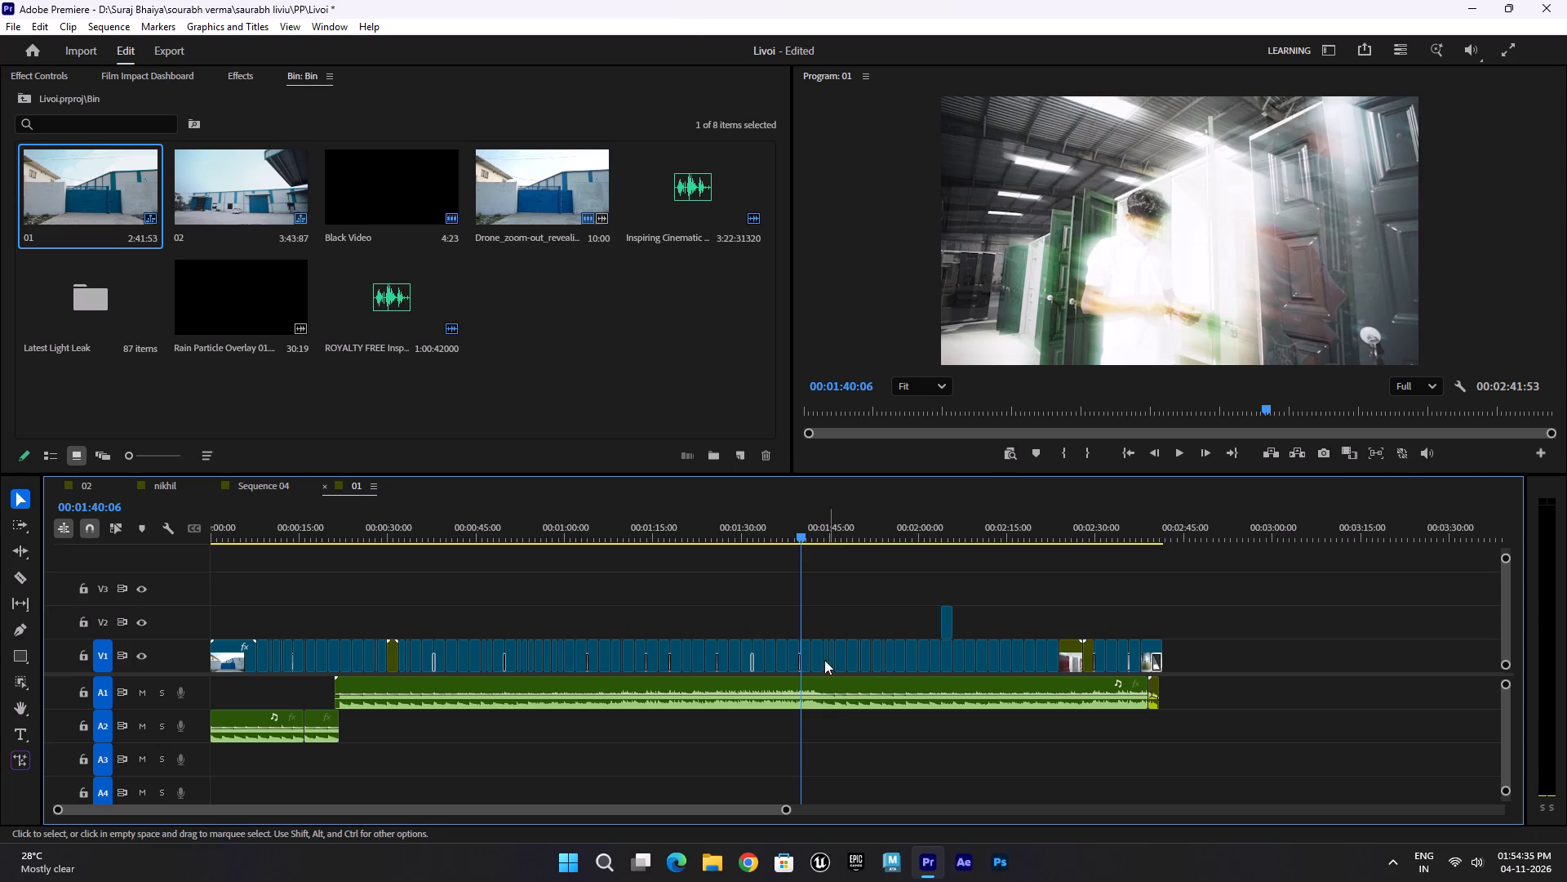
Examine the wardrobe assembly and green door shots in sequence 01 between about 00:01:40 and 00:01:49.
scroll(818, 693, "up", 20, "alt")
scroll(818, 693, "up", 6, "alt")
left_click_drag(655, 523, 679, 527)
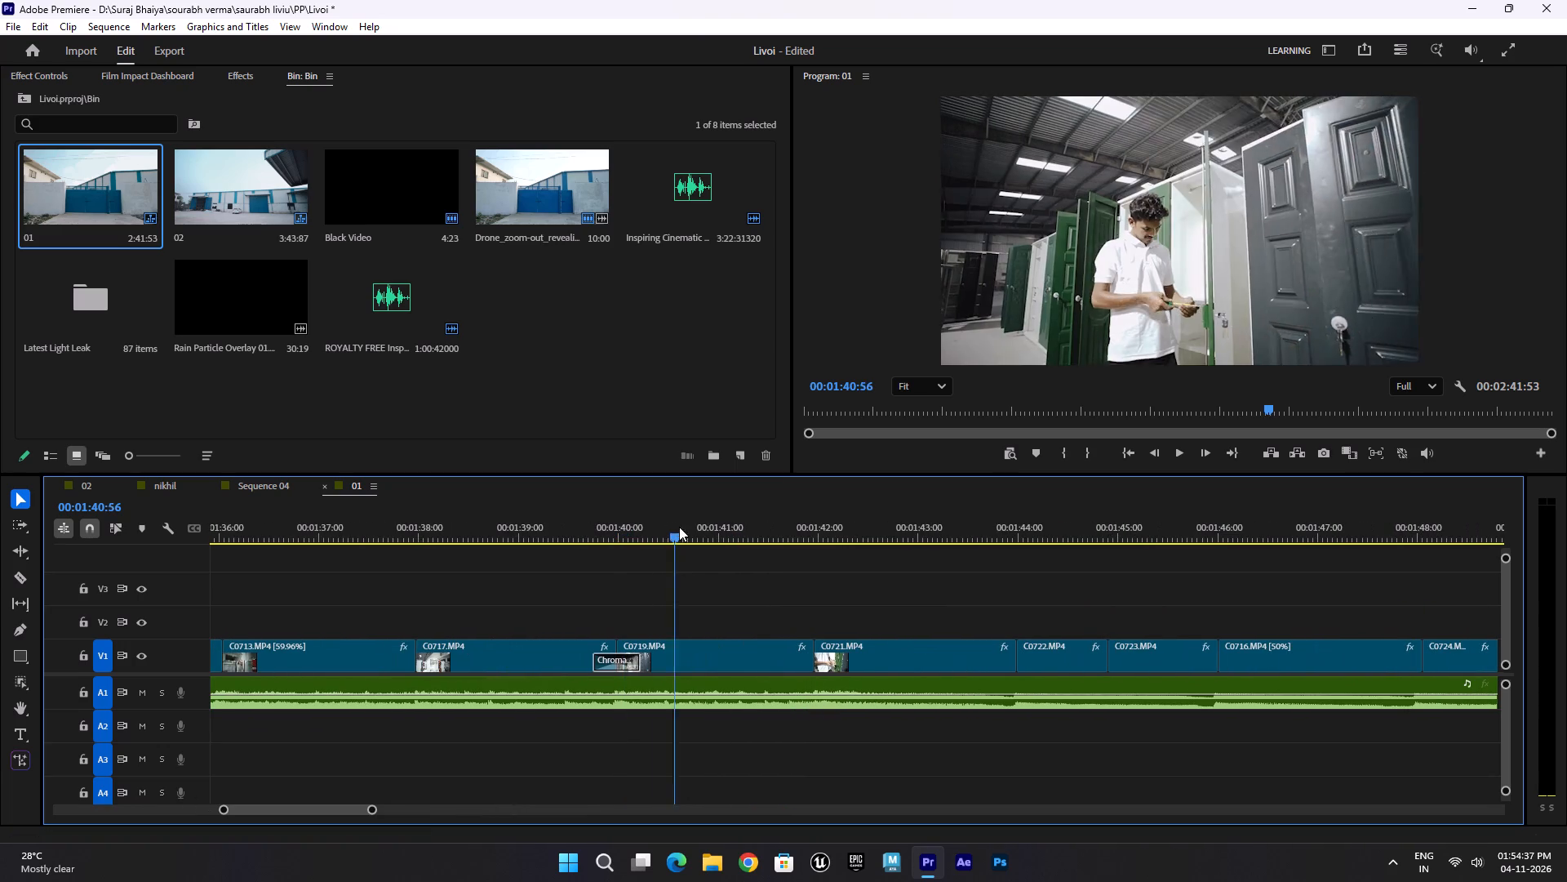
left_click_drag(679, 527, 924, 573)
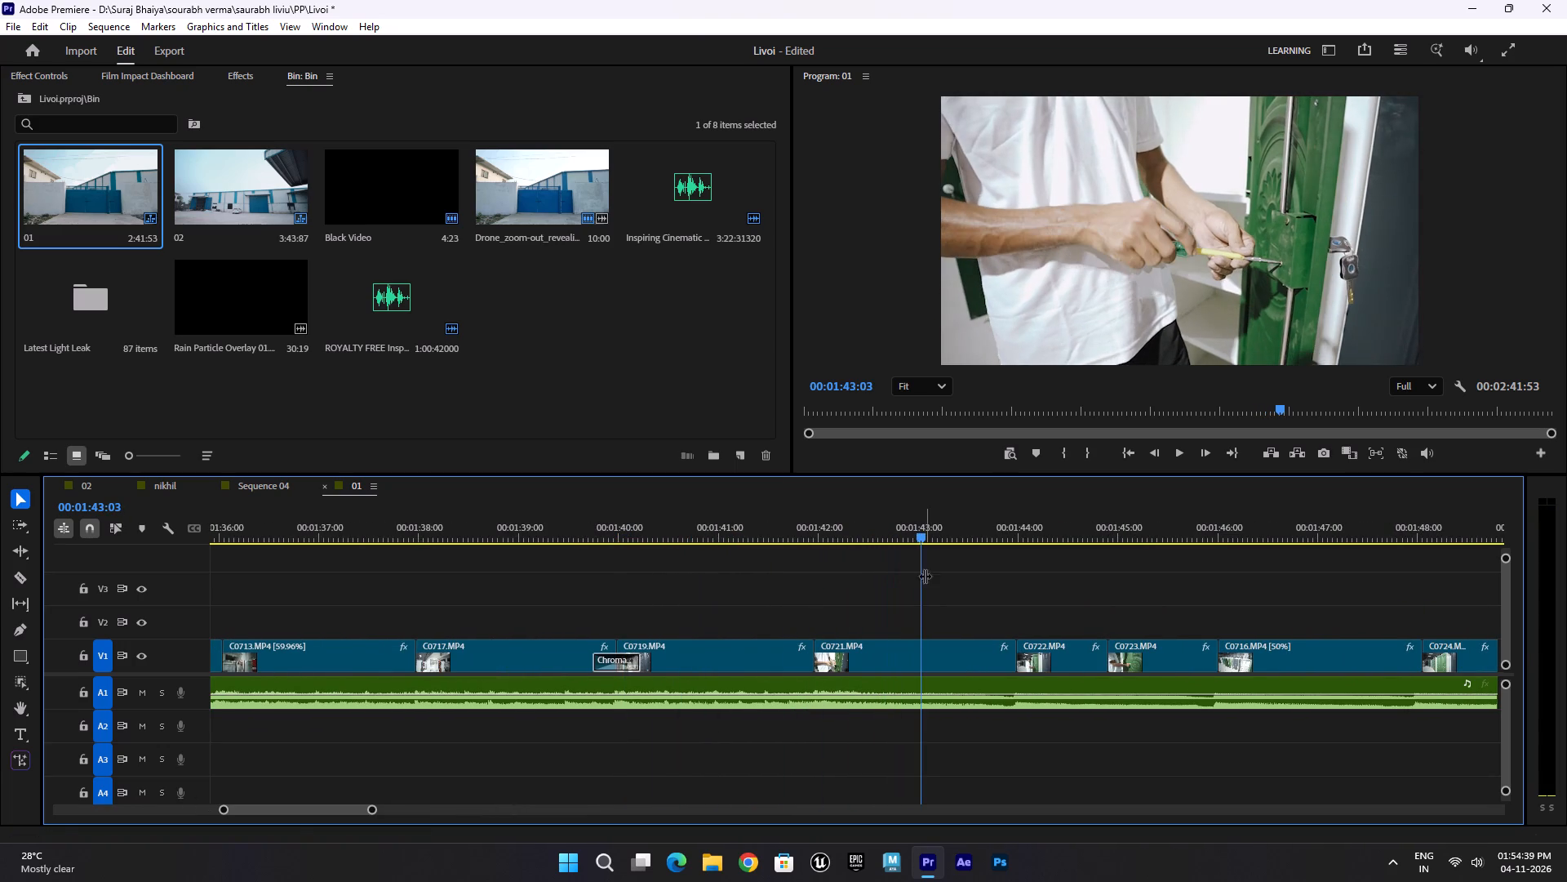
scroll(920, 590, "down", 6, "alt")
left_click_drag(947, 522, 979, 537)
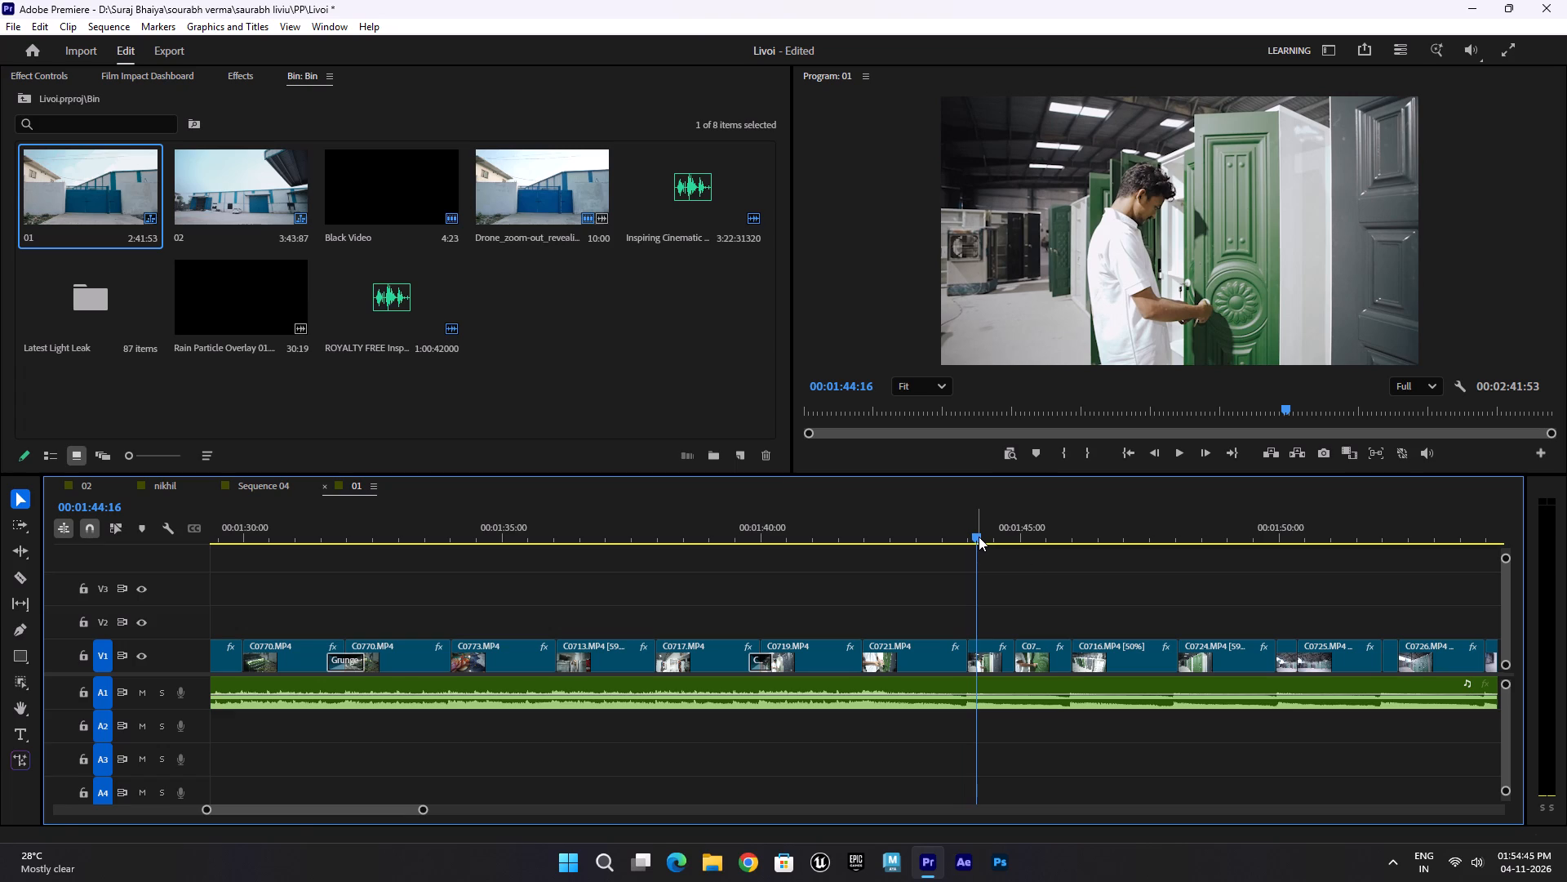
left_click_drag(800, 534, 814, 537)
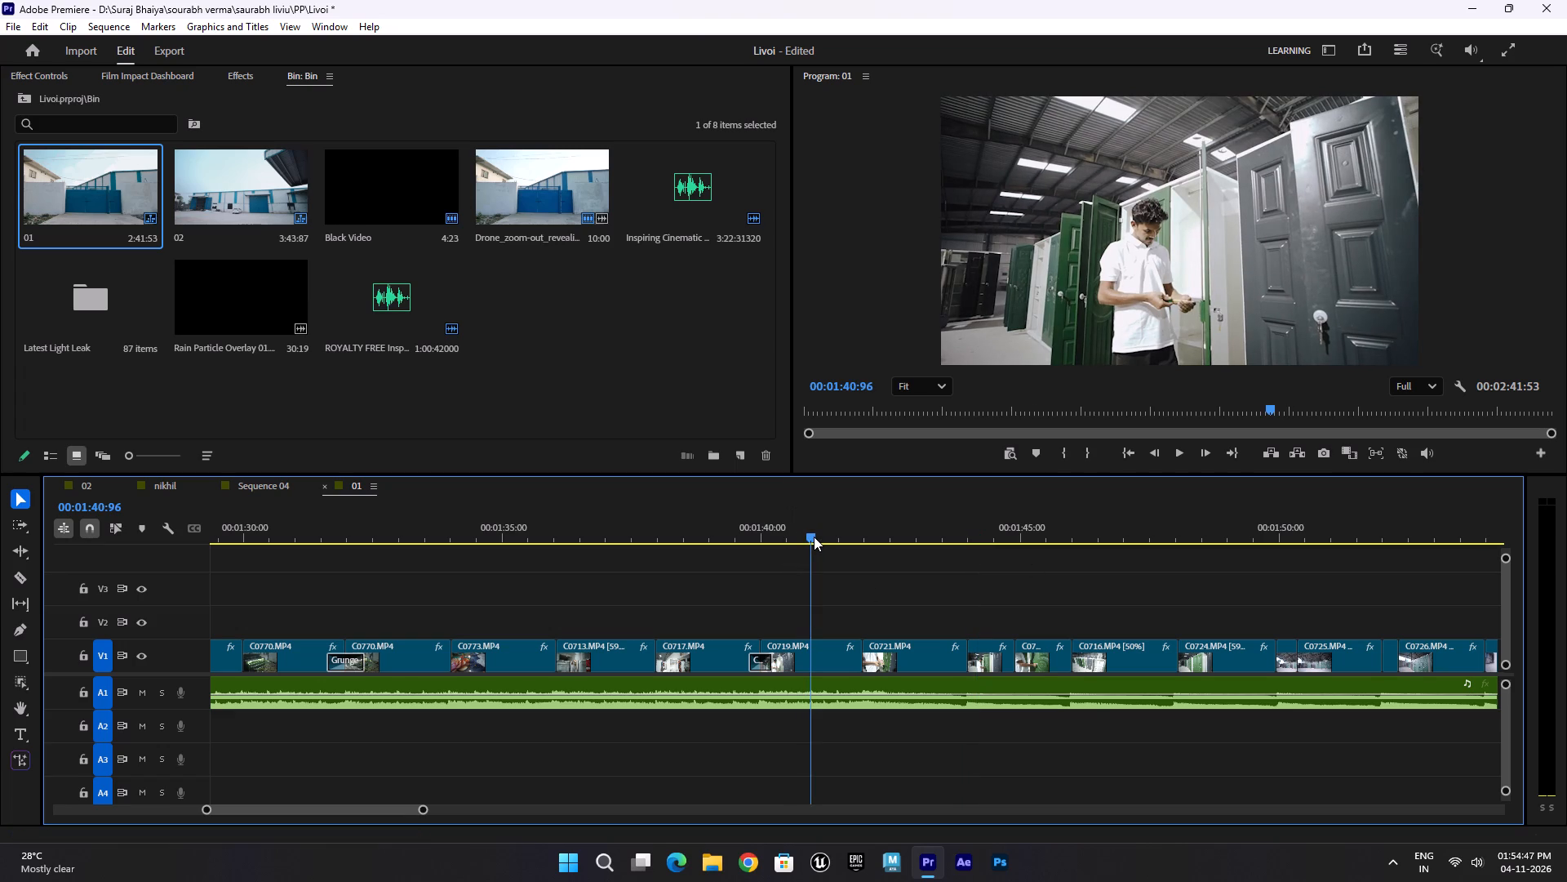
left_click_drag(814, 537, 992, 583)
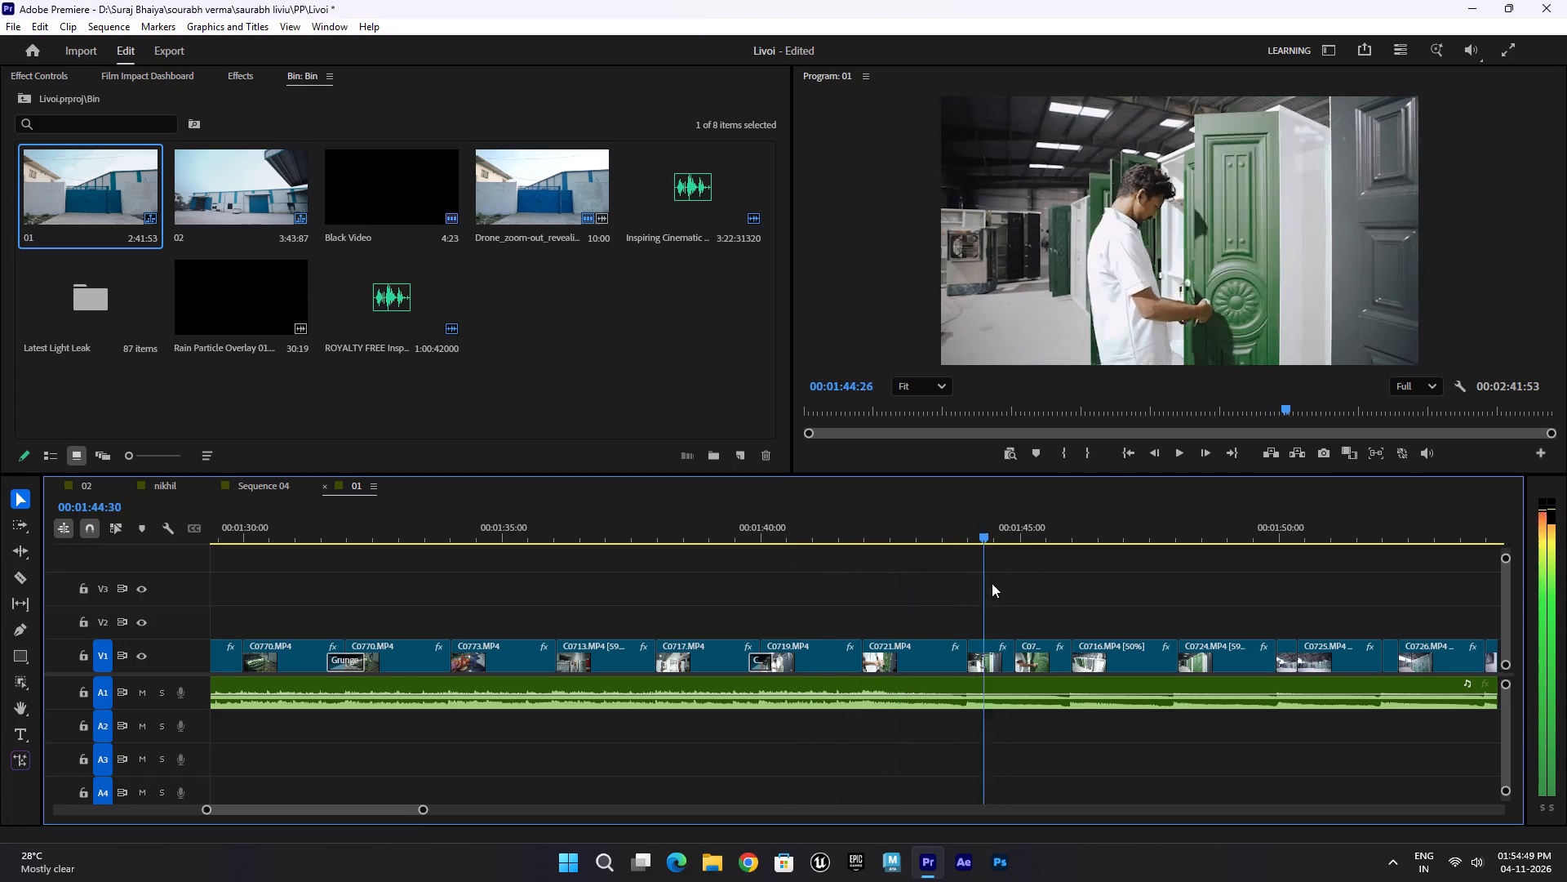
left_click_drag(992, 583, 1085, 587)
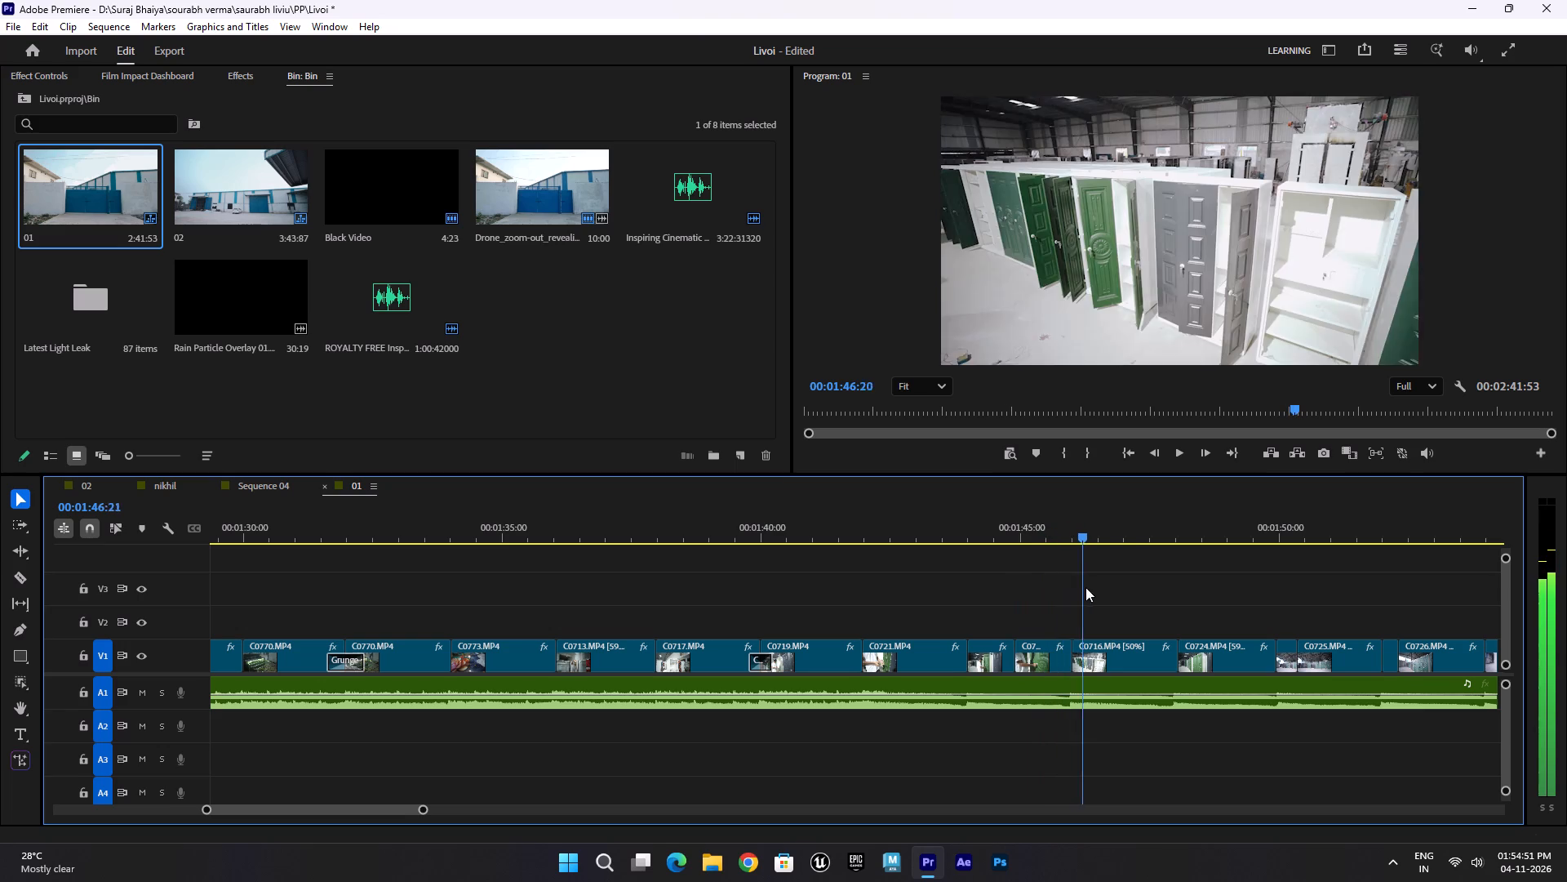
left_click_drag(1085, 587, 1236, 581)
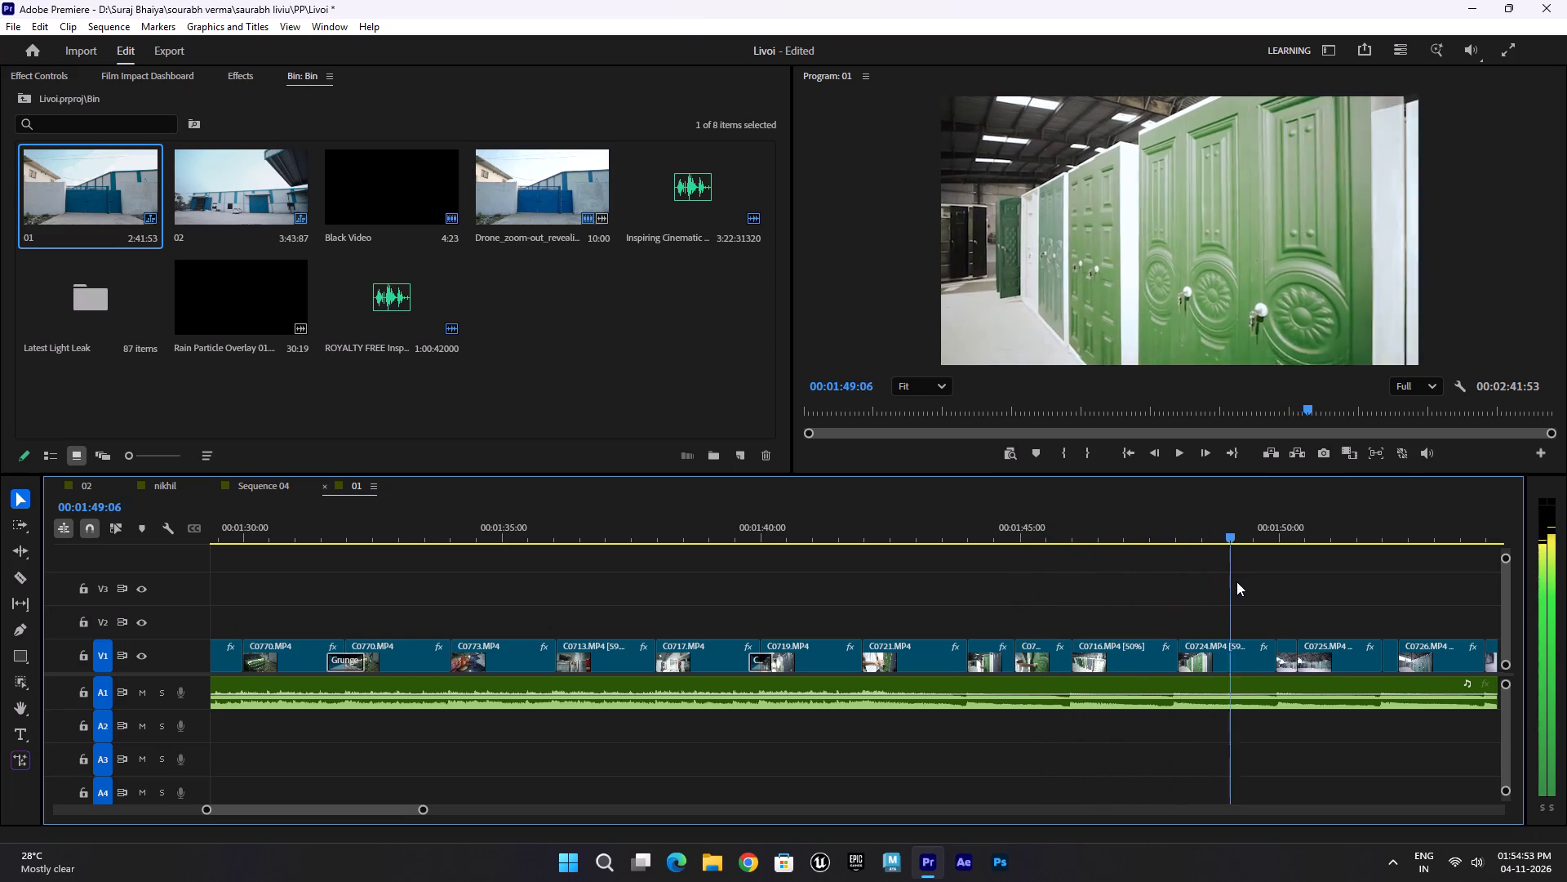
left_click_drag(1236, 581, 1196, 627)
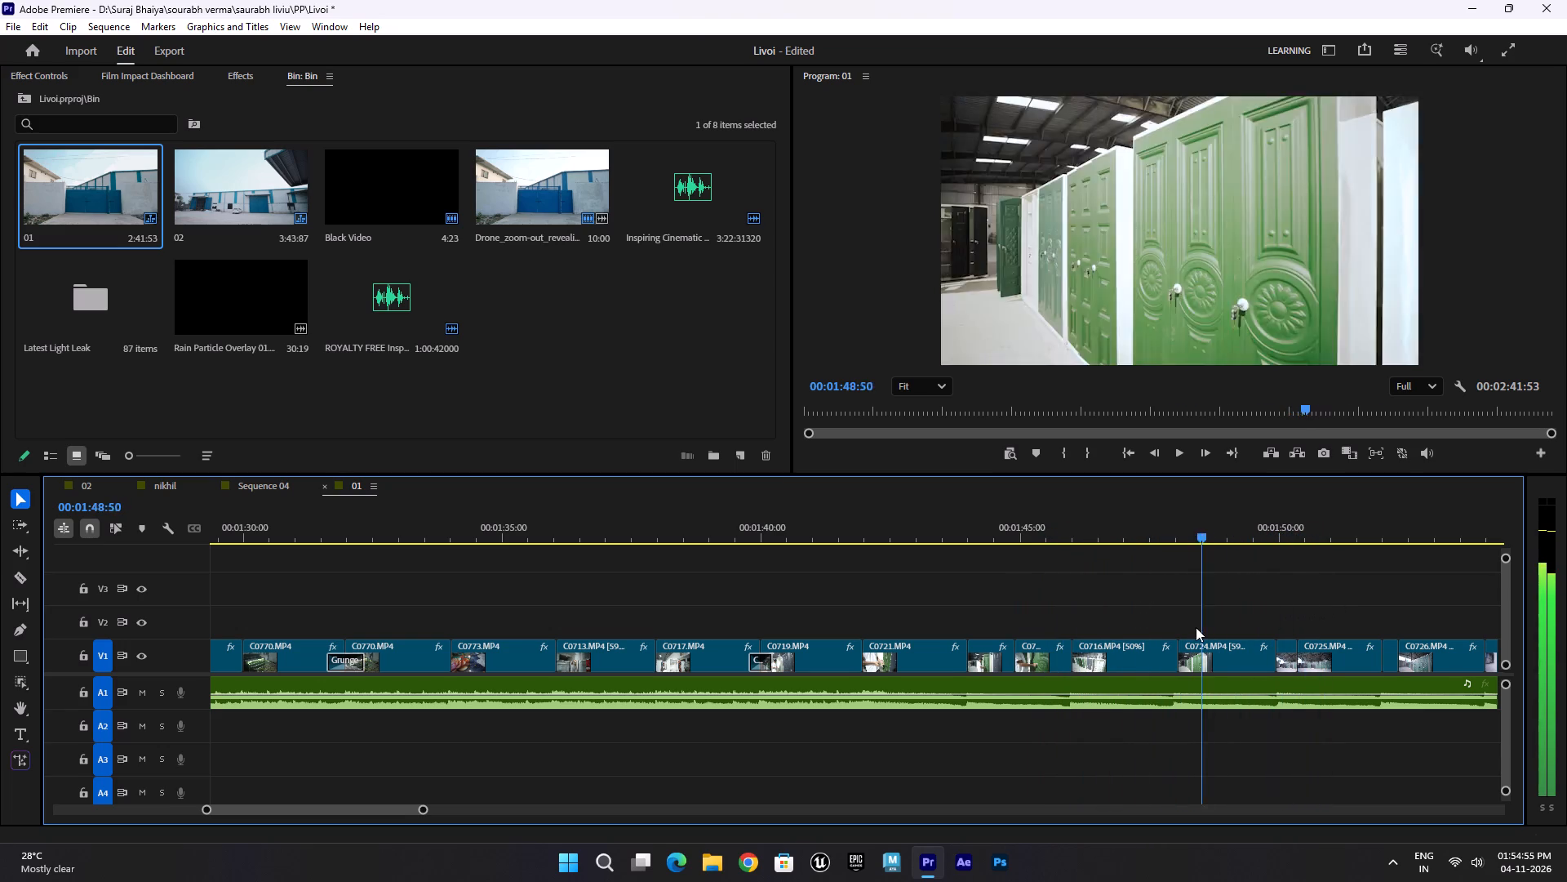
left_click_drag(1196, 627, 824, 658)
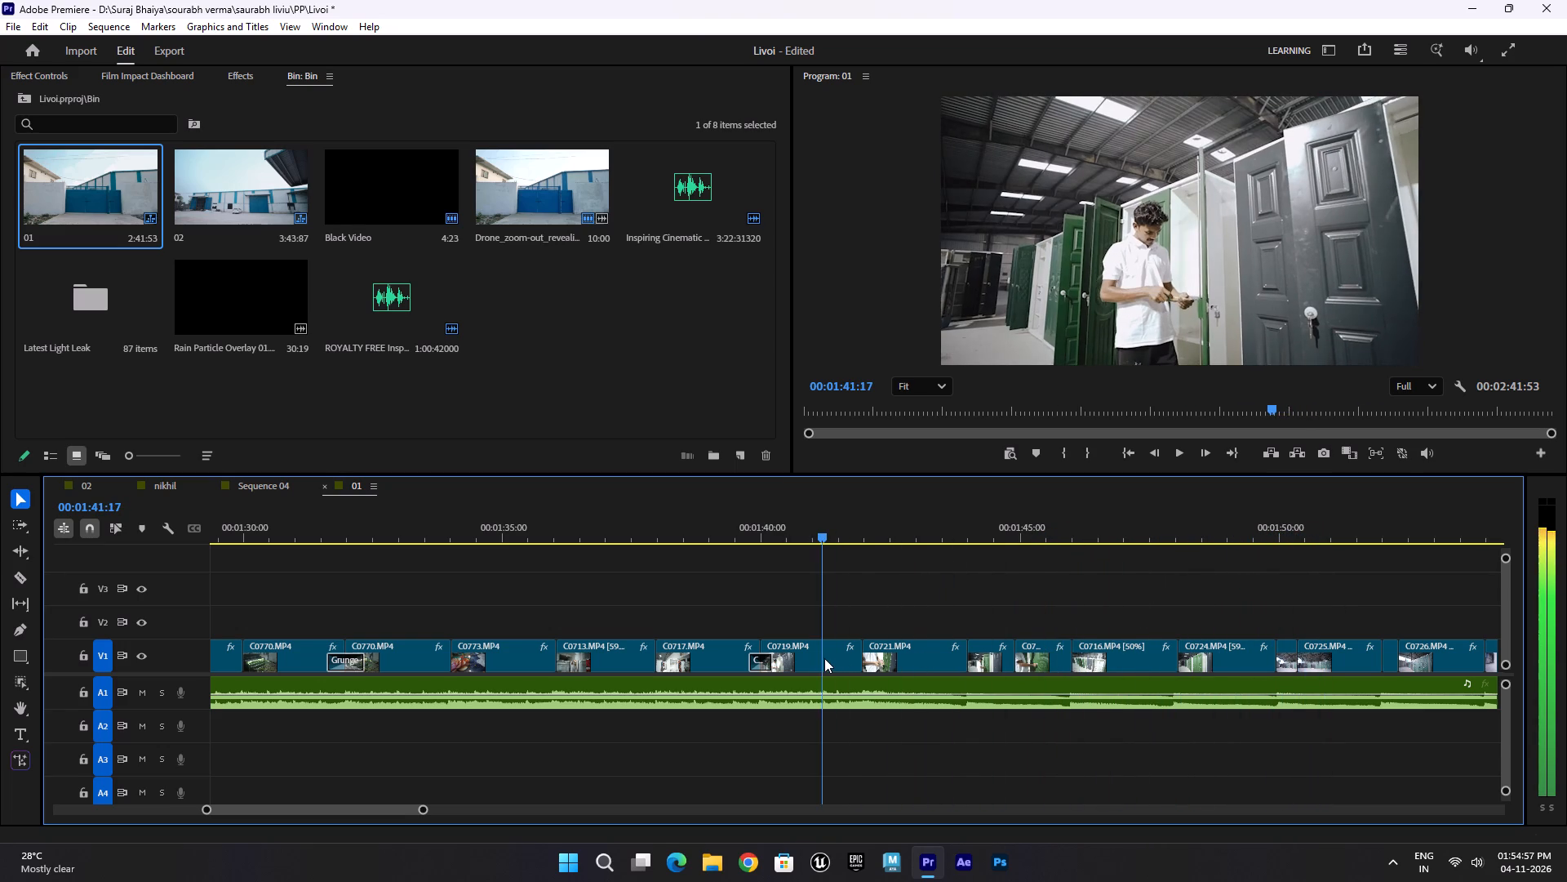
left_click_drag(824, 658, 798, 642)
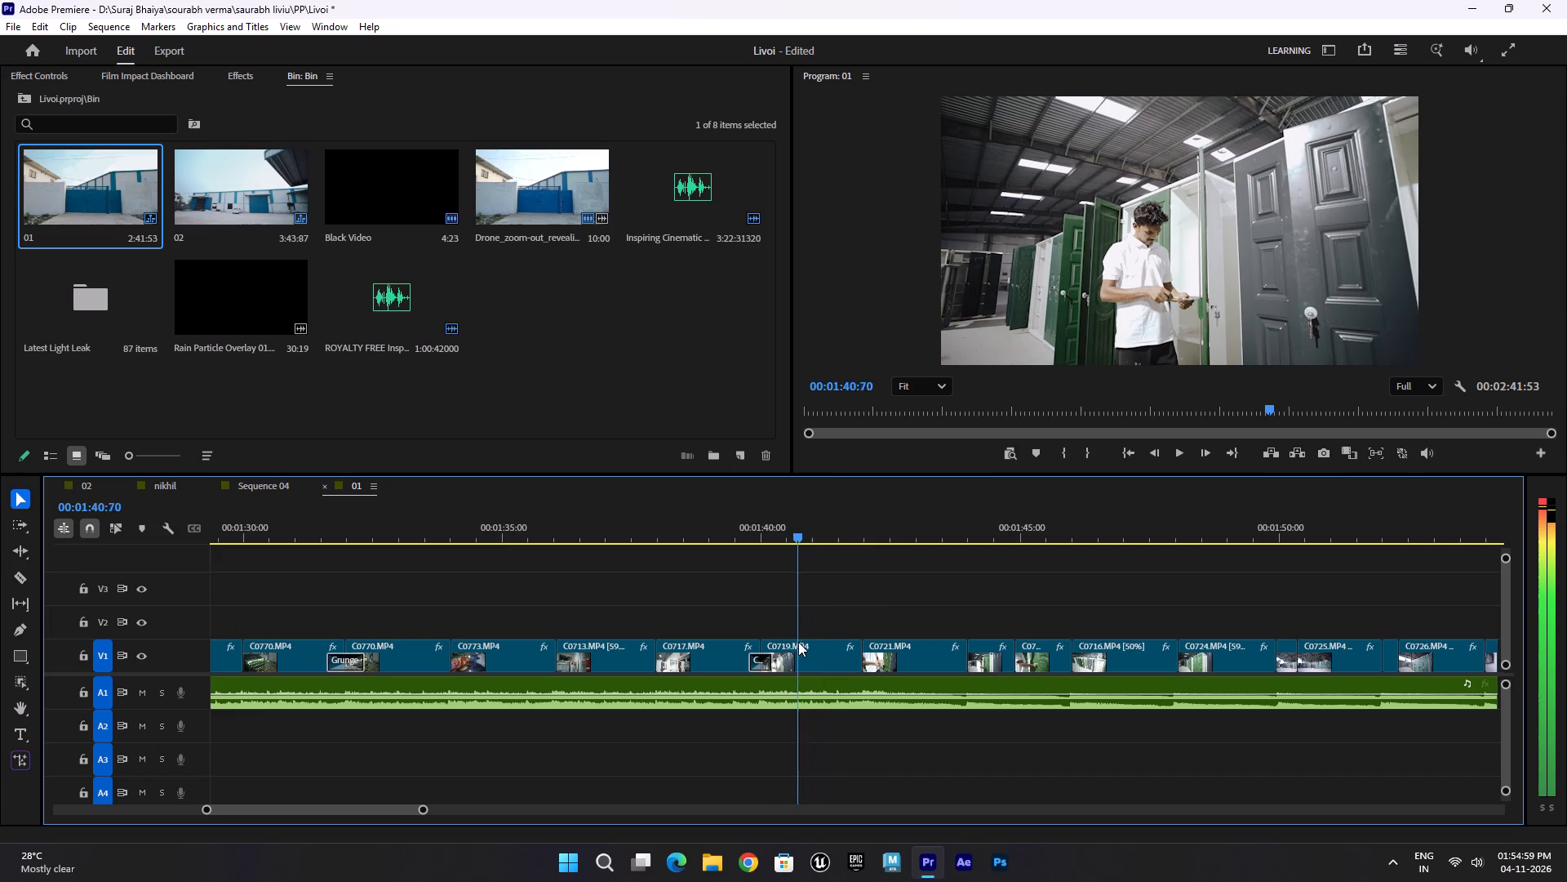
left_click_drag(798, 642, 1206, 655)
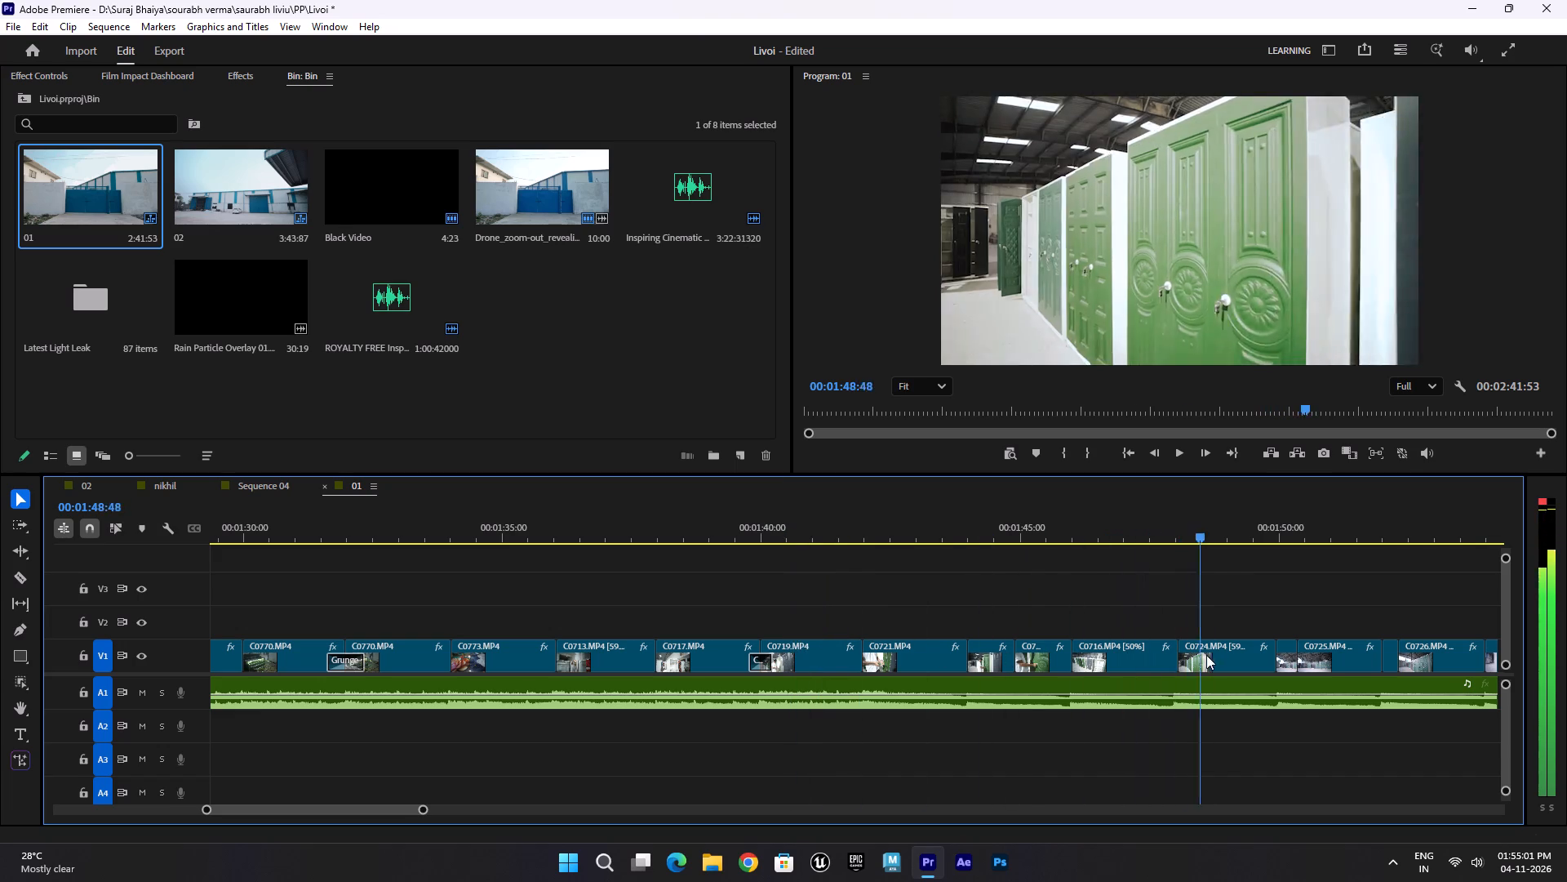
left_click_drag(1206, 655, 806, 657)
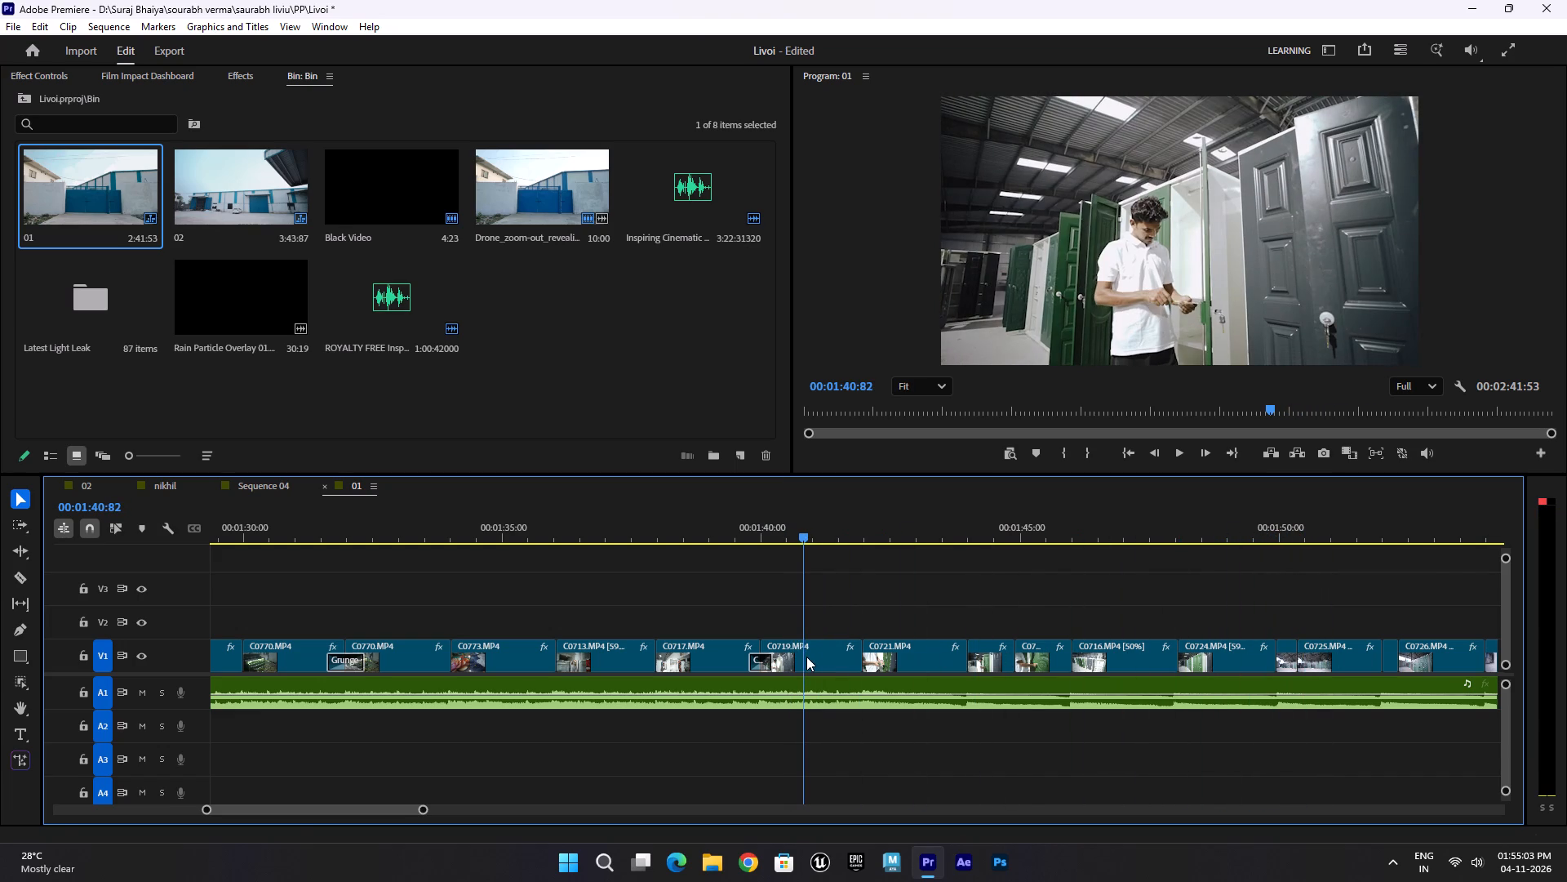
Reveal the C0719.MP4 timeline clip in the project and look over its neighbouring source clips in the MAIN VIDEO bin.
left_click(806, 657)
right_click(806, 657)
right_click(806, 657)
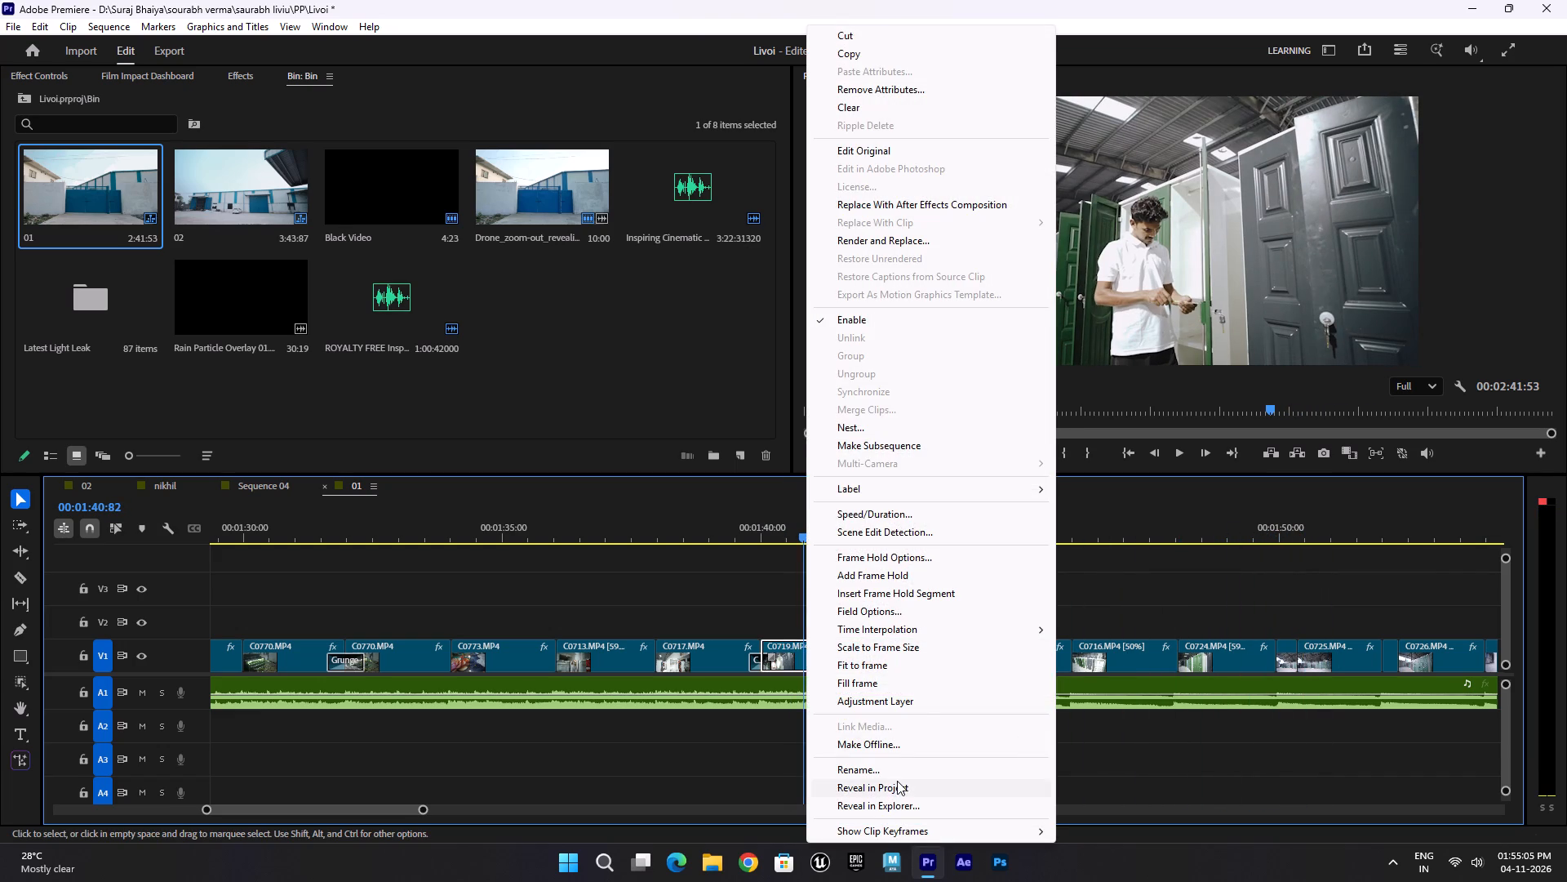
left_click(897, 782)
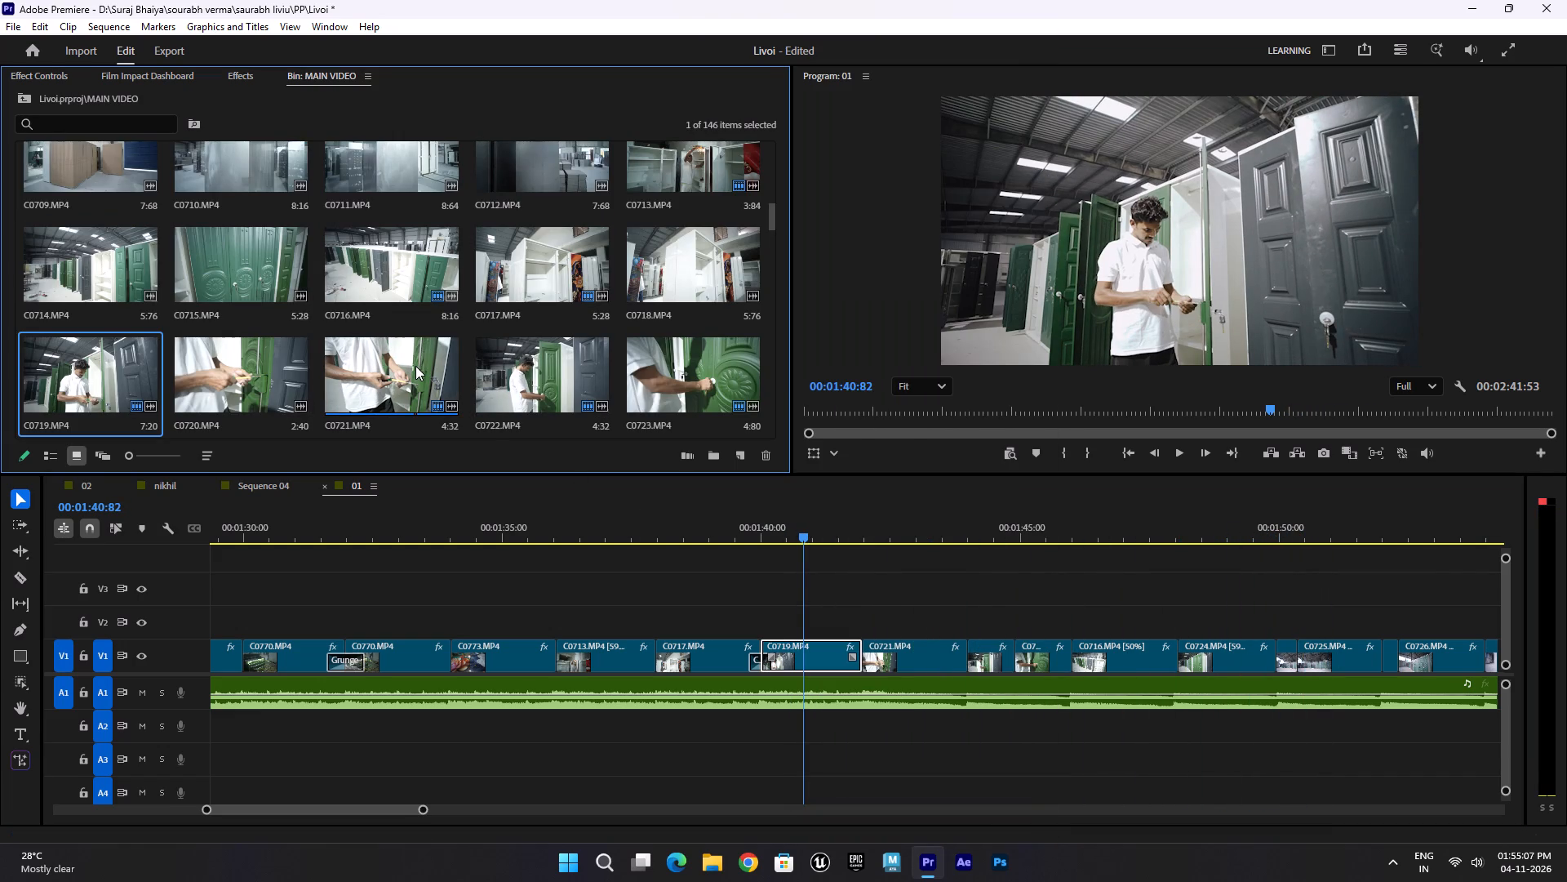
scroll(415, 366, "up", 1)
scroll(416, 356, "down", 2)
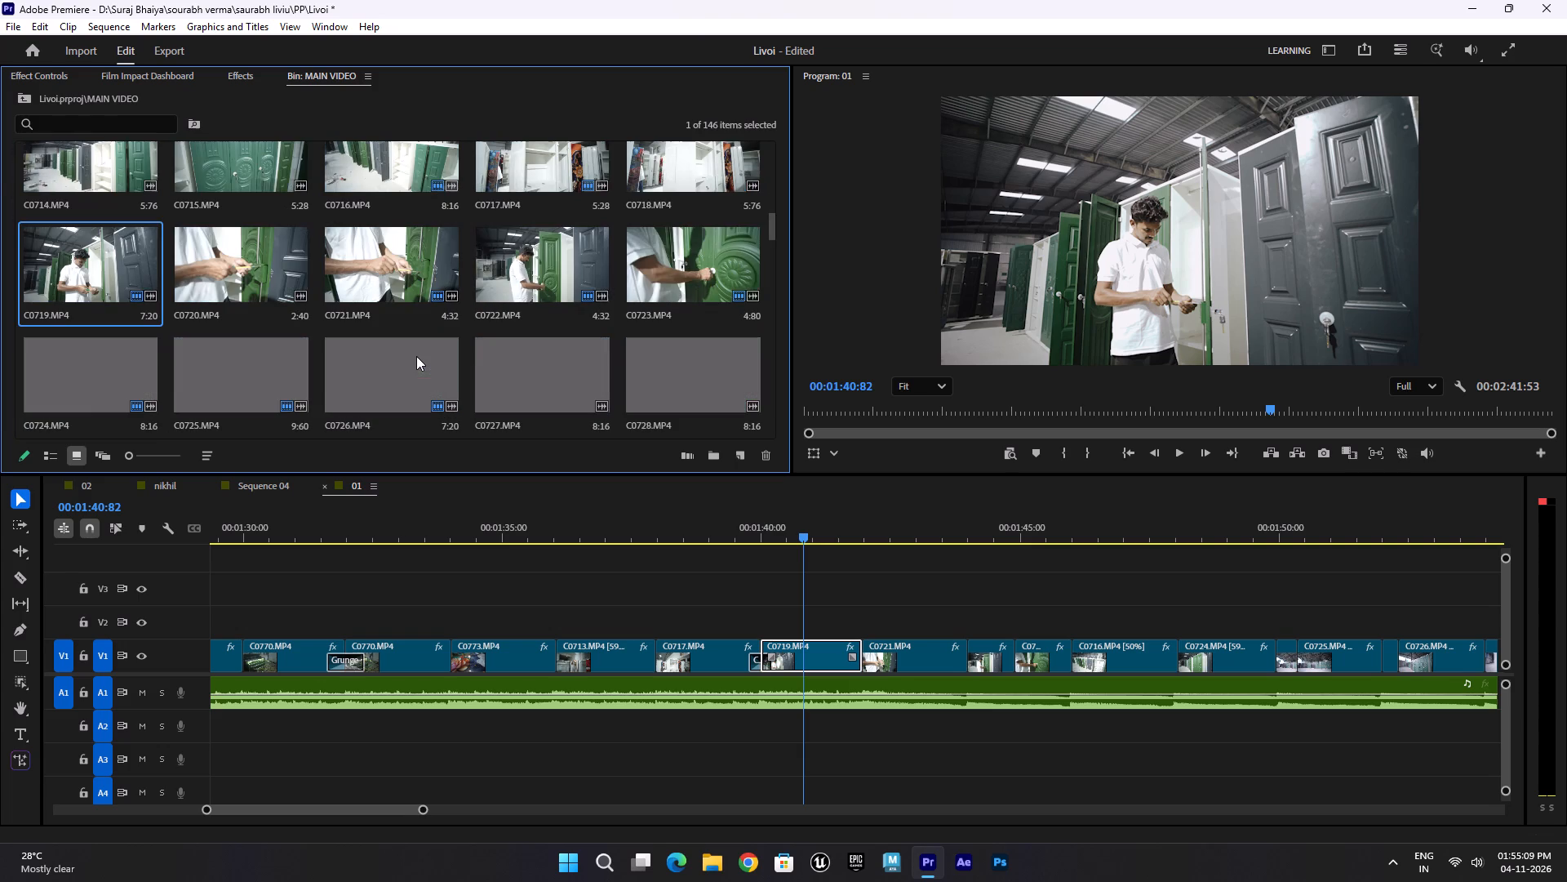
scroll(416, 356, "down", 2)
scroll(422, 350, "up", 2)
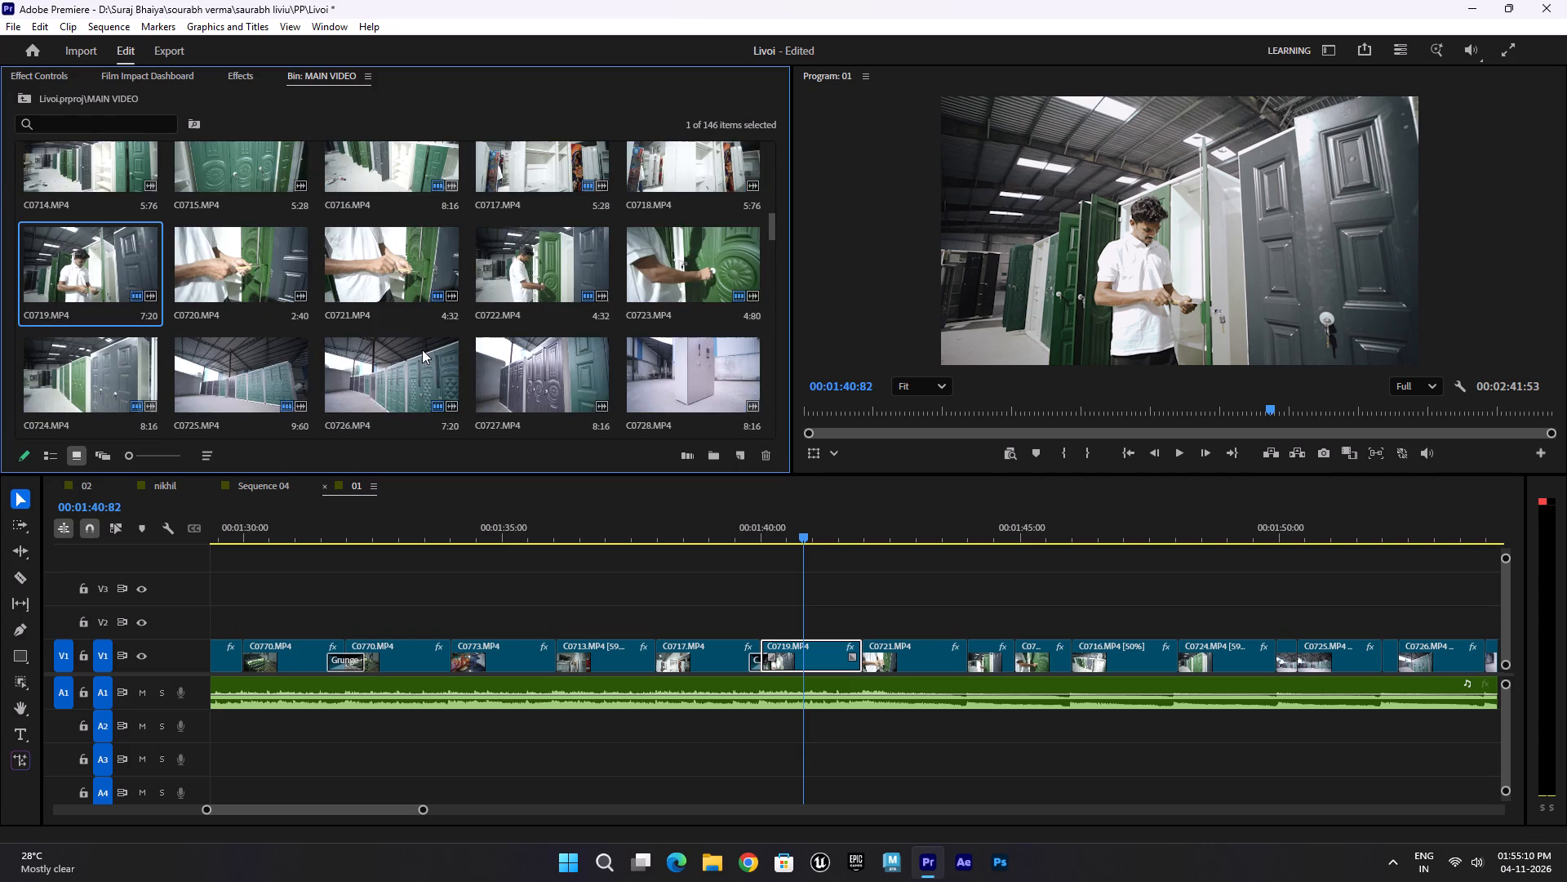
scroll(422, 350, "up", 1)
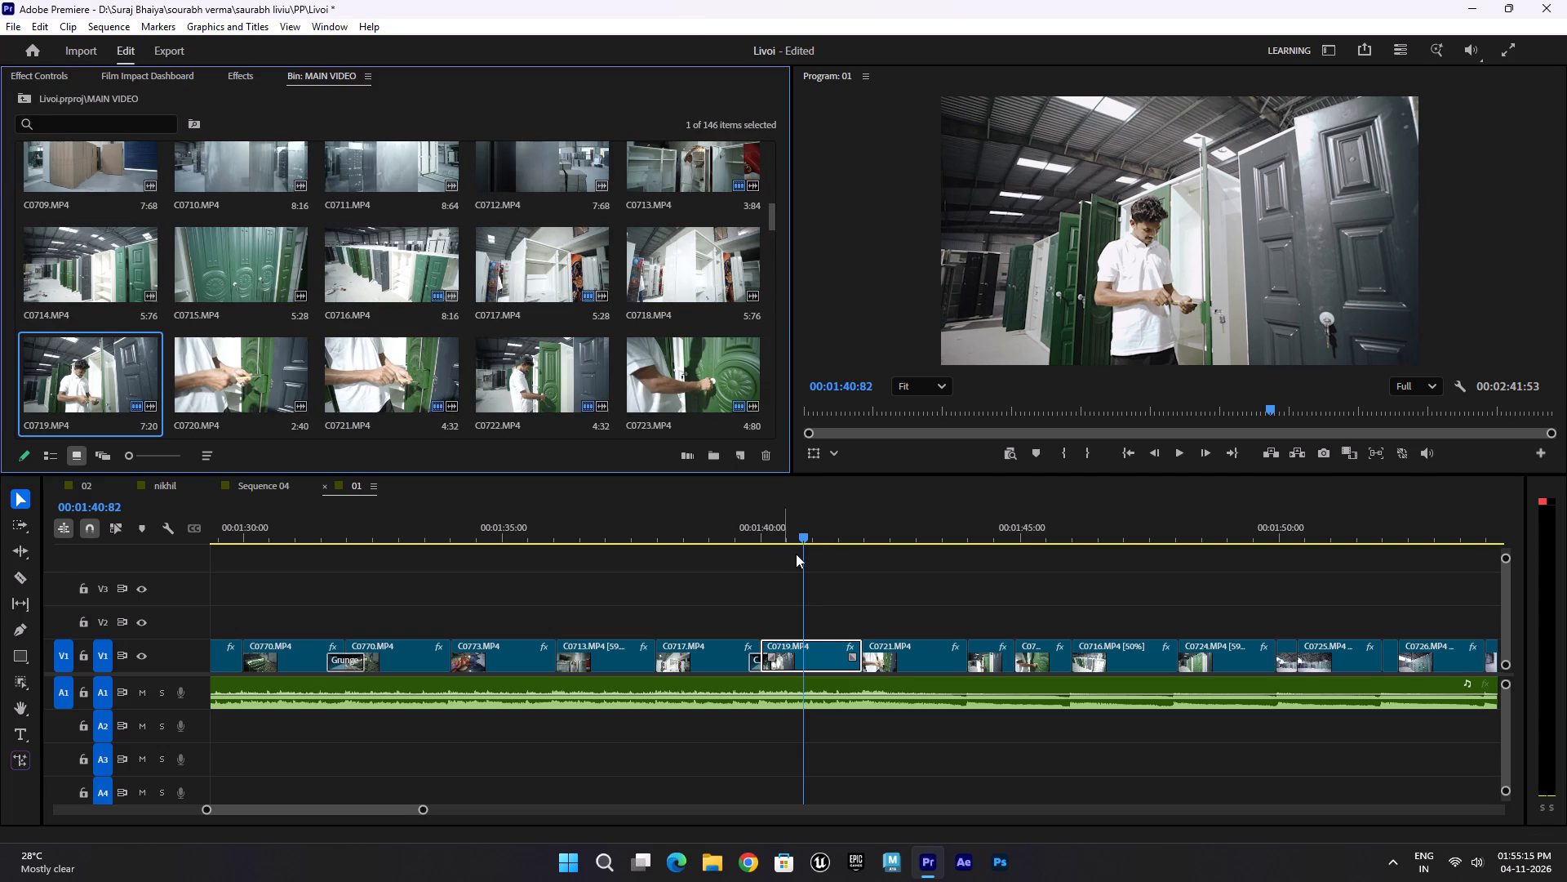
Play sequence 01 from 00:01:40:82 and recheck the shots from C0719.MP4 to the green wardrobes in C0724.MP4 near 00:01:49.
key("space")
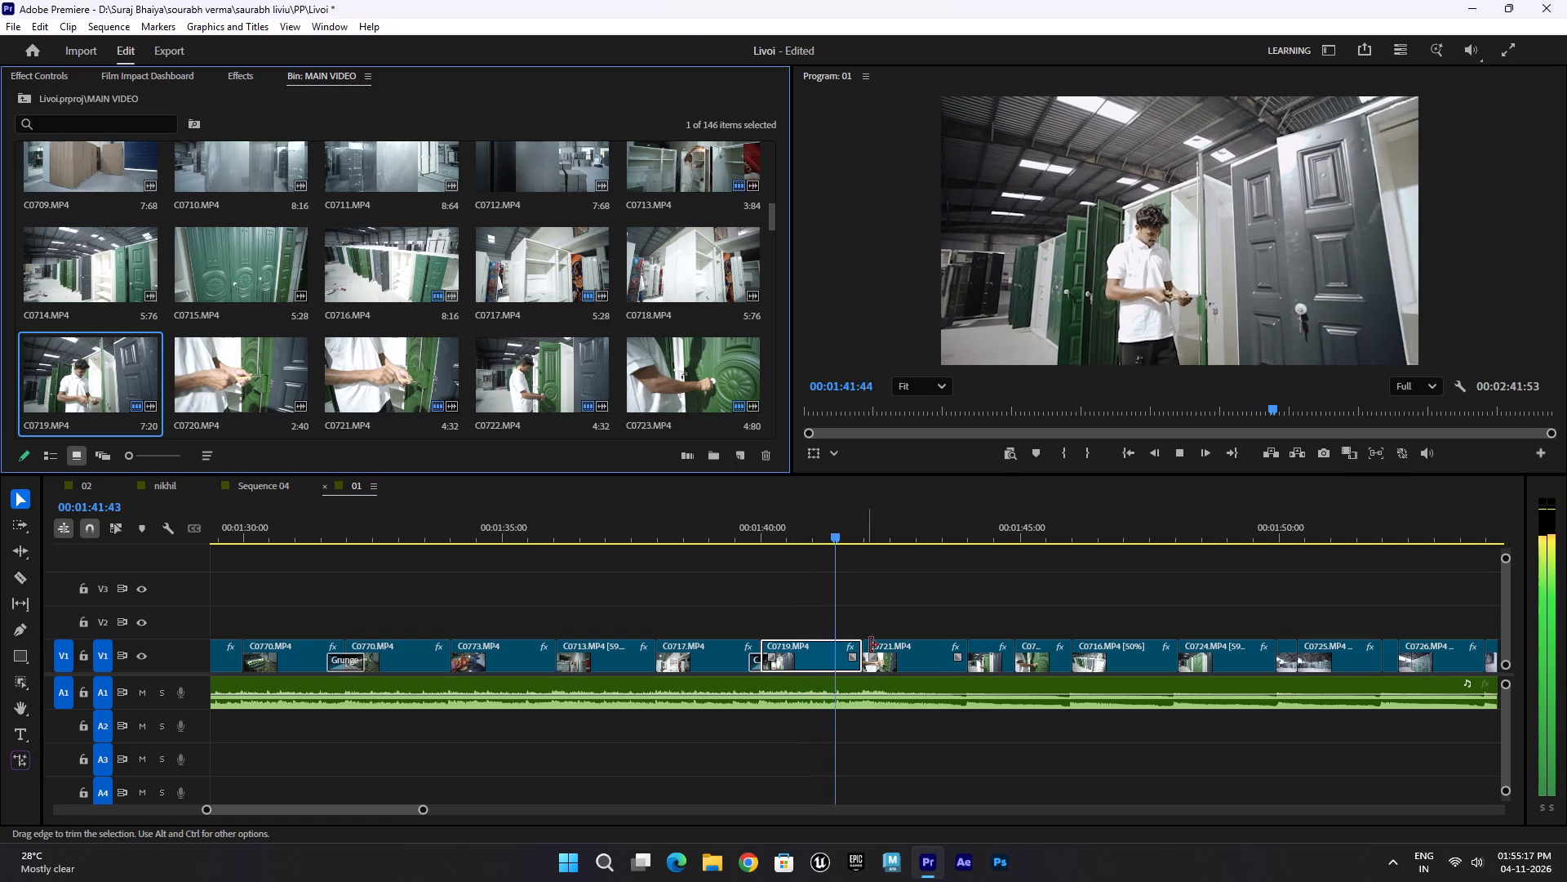
key("space")
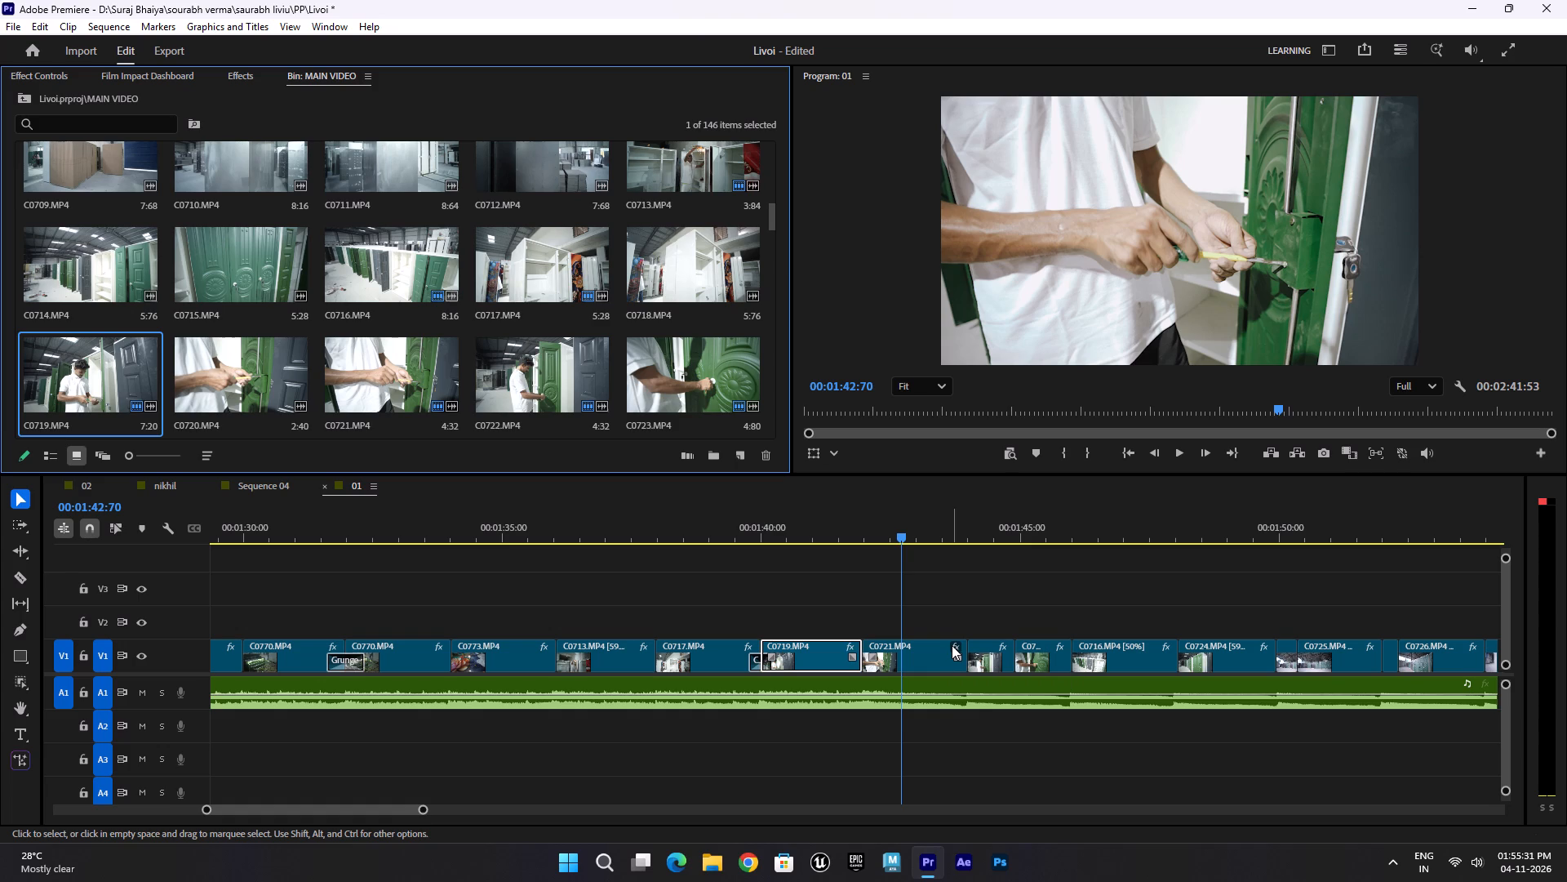
left_click_drag(917, 530, 919, 530)
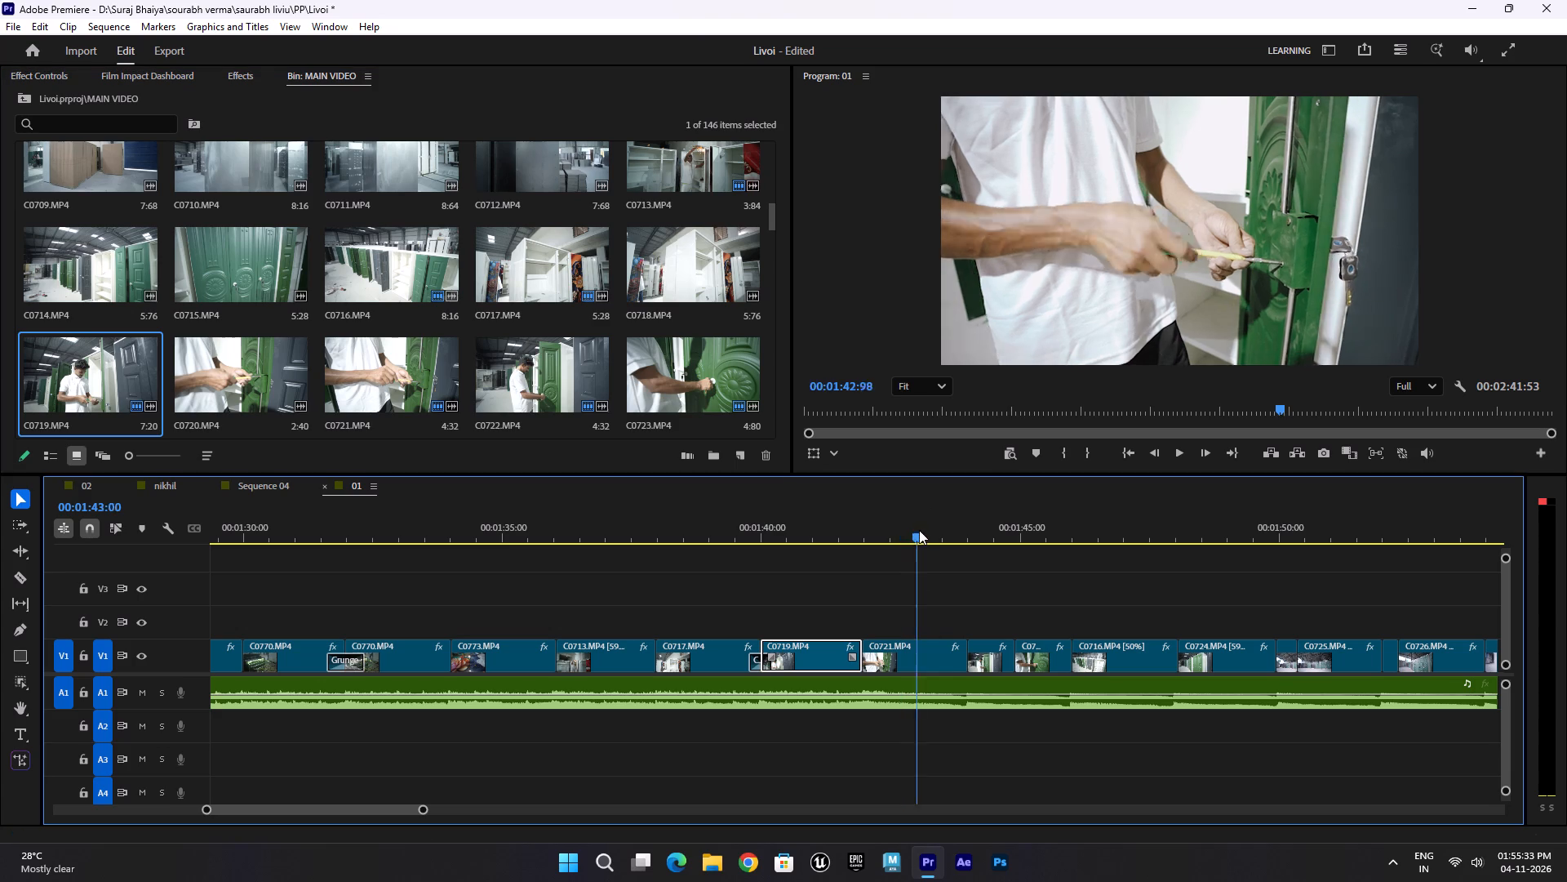
left_click_drag(919, 530, 974, 553)
left_click(1046, 621)
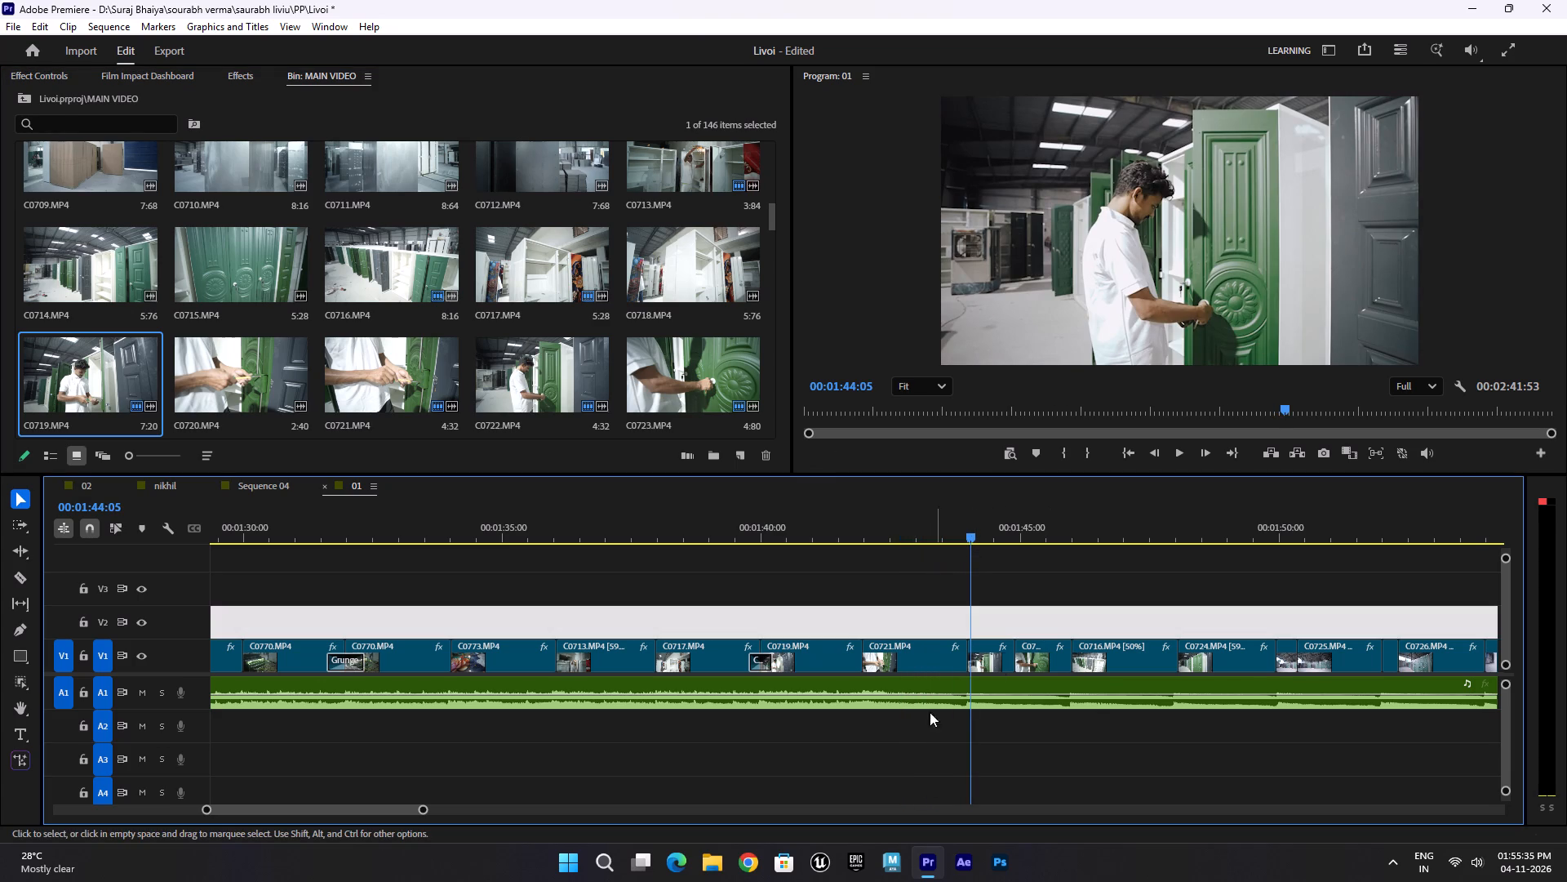
left_click(1054, 754)
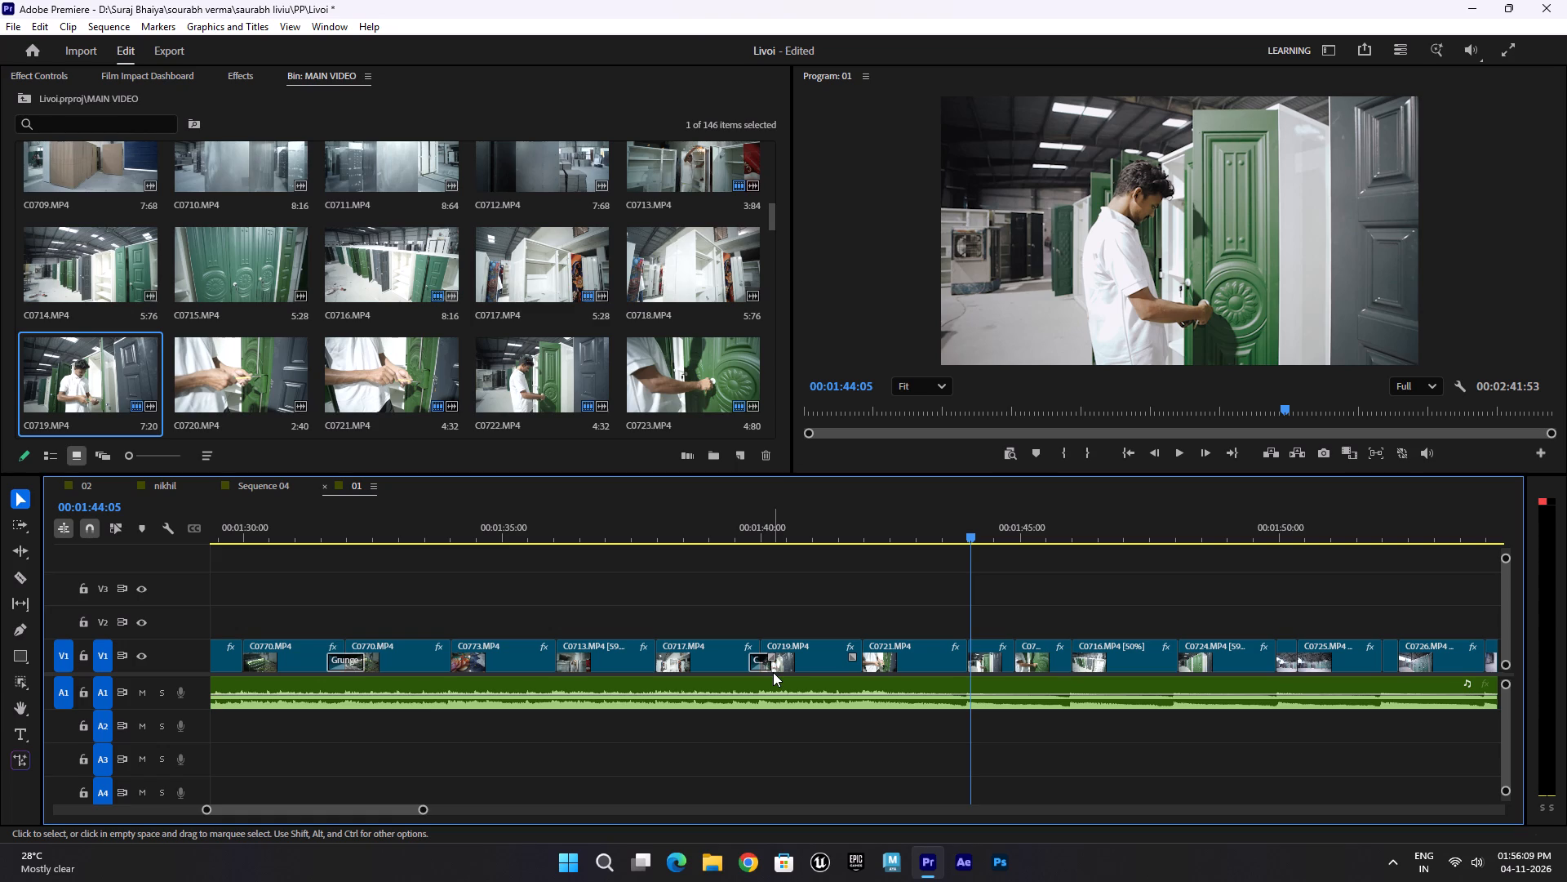
left_click(792, 519)
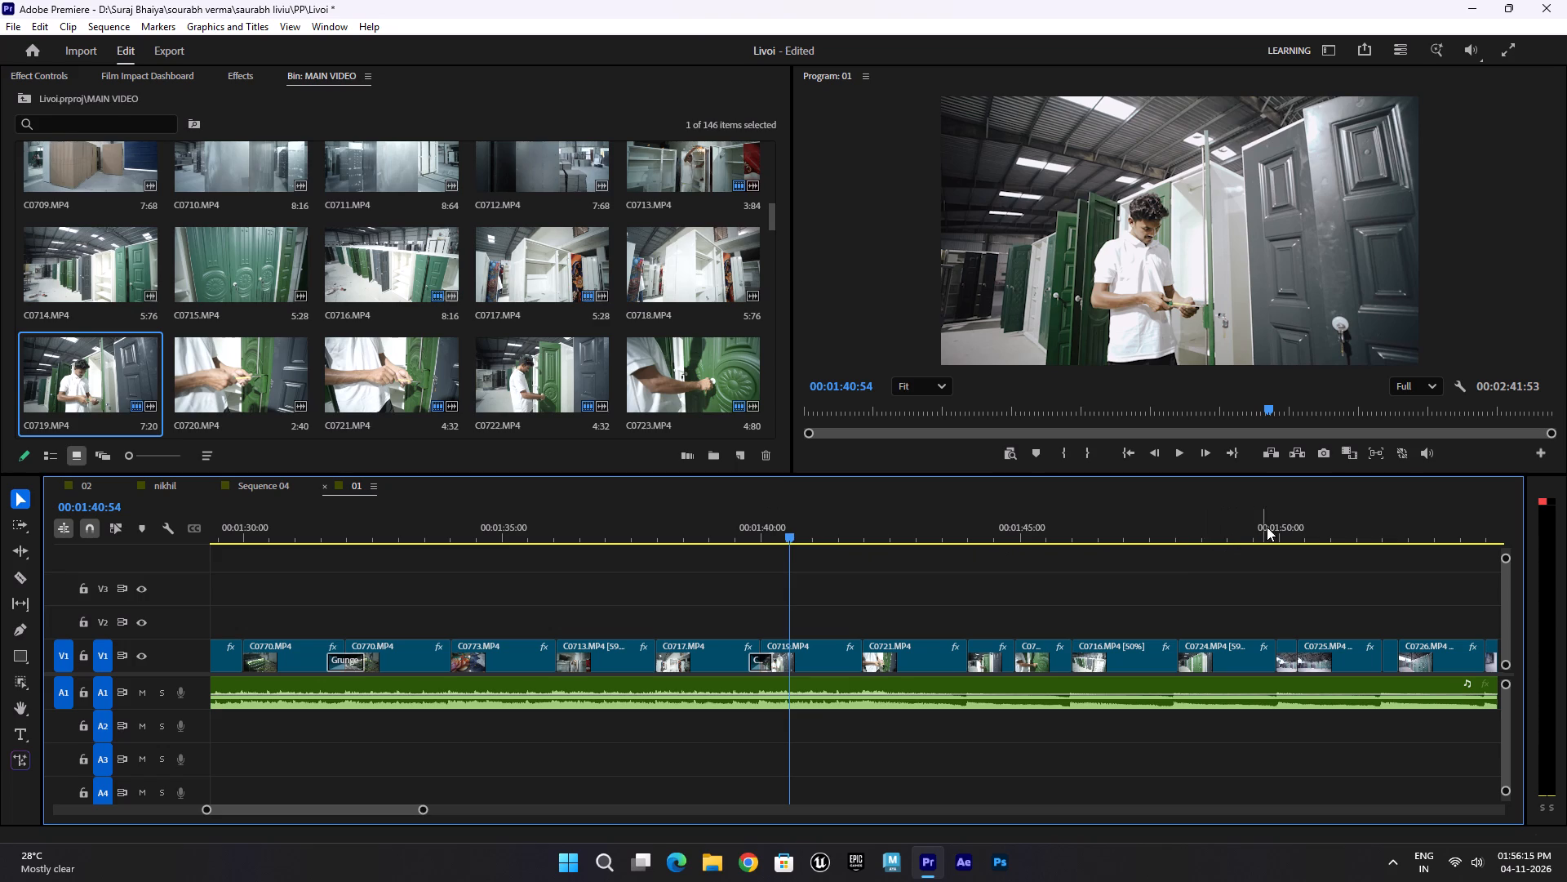
left_click(1241, 530)
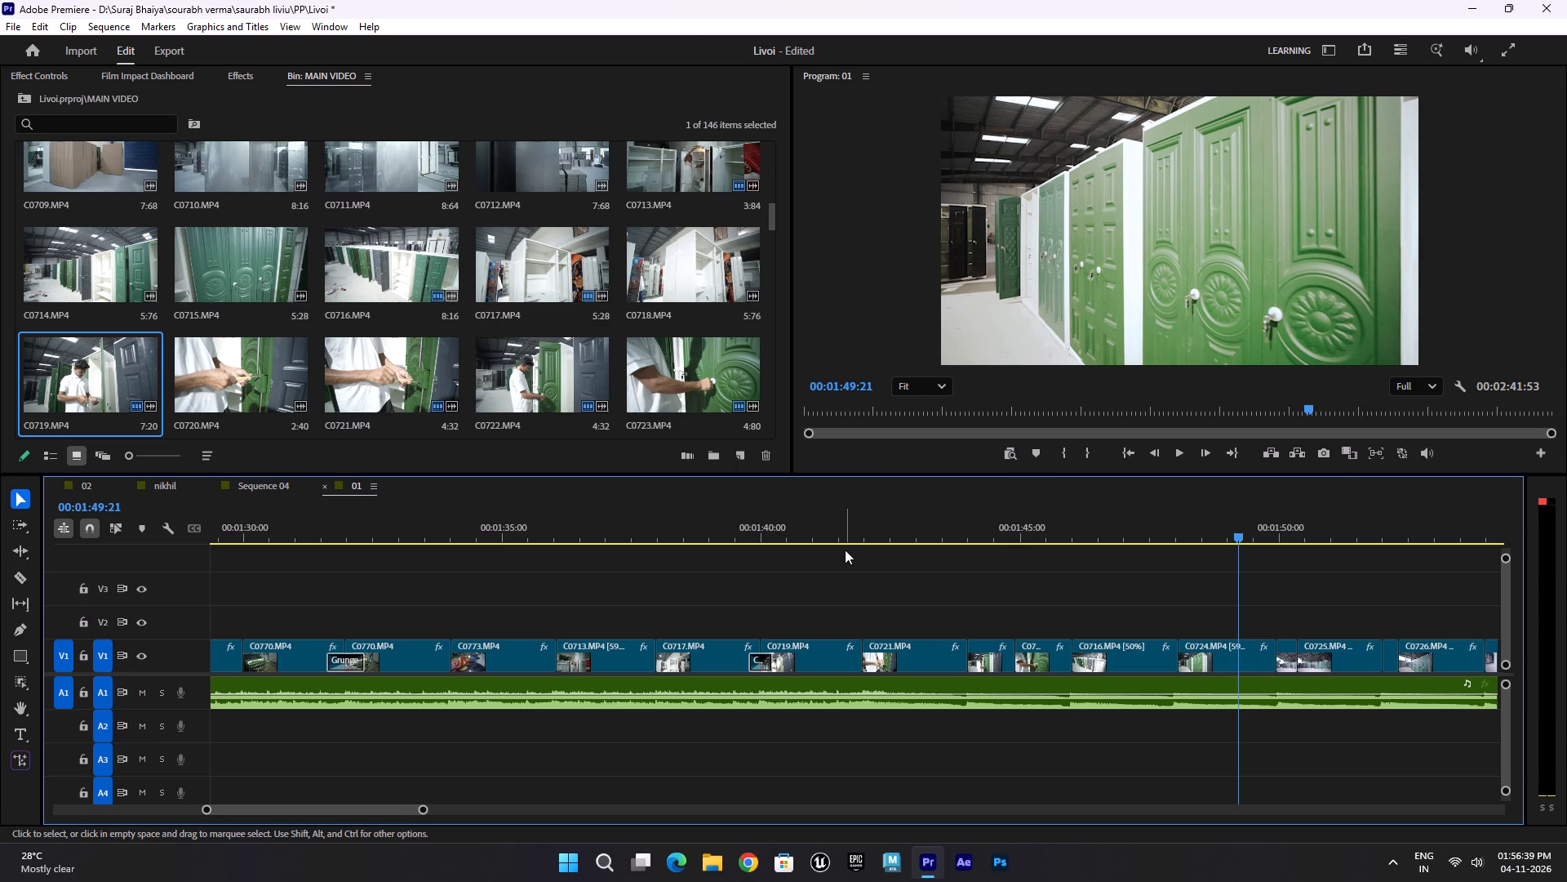
scroll(1031, 633, "down", 20)
scroll(1031, 633, "down", 1)
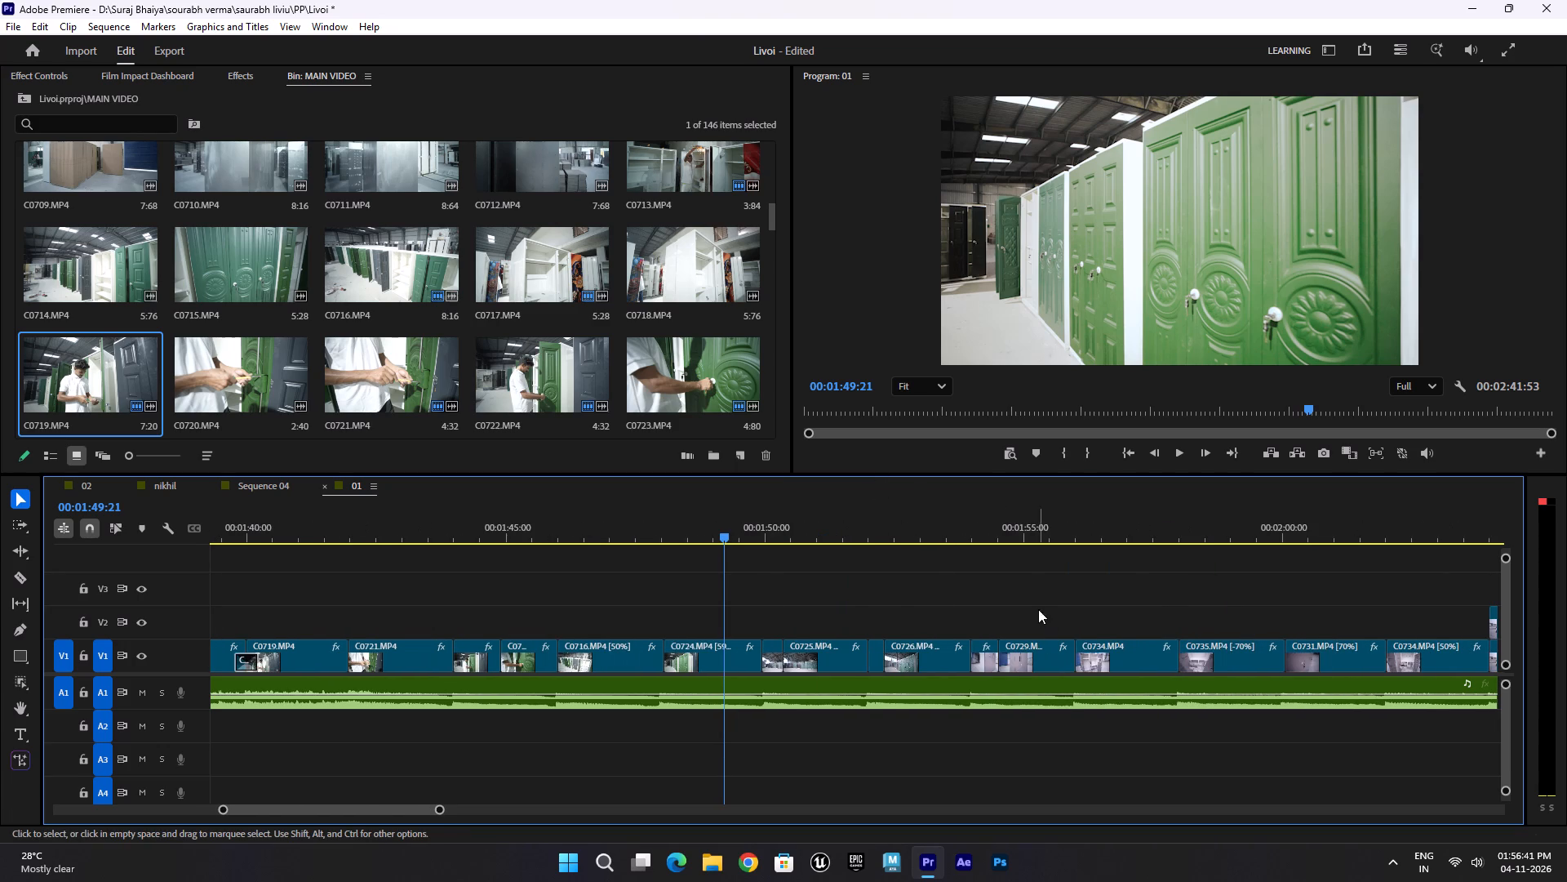
Play through the wardrobe shots in sequence 01 from C0717.MP4 near 00:01:38 to C0725.MP4 near 00:01:50, skipping part of C0719.MP4 and C0721.MP4.
left_click_drag(439, 808, 441, 808)
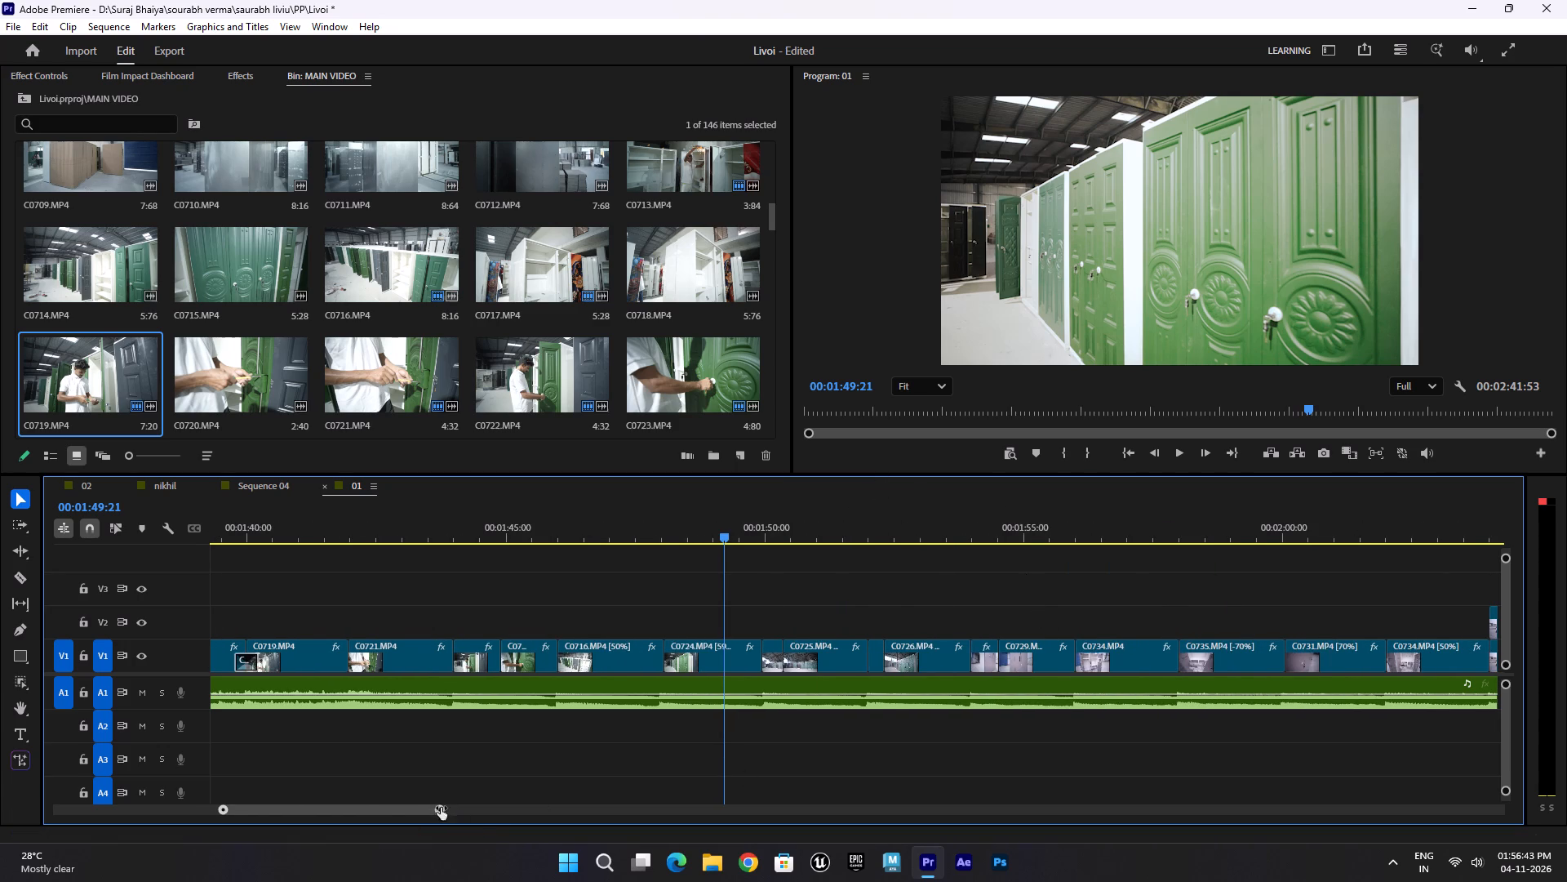
left_click_drag(441, 808, 585, 808)
scroll(587, 315, "down", 3)
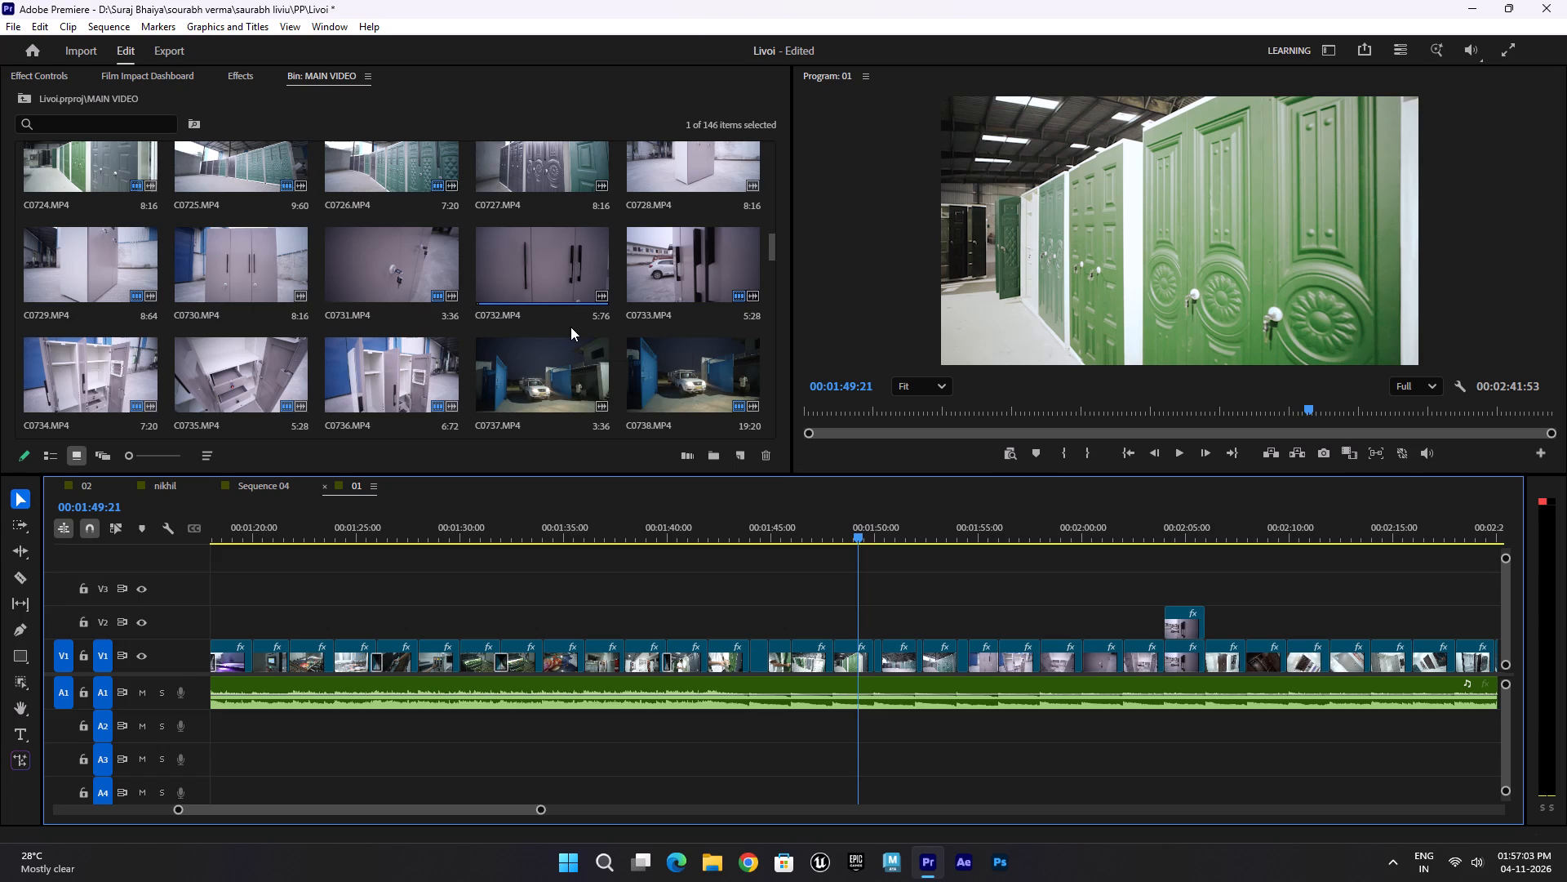
scroll(930, 639, "down", 4, "alt")
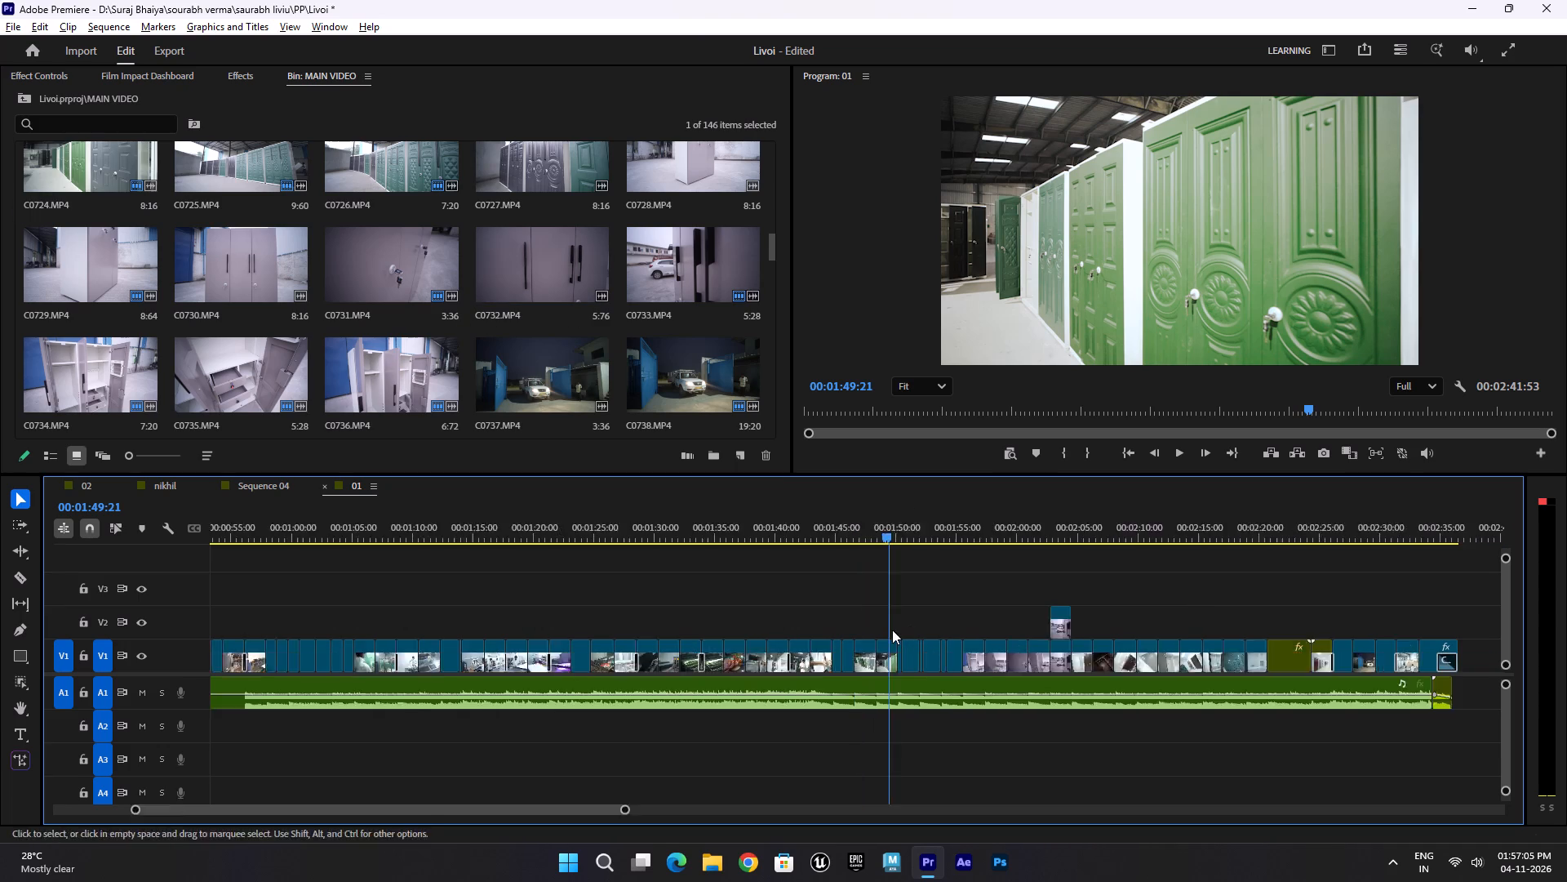
scroll(892, 630, "down", 8, "alt")
scroll(800, 679, "up", 19, "alt")
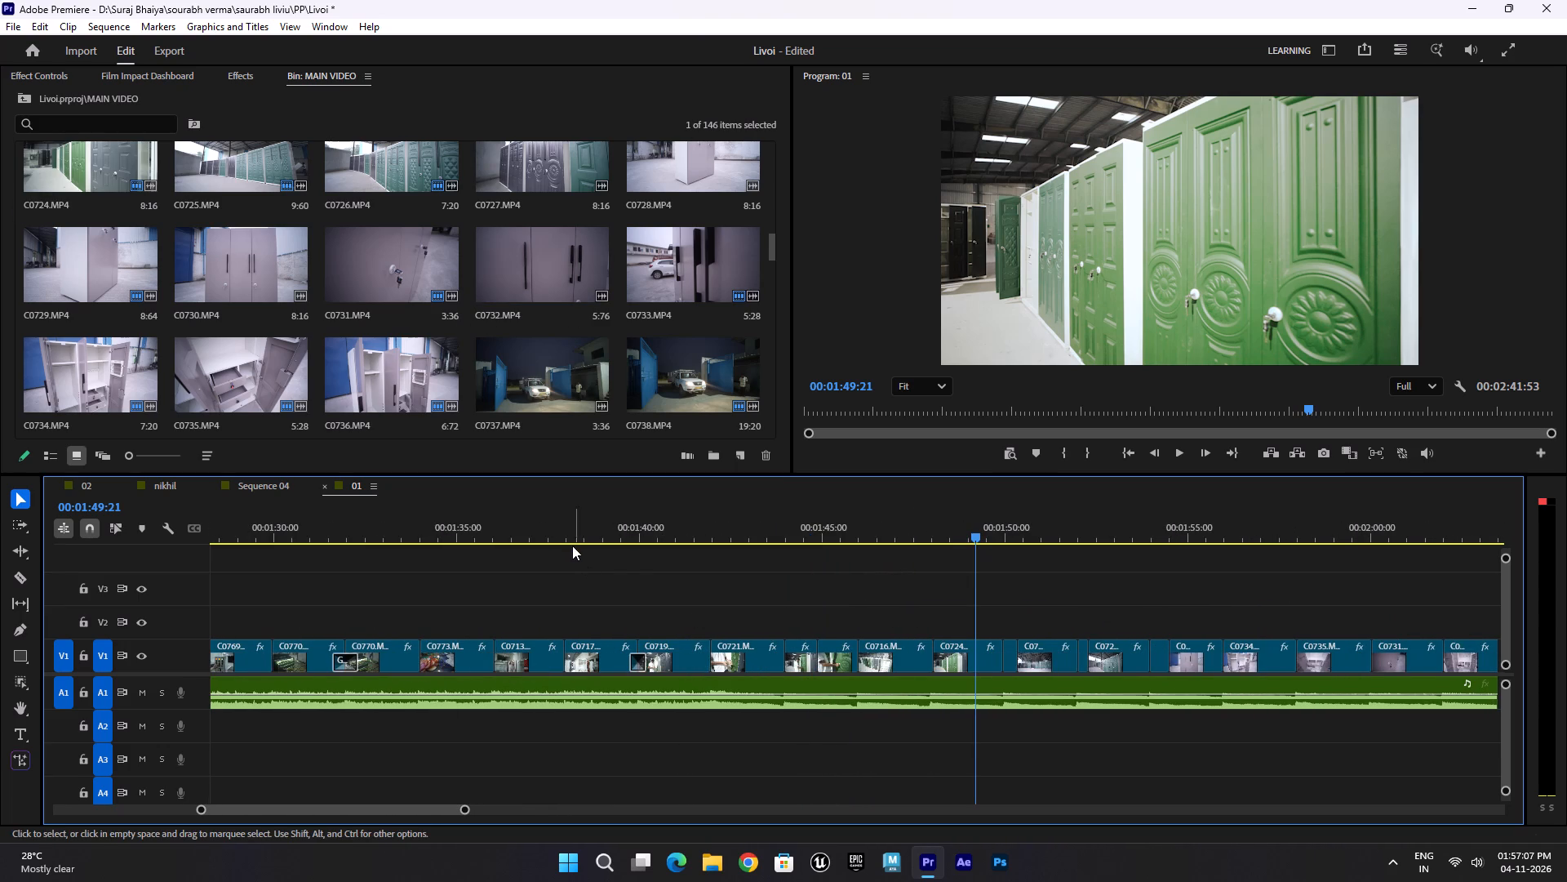
left_click(569, 540)
key("space")
left_click(694, 591)
scroll(667, 629, "up", 5, "alt")
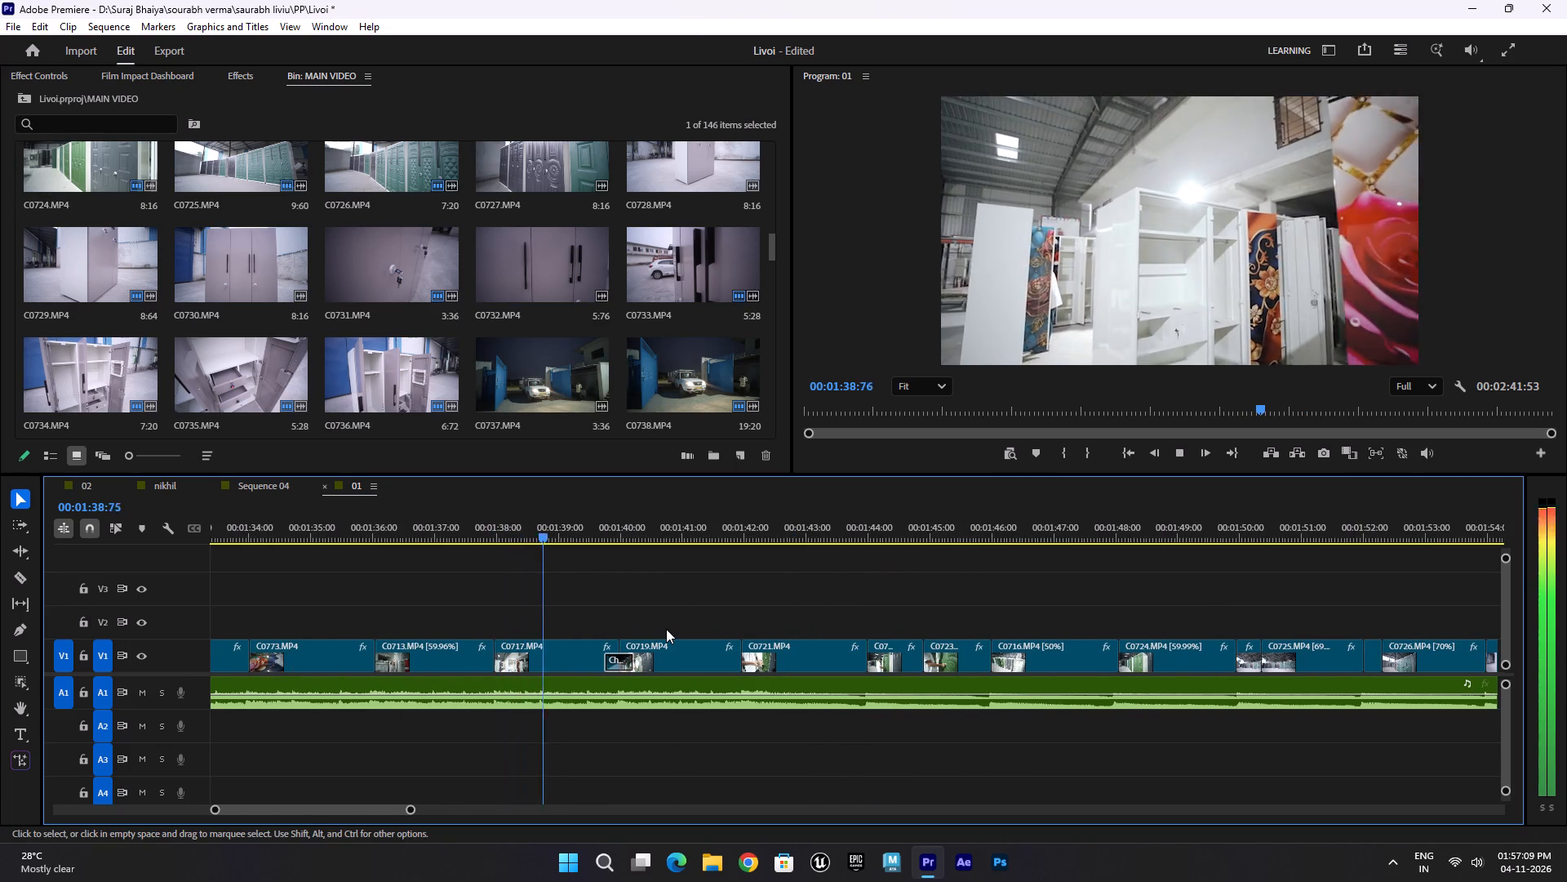
scroll(722, 604, "down", 3, "alt")
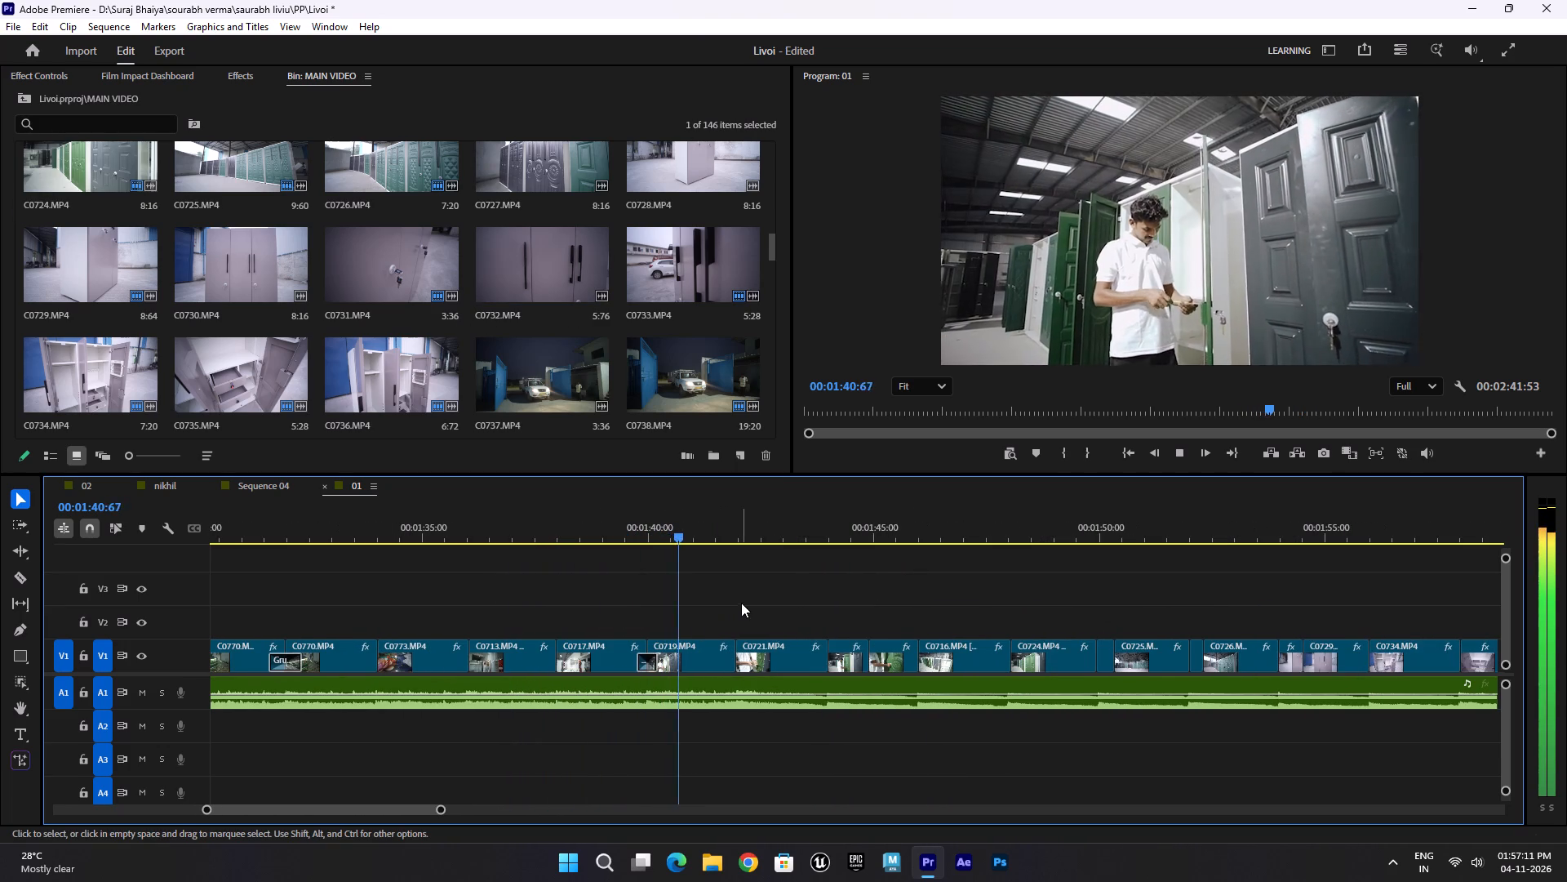
left_click(921, 532)
key("space")
scroll(968, 595, "down", 2)
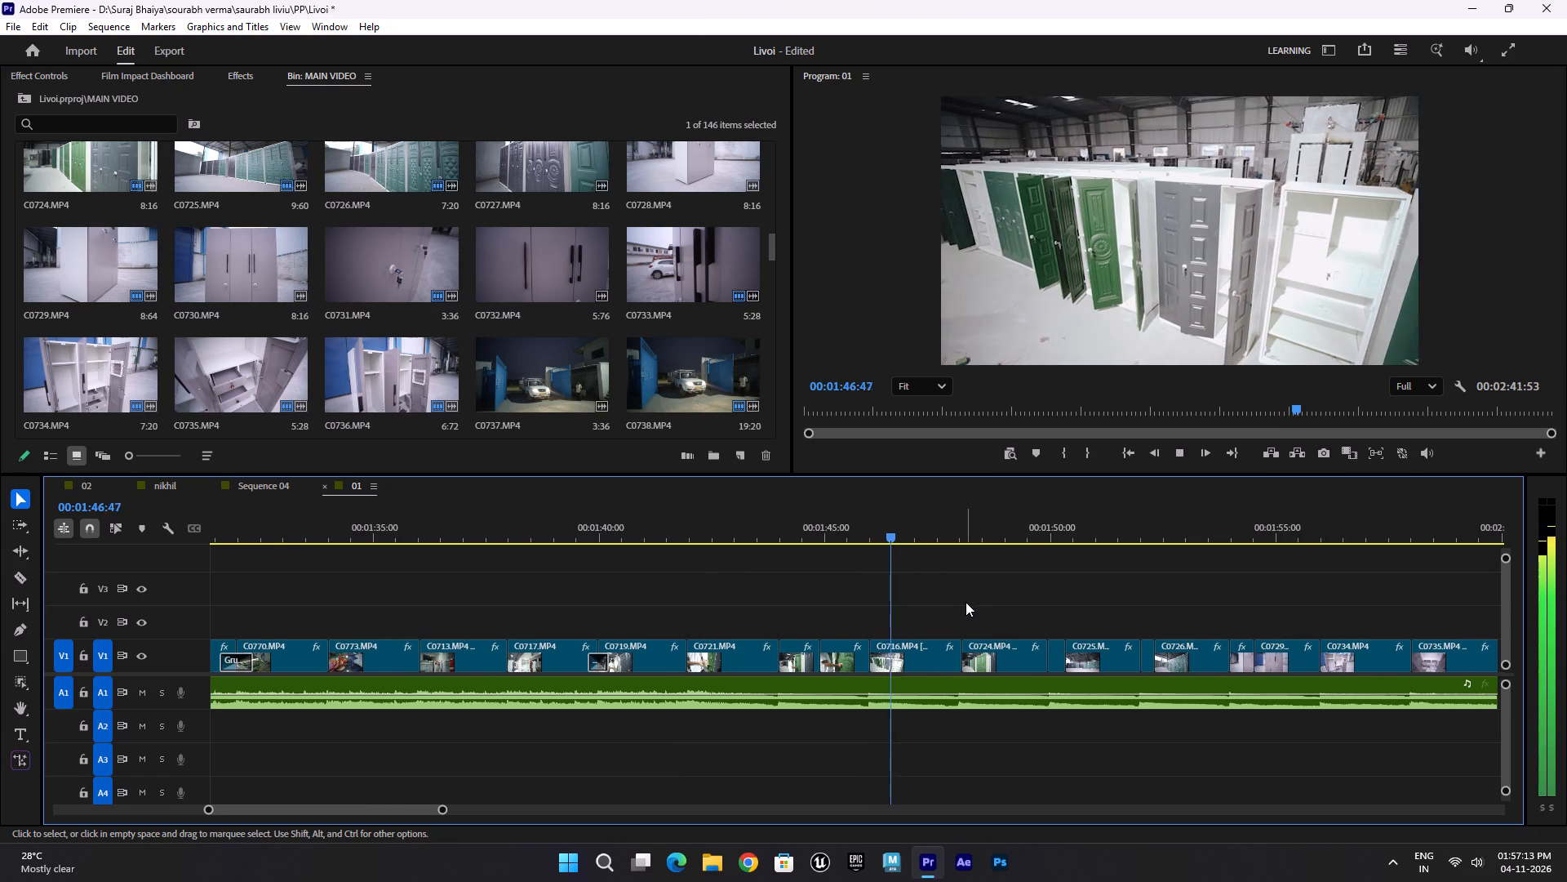
scroll(984, 595, "down", 4)
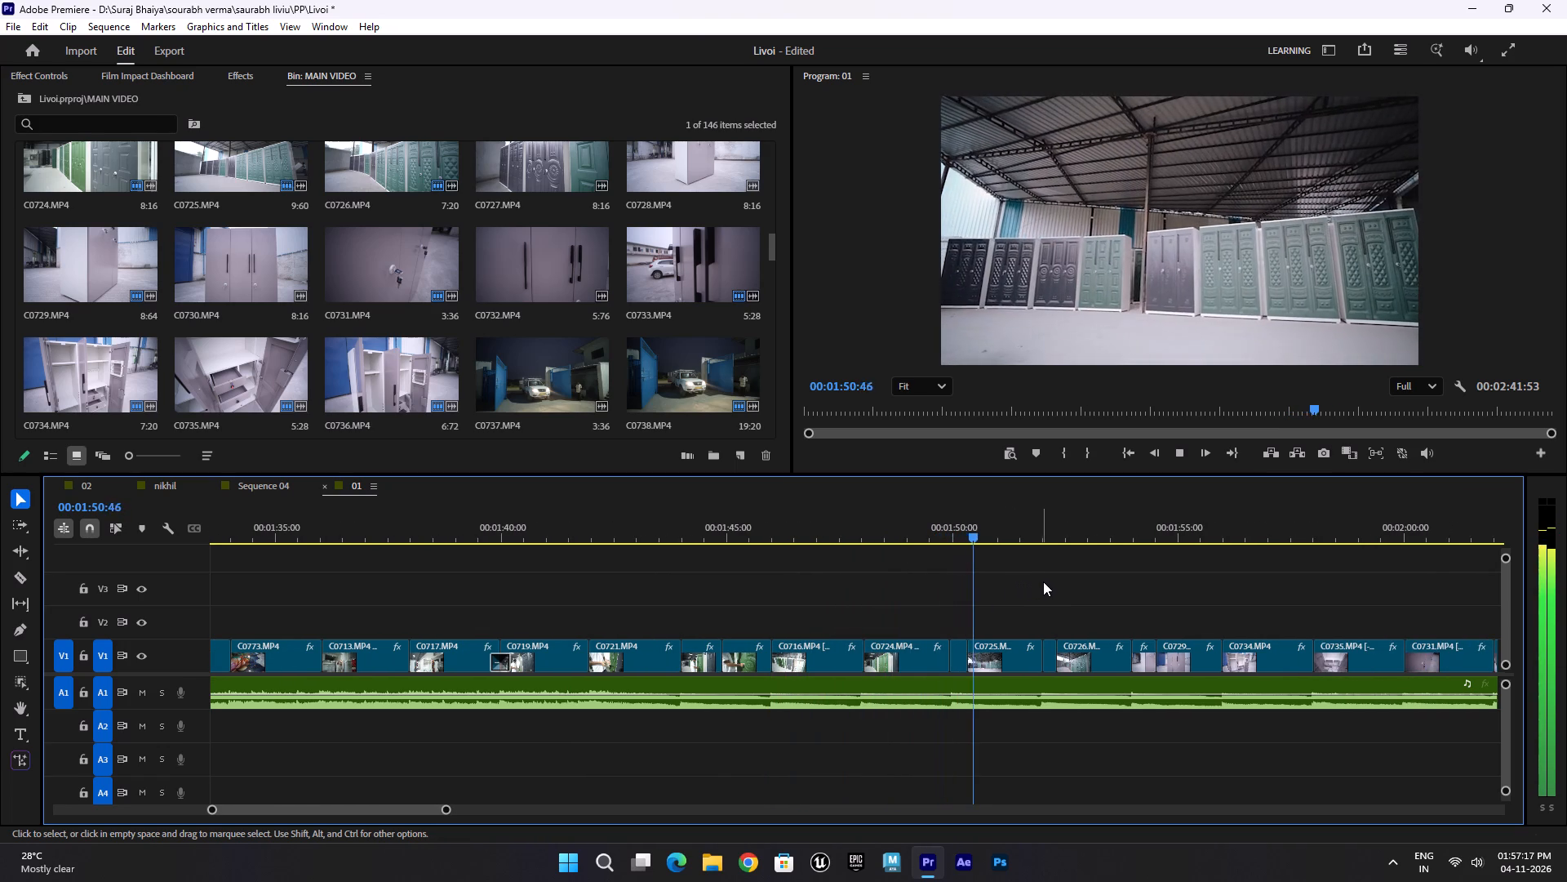
Replay the door assembly shots in sequence 01 from C0719.MP4 to C0716.MP4 near 00:01:46.
left_click_drag(962, 537, 543, 613)
key("space")
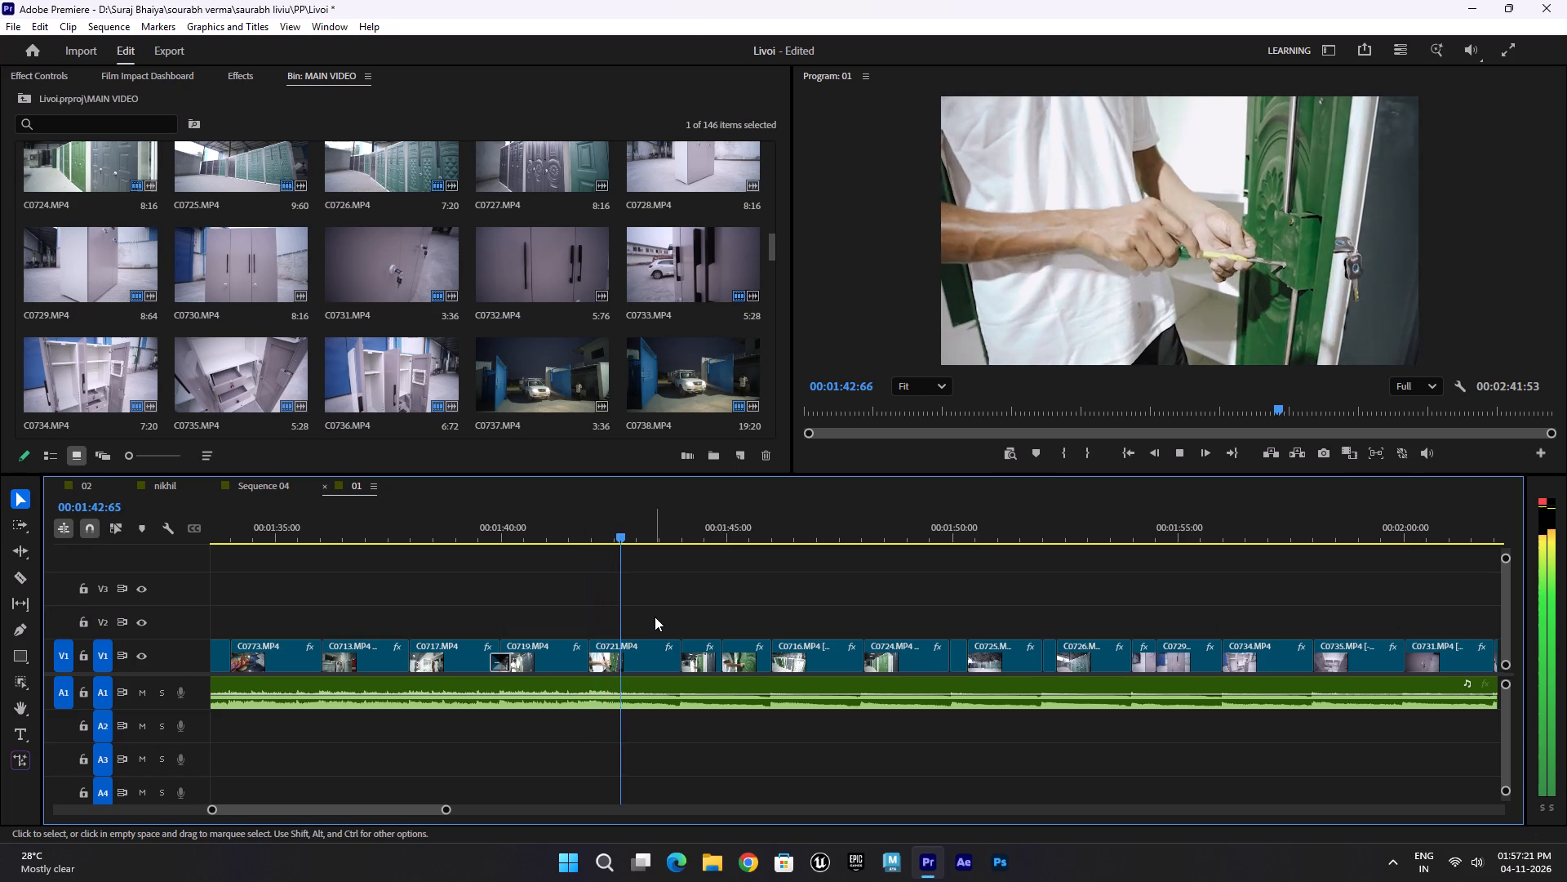
scroll(655, 617, "down", 5)
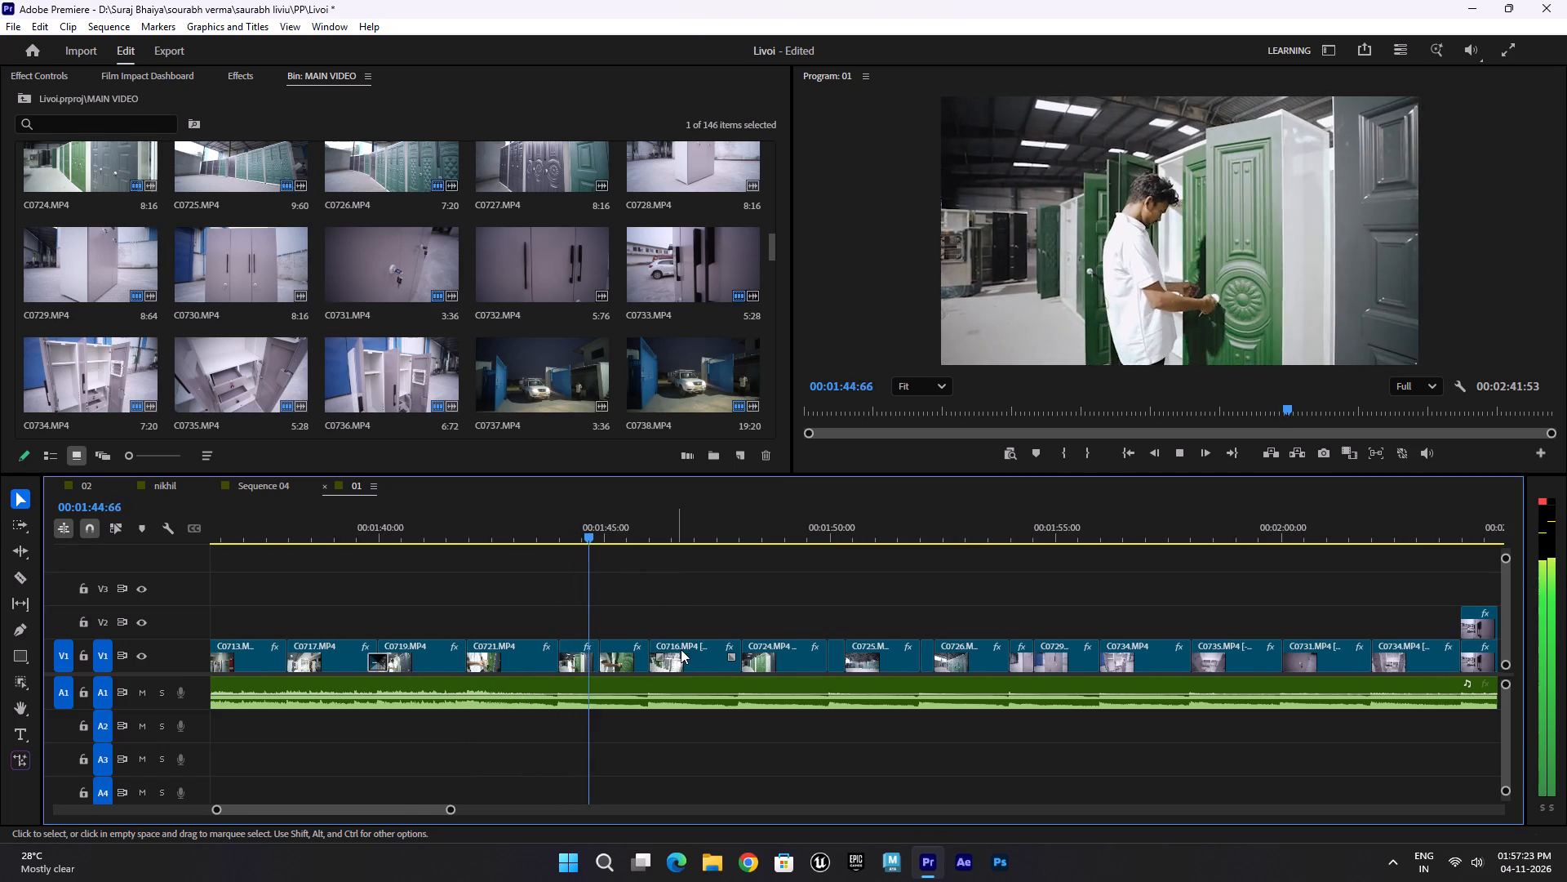
scroll(695, 650, "down", 12, "alt")
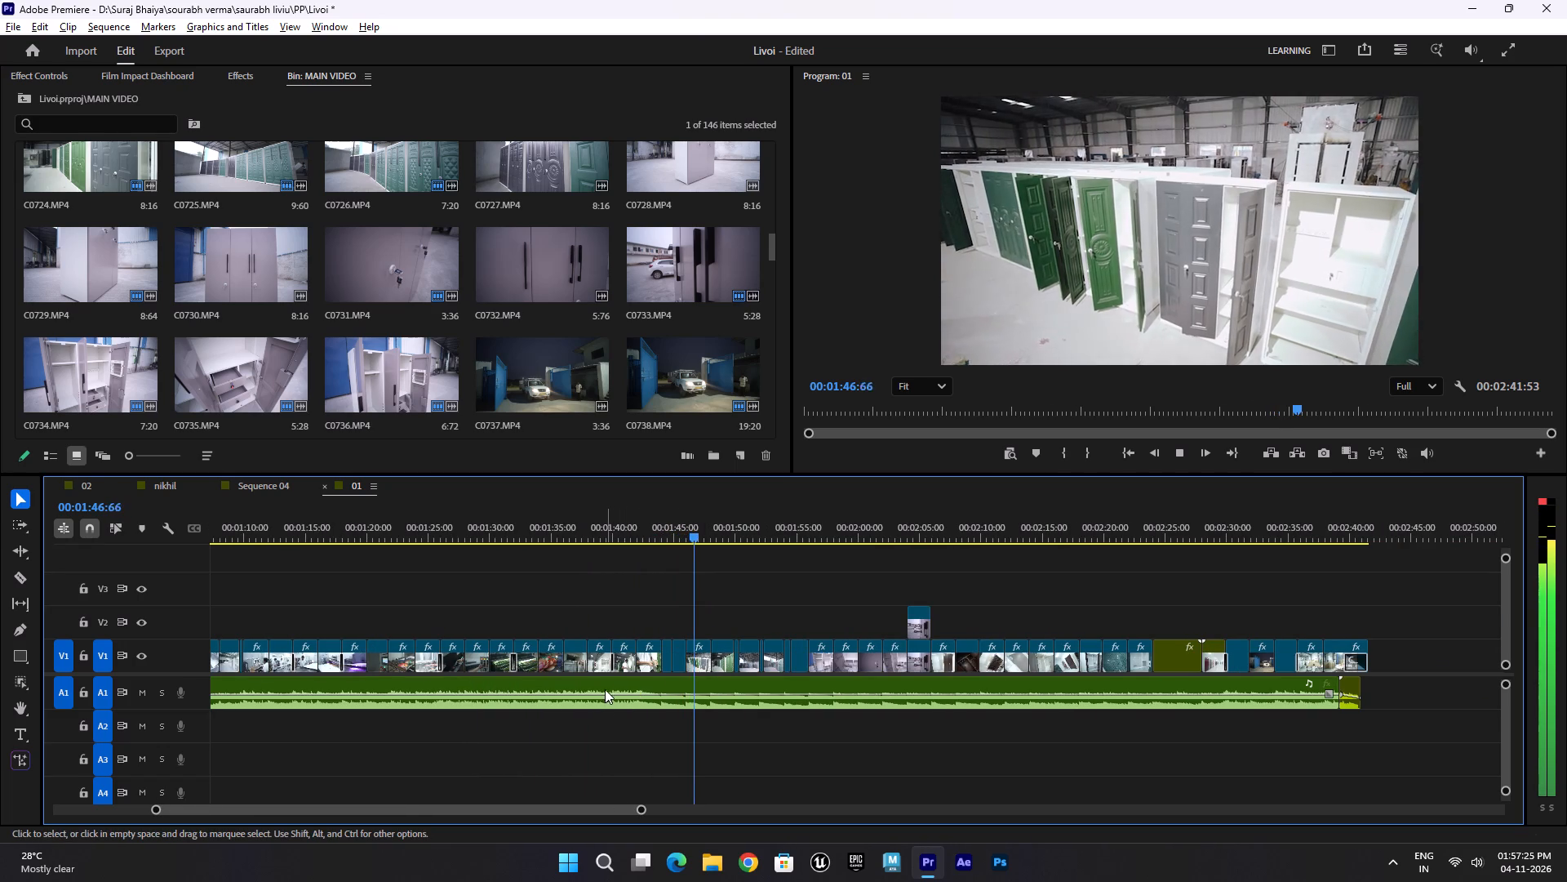
scroll(593, 691, "up", 15, "alt")
Skim sequence 01 from the C0717.MP4 cut near 00:01:39:80 to C0725.MP4, and play on to the wardrobe shot near 00:01:54.
left_click_drag(694, 532, 668, 617)
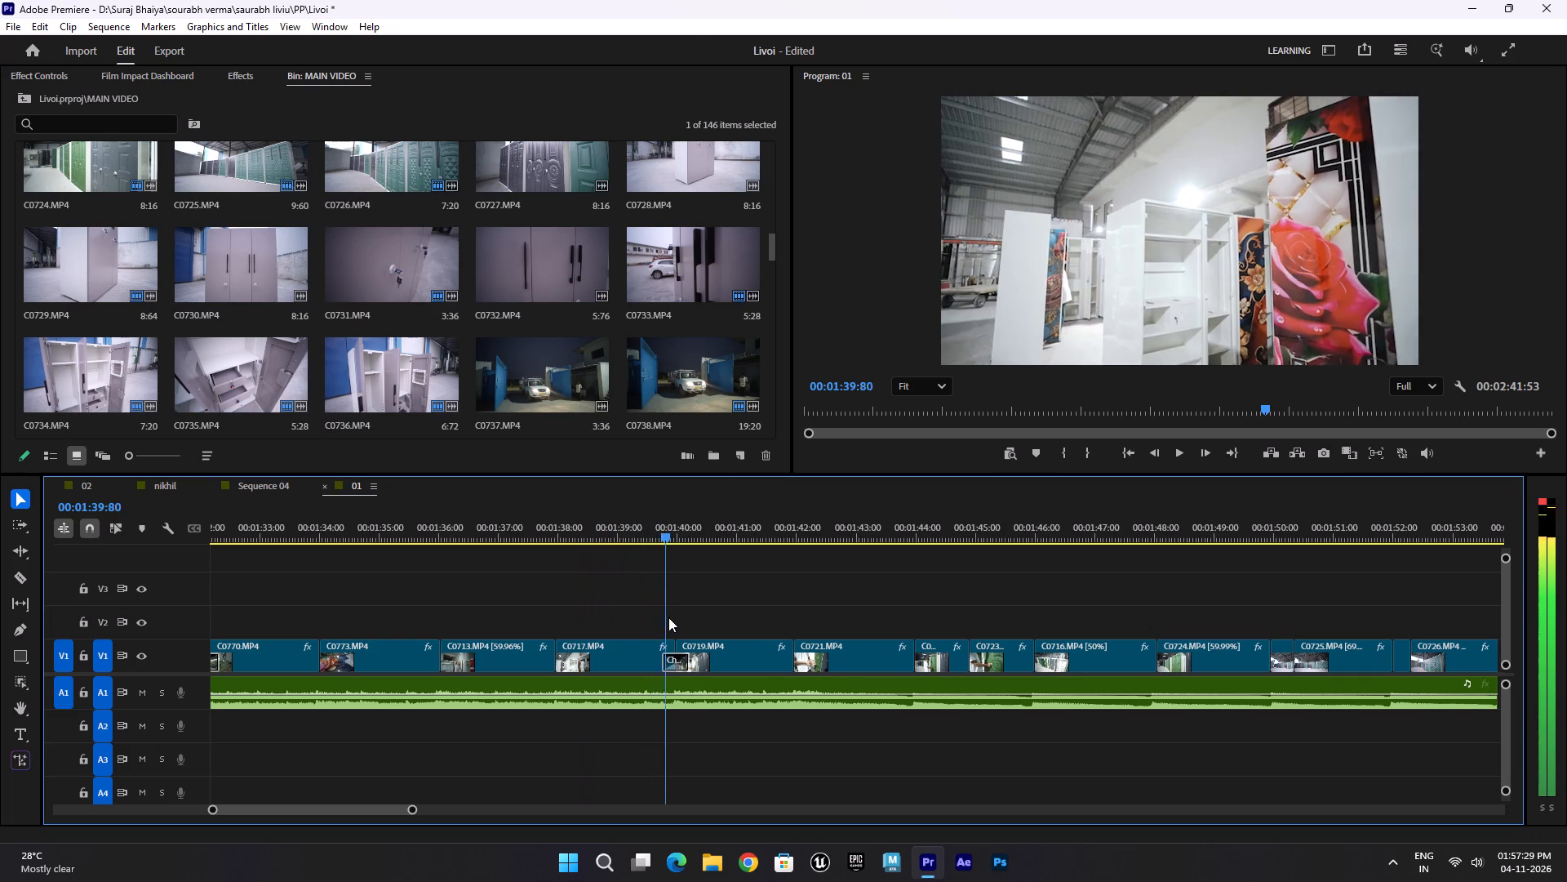
left_click_drag(668, 617, 712, 619)
left_click_drag(855, 530, 1070, 554)
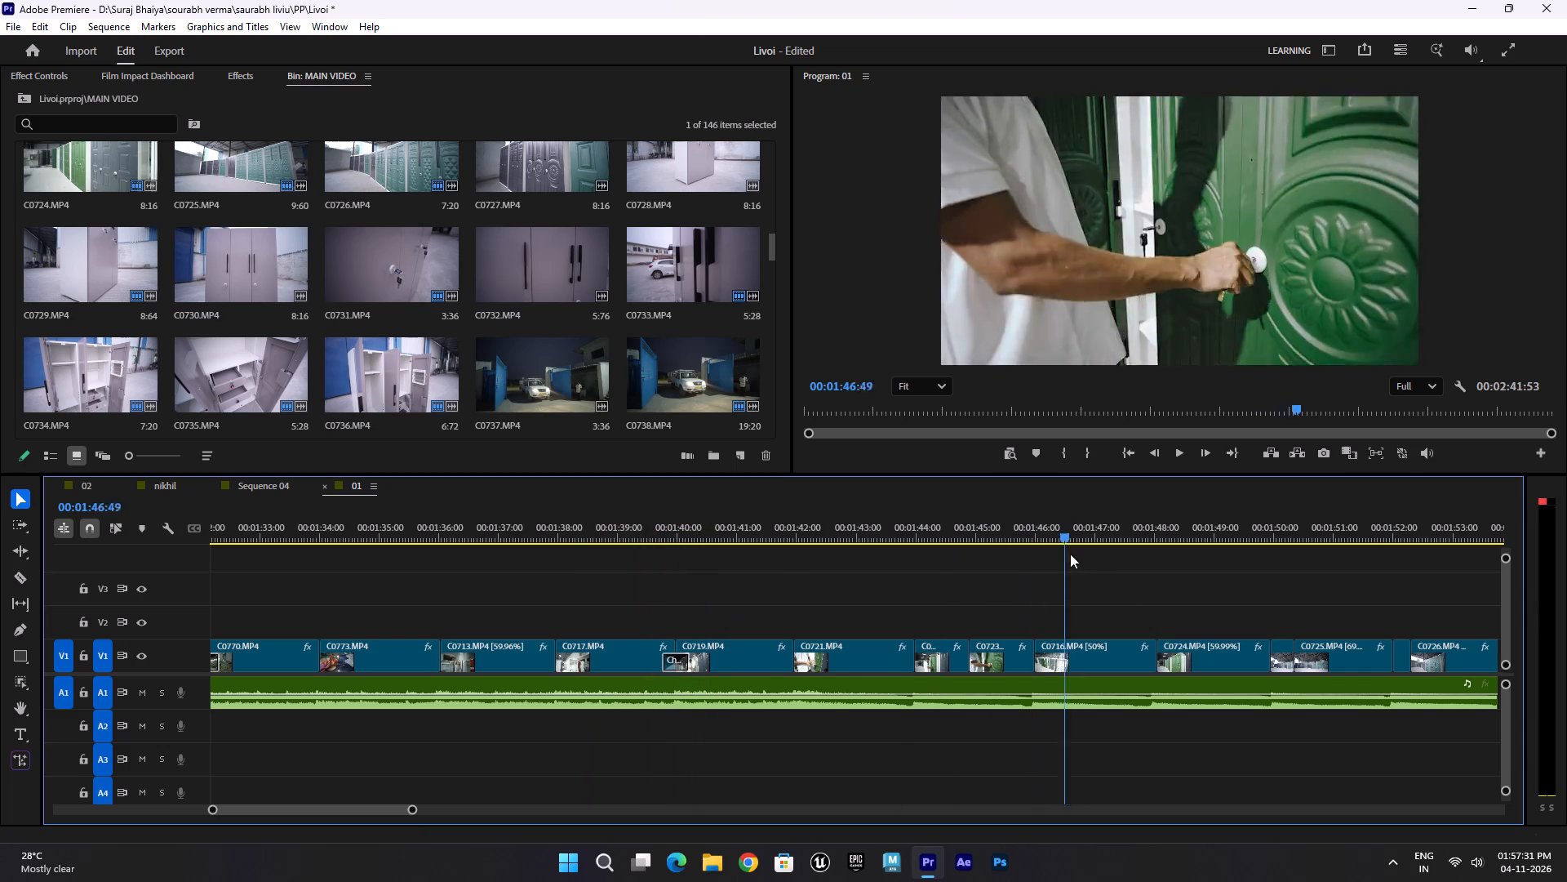
left_click_drag(1070, 554, 1219, 635)
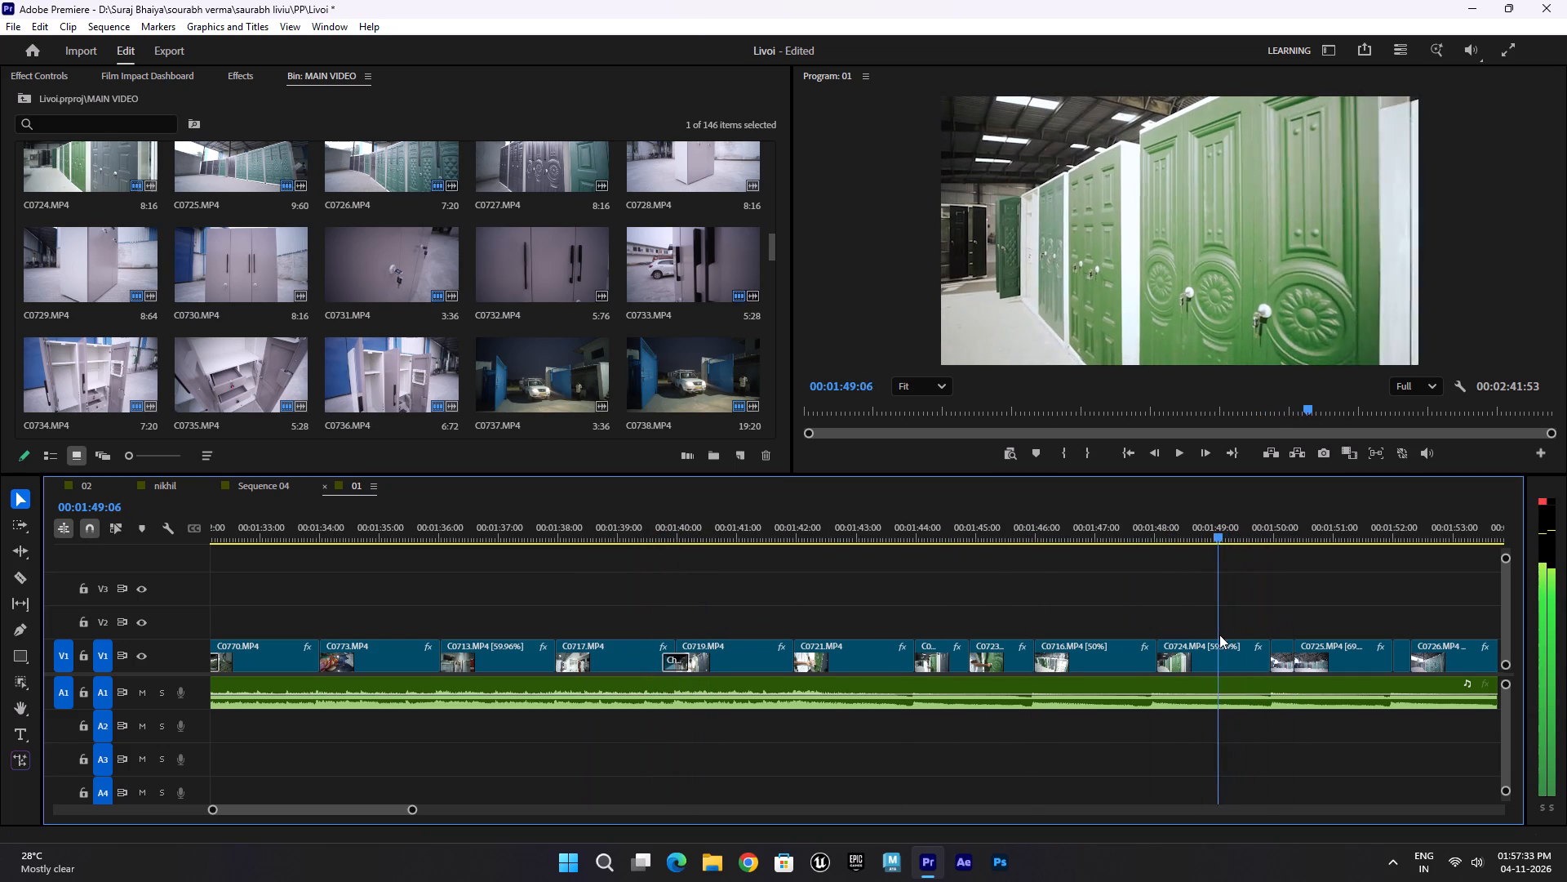
left_click_drag(1219, 635, 1309, 610)
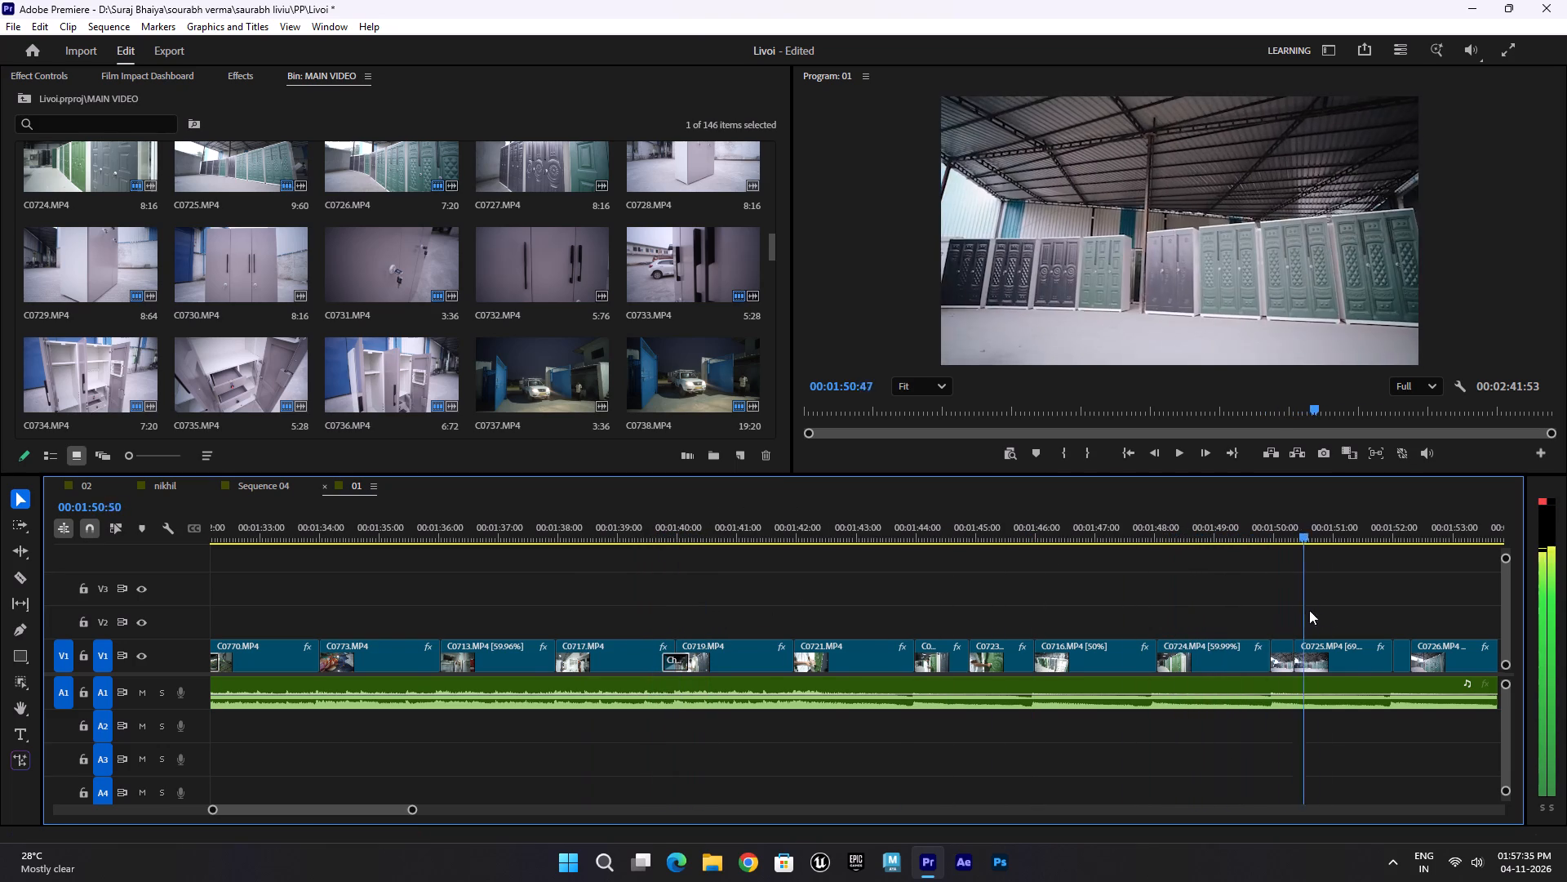
left_click_drag(1309, 610, 1363, 617)
key("space")
scroll(1298, 634, "down", 13)
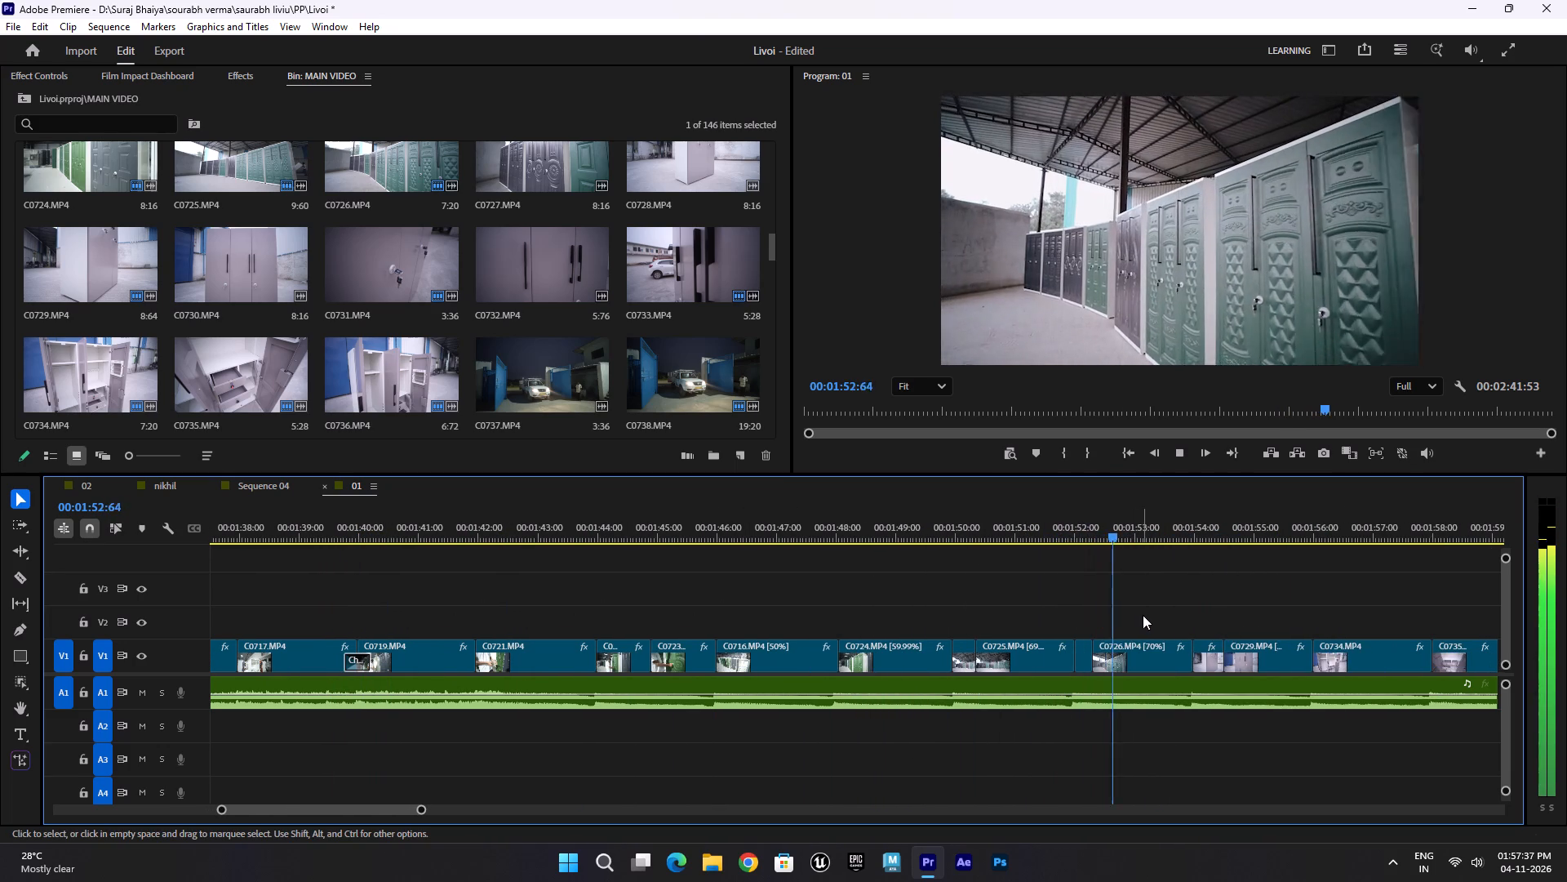
scroll(1148, 612, "down", 6)
scroll(1134, 614, "down", 5, "alt")
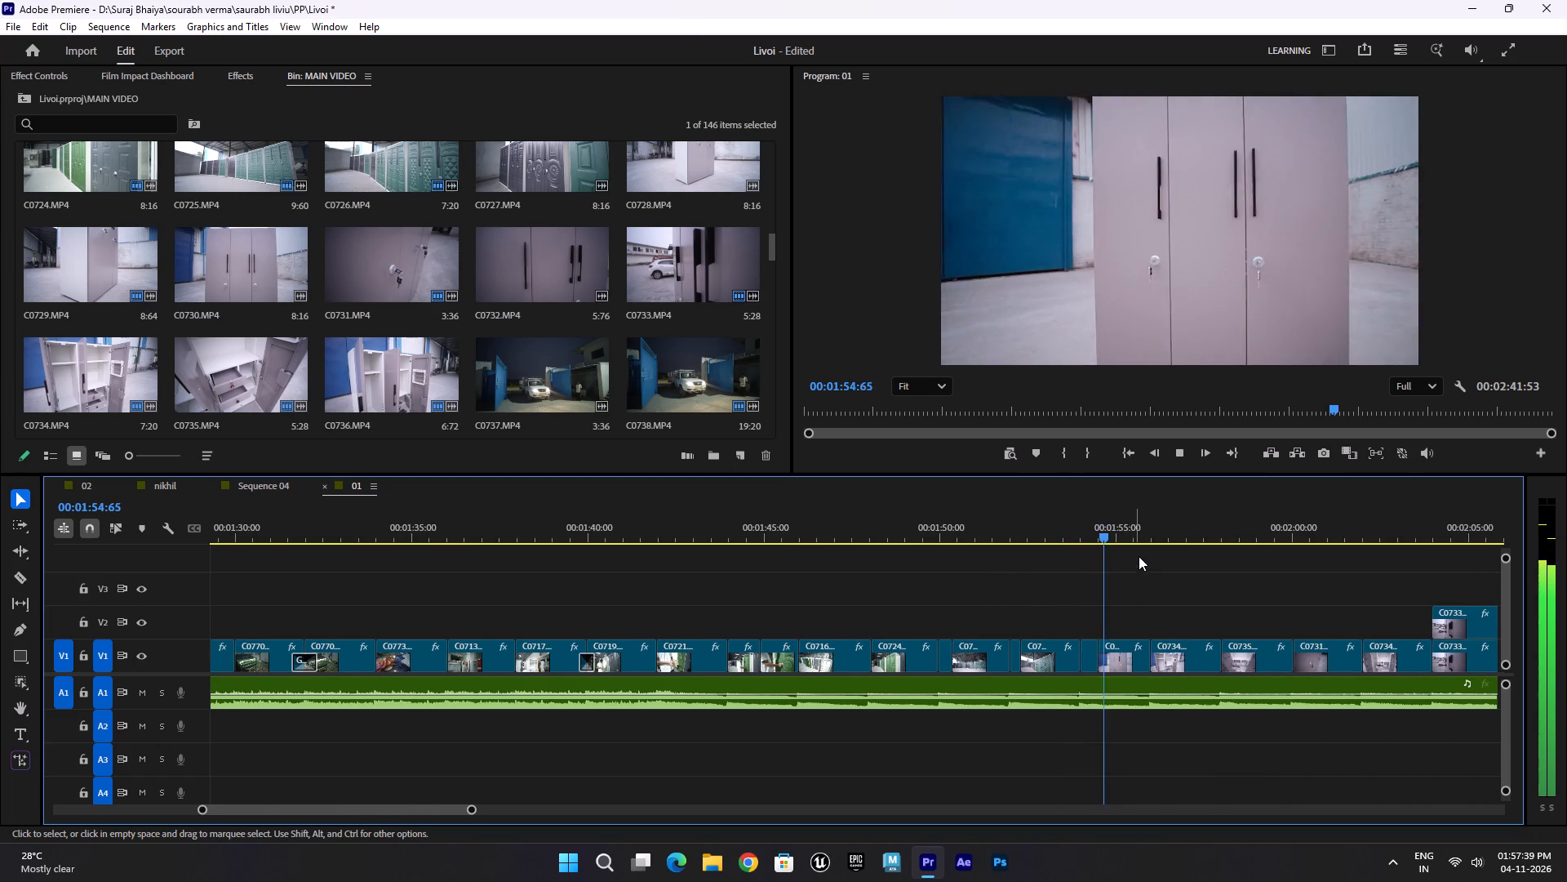
Replay the cut from C0717.MP4 into C0719.MP4 around 00:01:40 and stop playback near 00:01:40:51.
left_click_drag(1131, 529, 577, 634)
key("space")
scroll(606, 666, "up", 6, "alt")
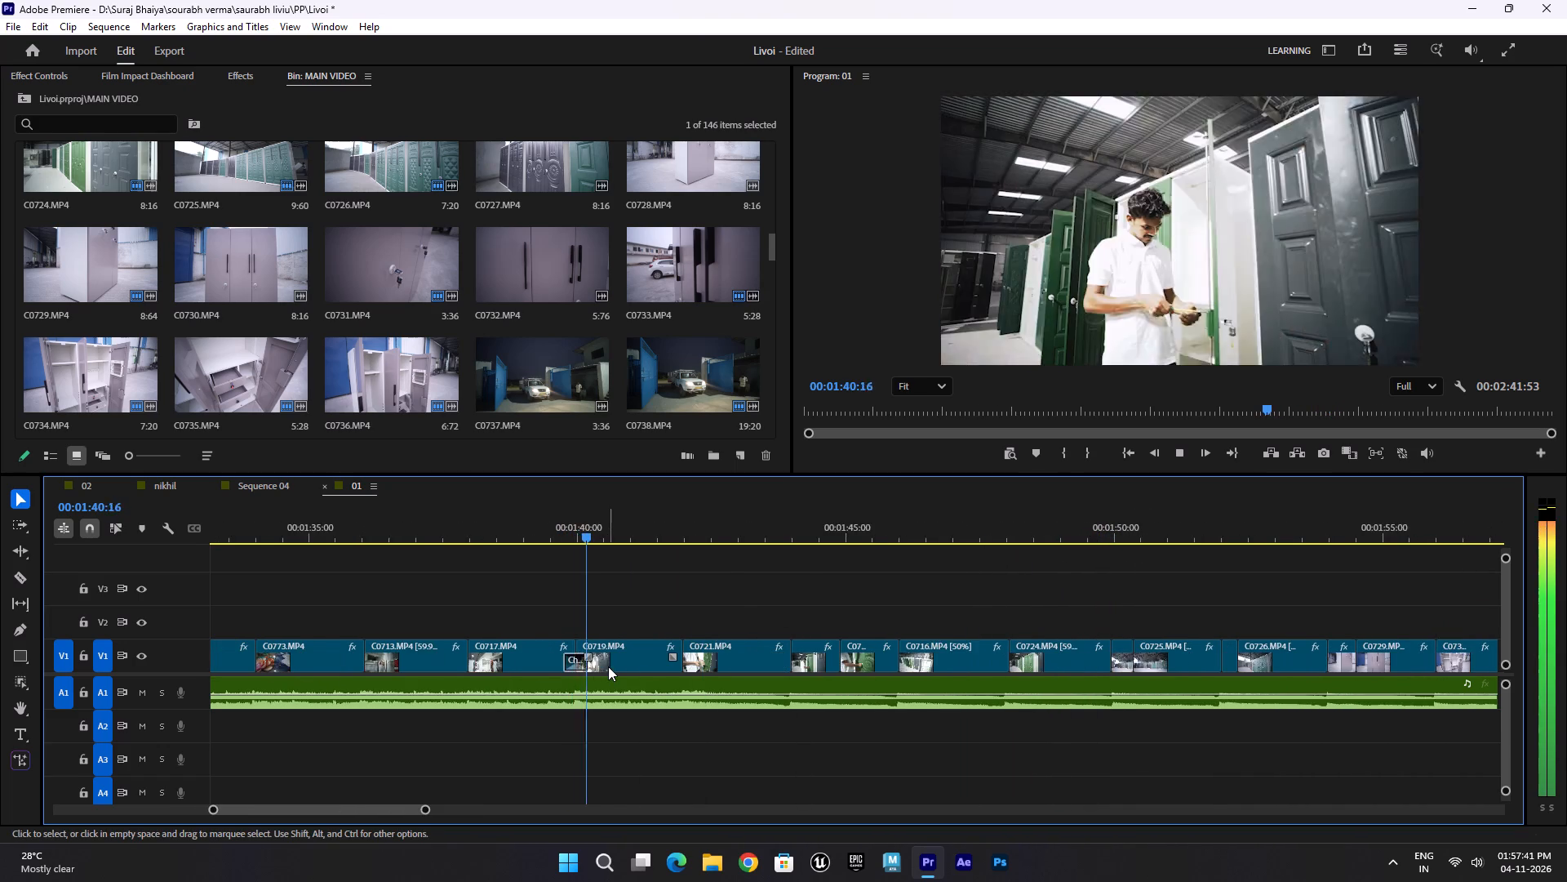
scroll(608, 666, "up", 2, "alt")
left_click(601, 538)
key("space")
left_click(705, 577)
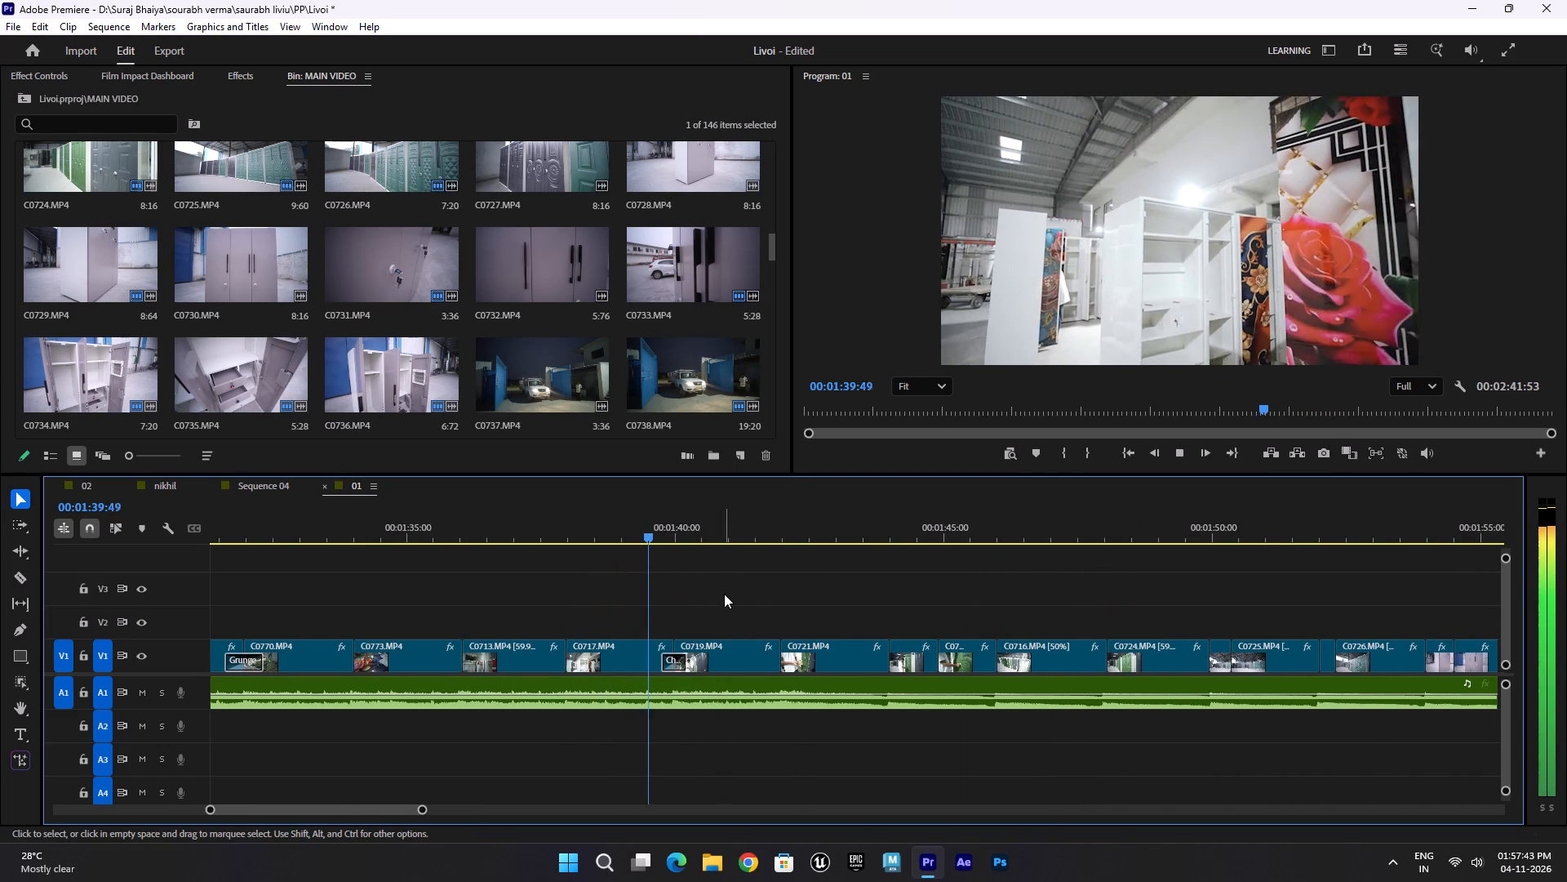
key("space")
Delete the consecutive V1 clips from C0719.MP4 through C0724.MP4, between about 00:01:40 and 00:01:50.
left_click_drag(721, 617, 1149, 652)
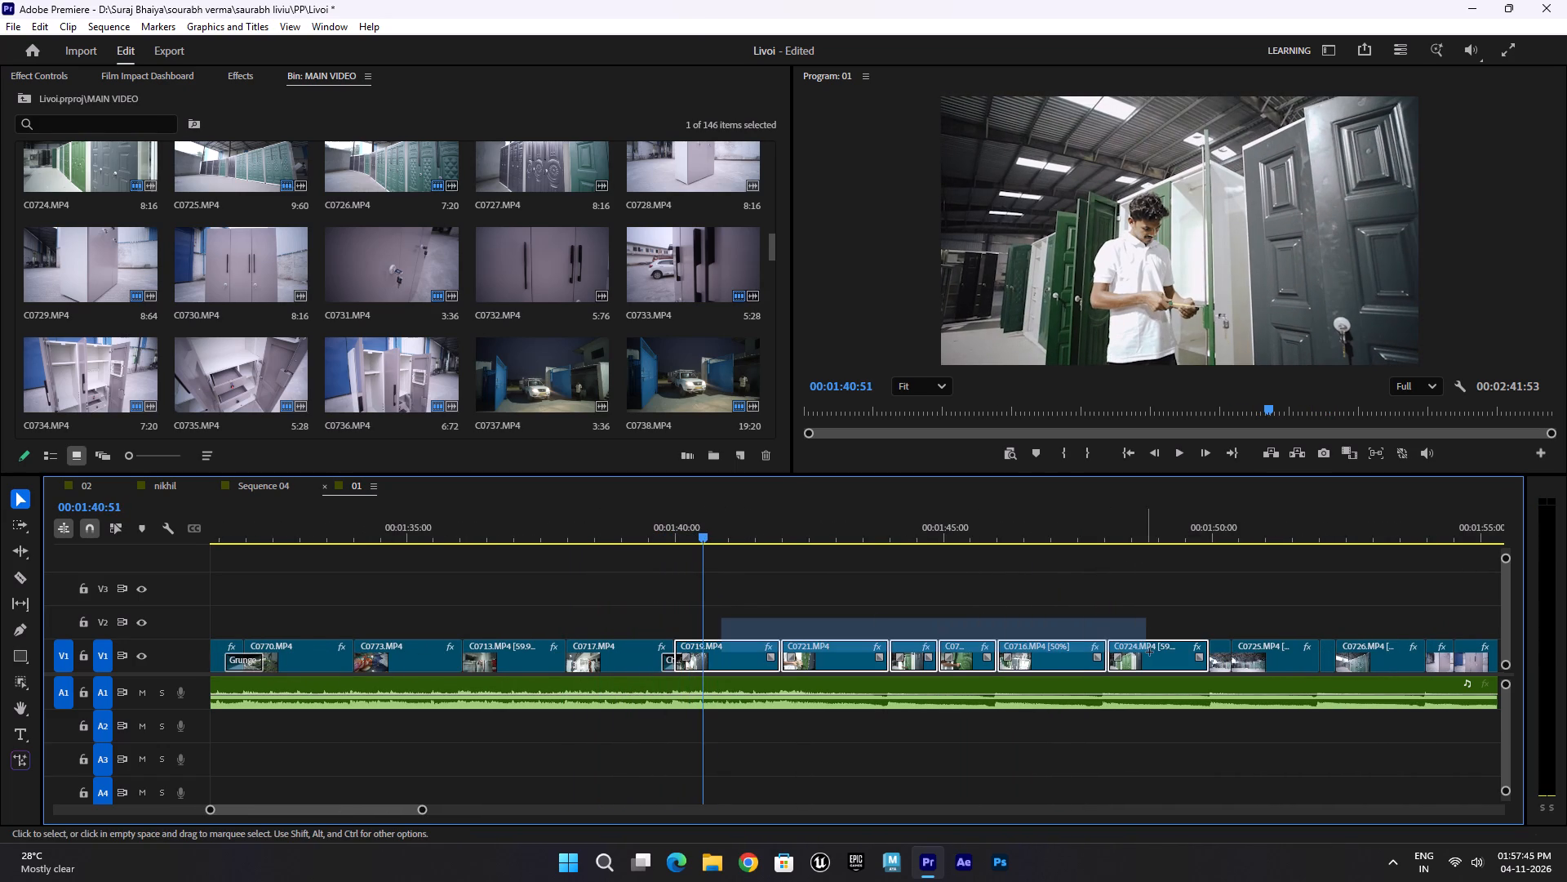
left_click_drag(1149, 652, 1163, 652)
key("BackSpace")
Close the gap after C0717.MP4 by moving all following video clips on V1 and V2 earlier, leaving the A1 music in place.
left_click(849, 652)
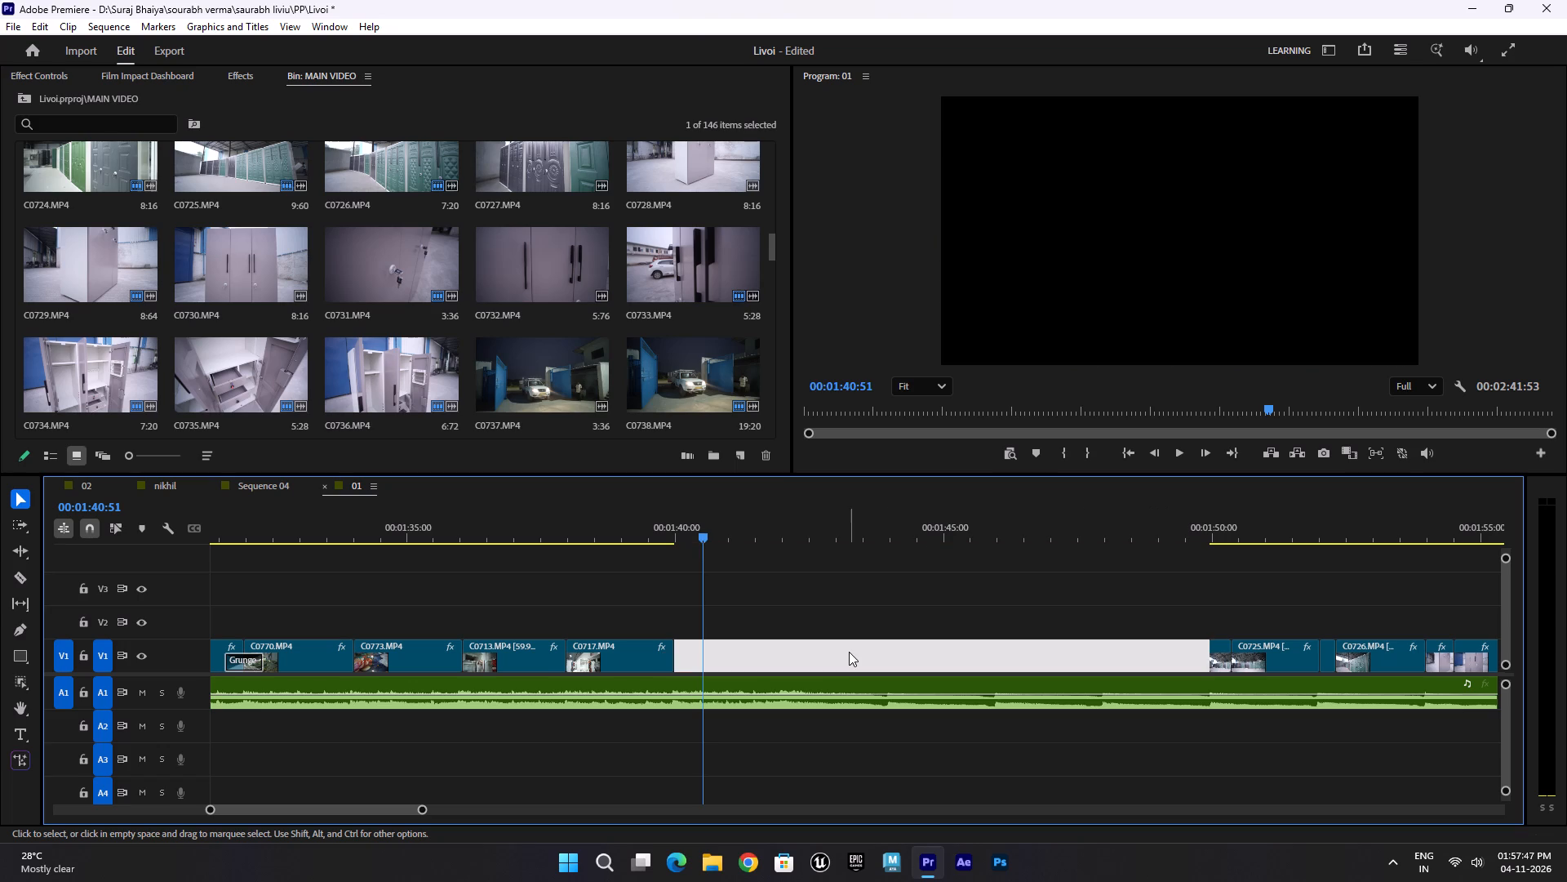
key("apostrophe")
scroll(850, 644, "down", 17)
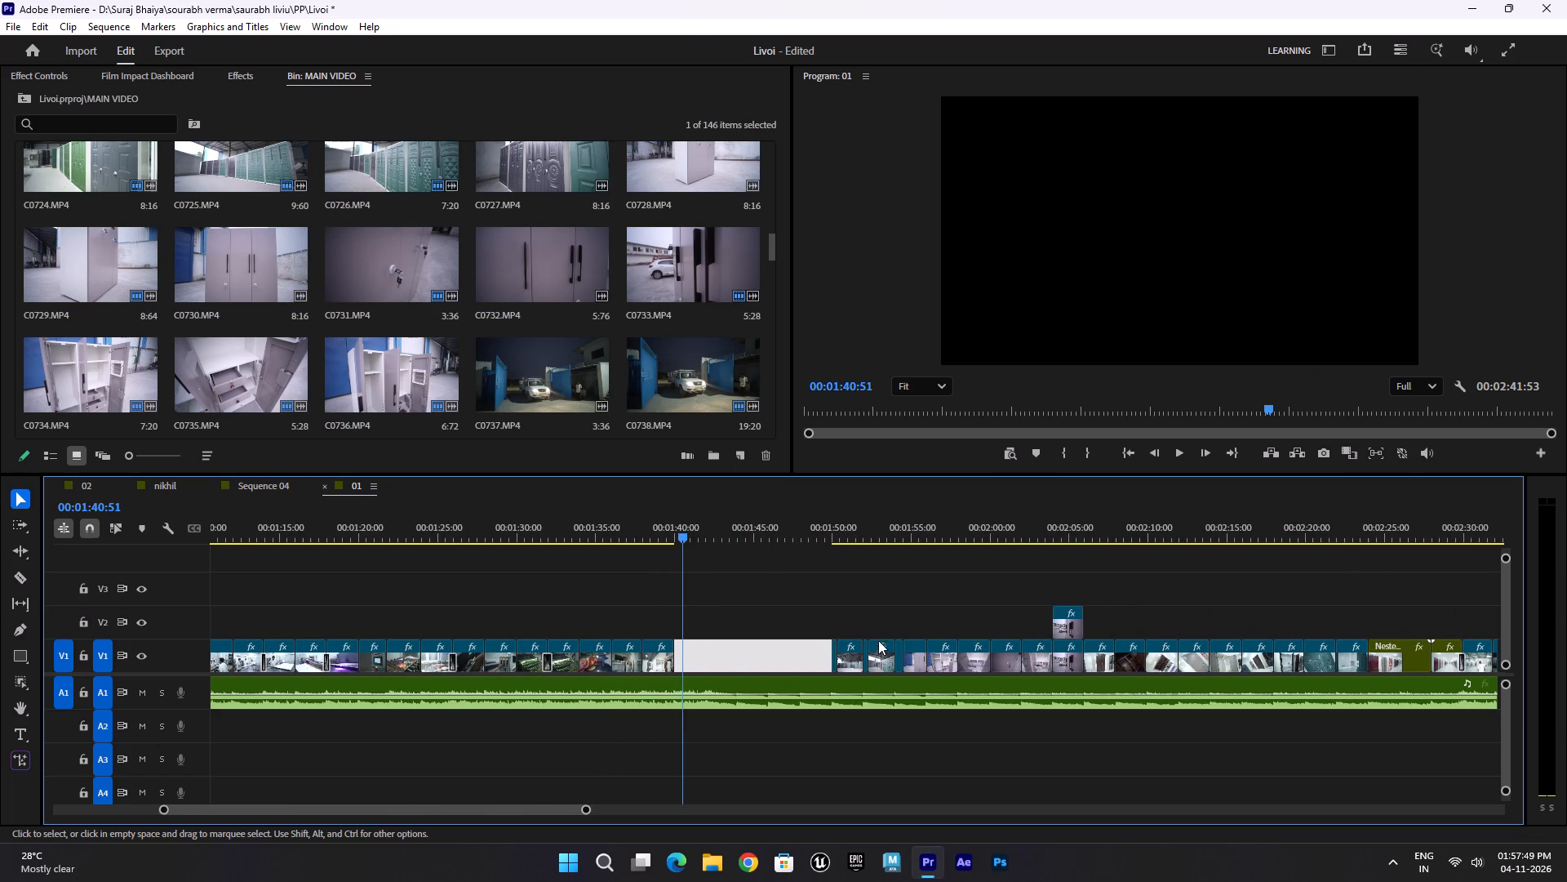
left_click_drag(791, 604, 1236, 667)
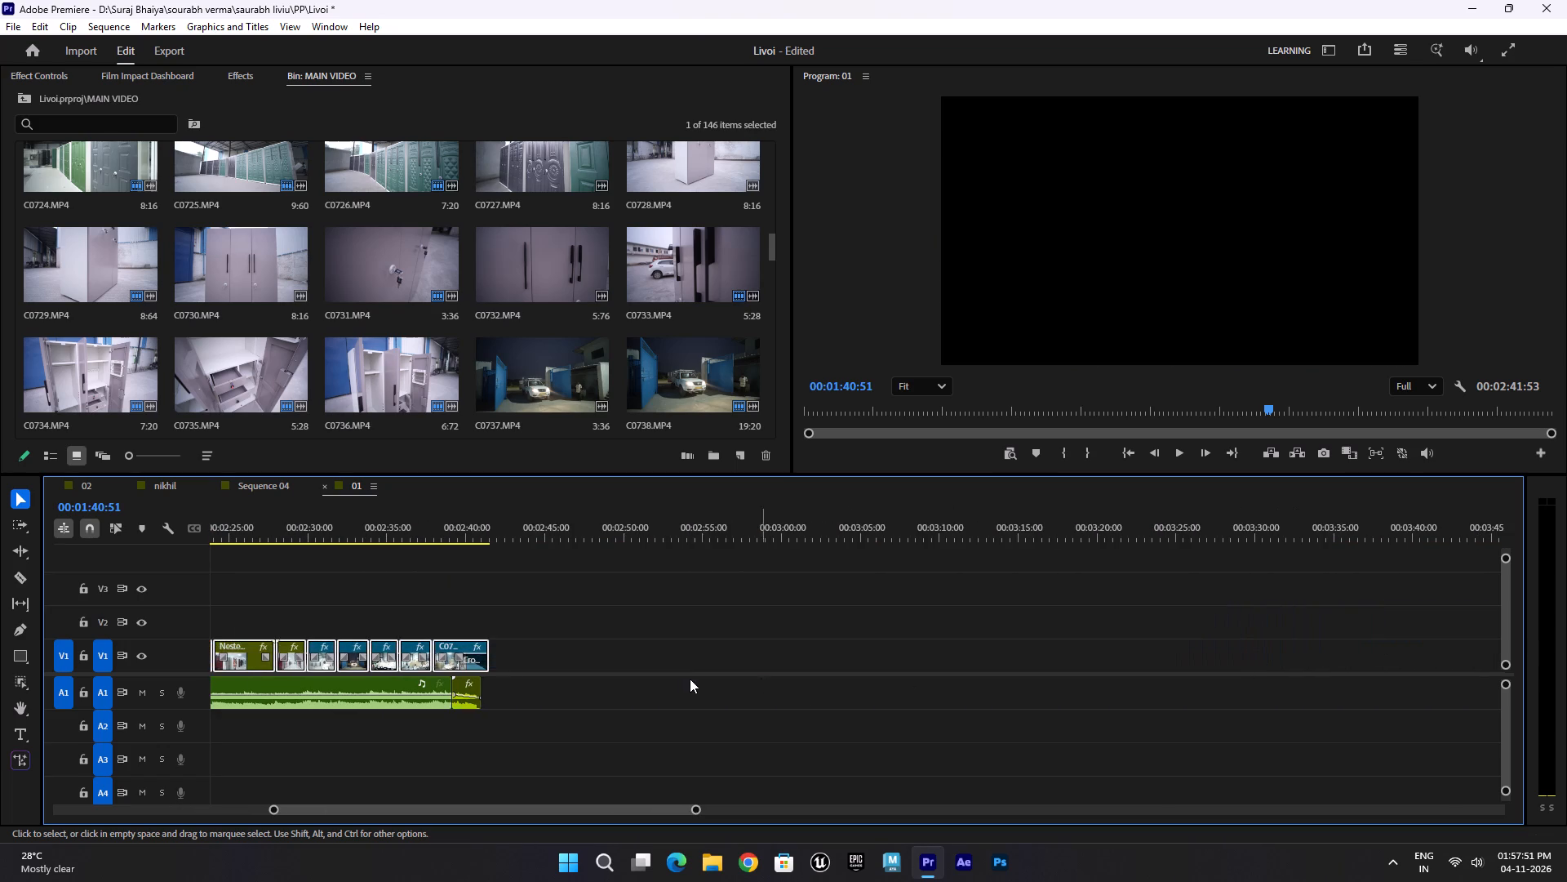
scroll(686, 681, "up", 20)
scroll(686, 681, "up", 20)
scroll(686, 681, "up", 13)
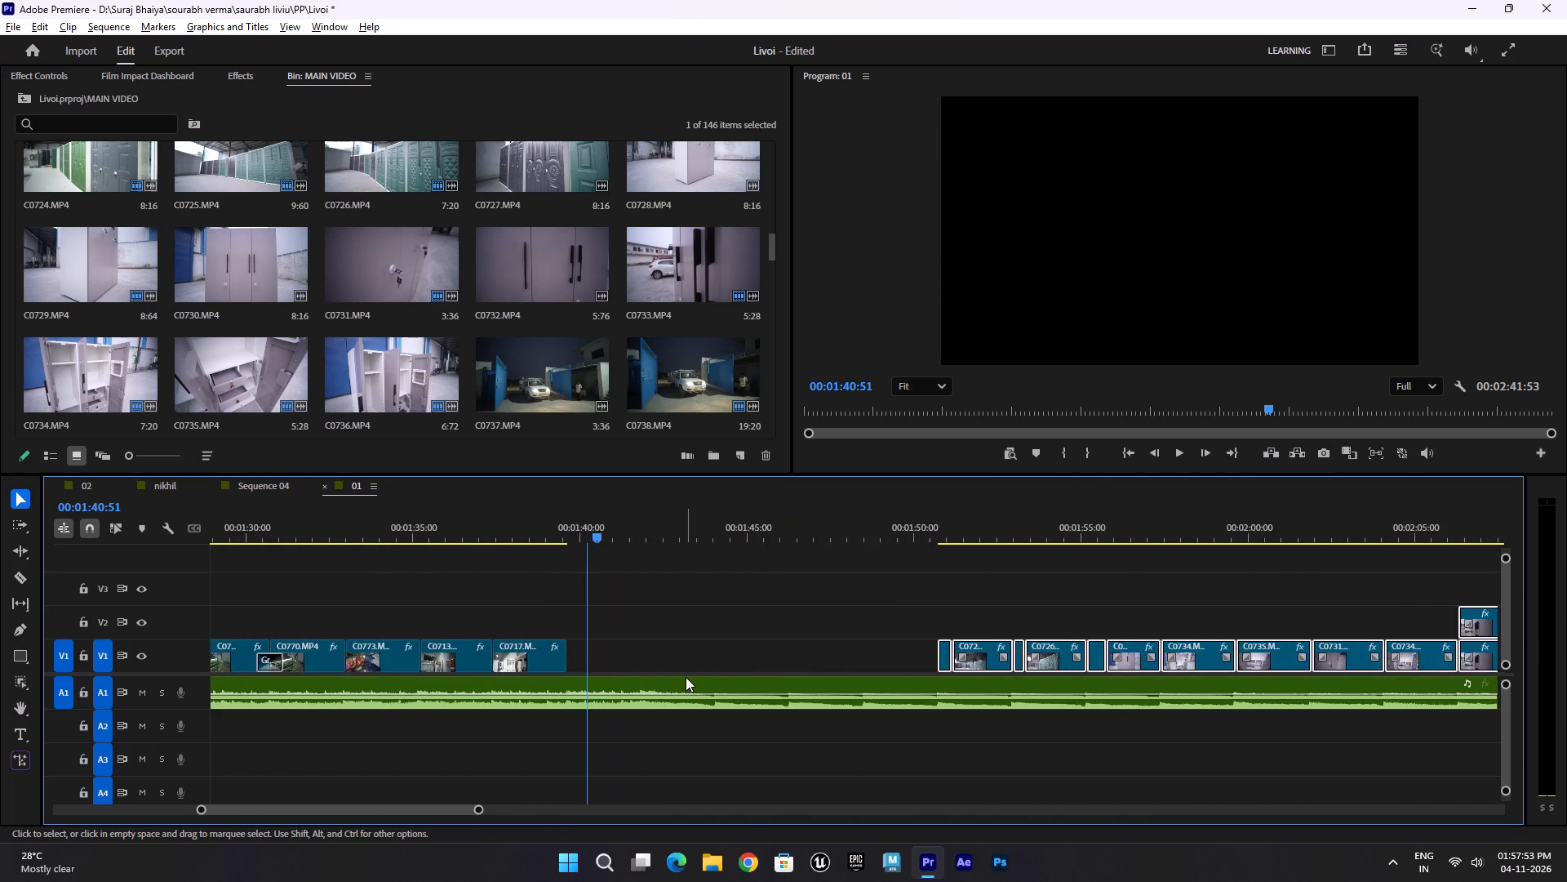
scroll(686, 677, "up", 7)
left_click_drag(1165, 653, 801, 655)
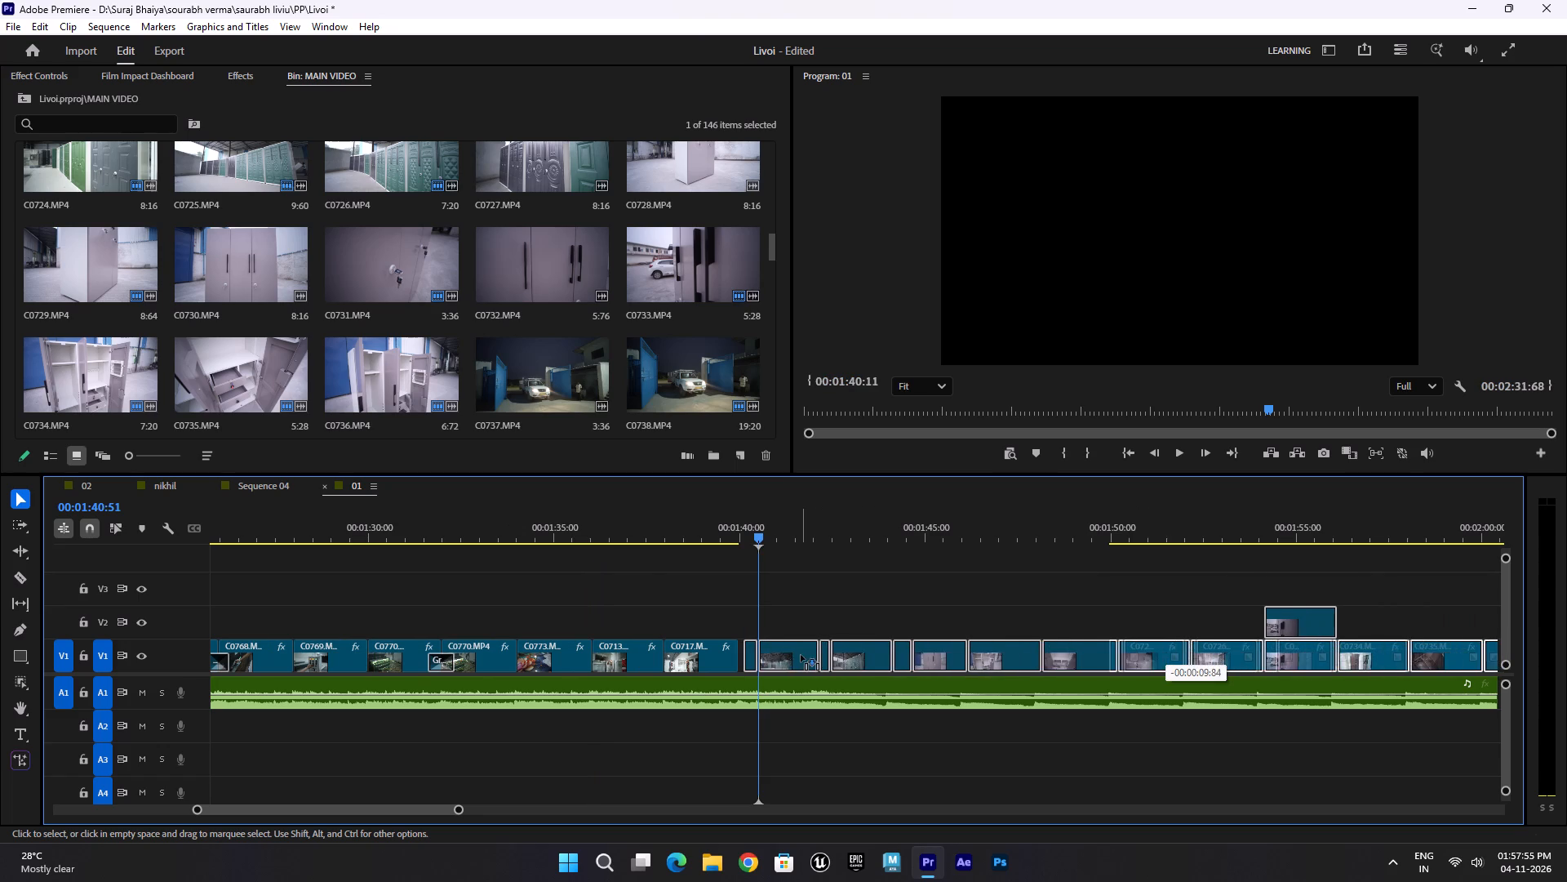
left_click_drag(801, 655, 797, 656)
Play sequence 01 from C0717.MP4 near 00:01:38 across the closed gap, checking the wardrobe shots through C0733.MP4 against the music.
left_click(791, 590)
left_click(695, 530)
key("space")
left_click(803, 583)
scroll(743, 637, "up", 12, "alt")
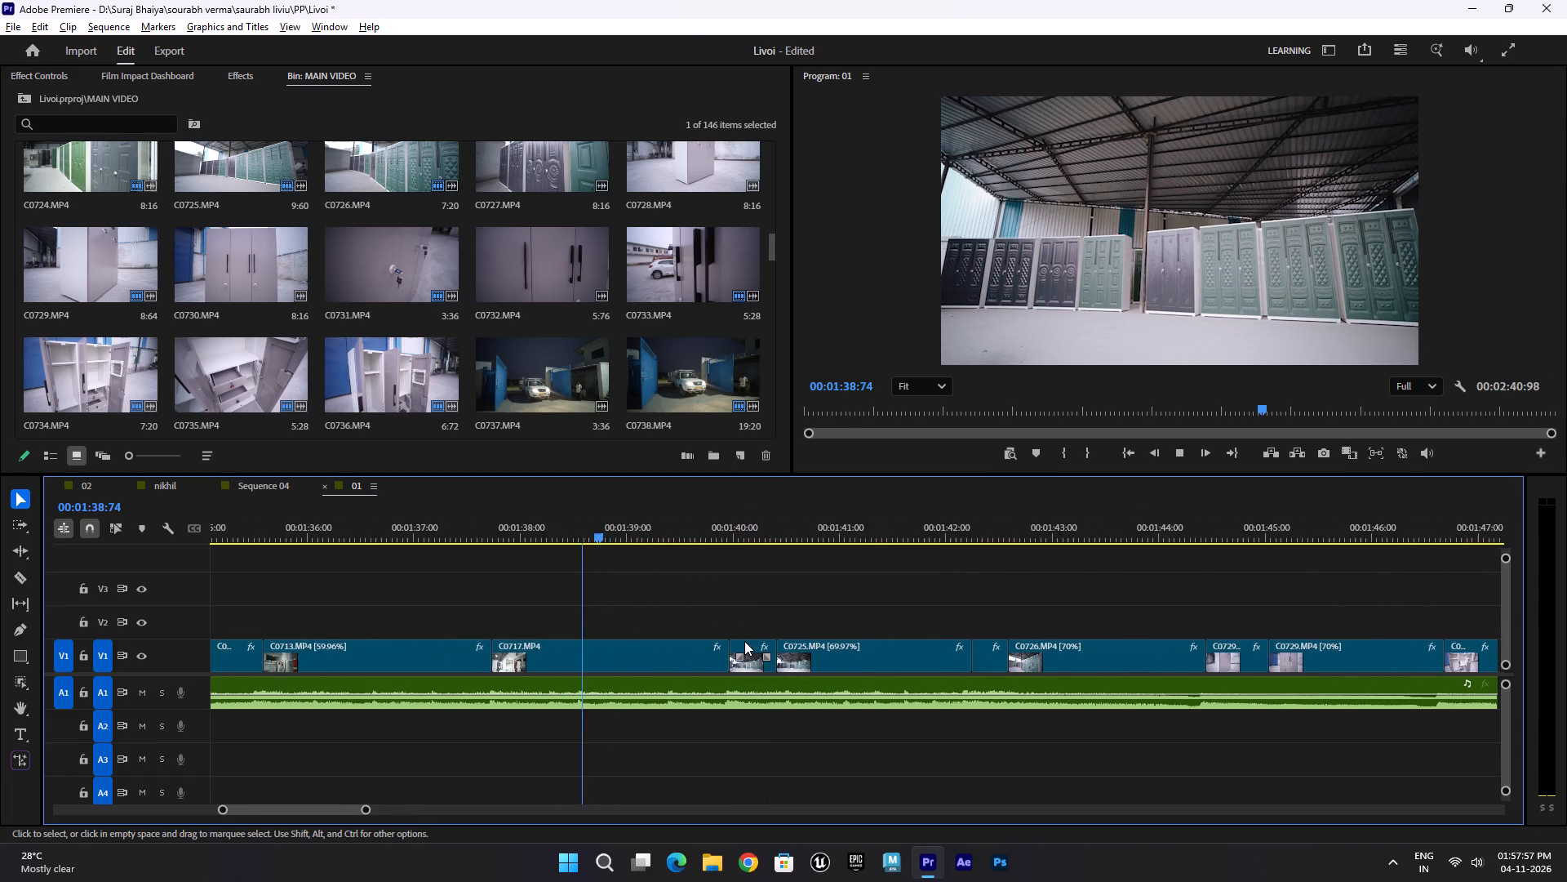
left_click(889, 604)
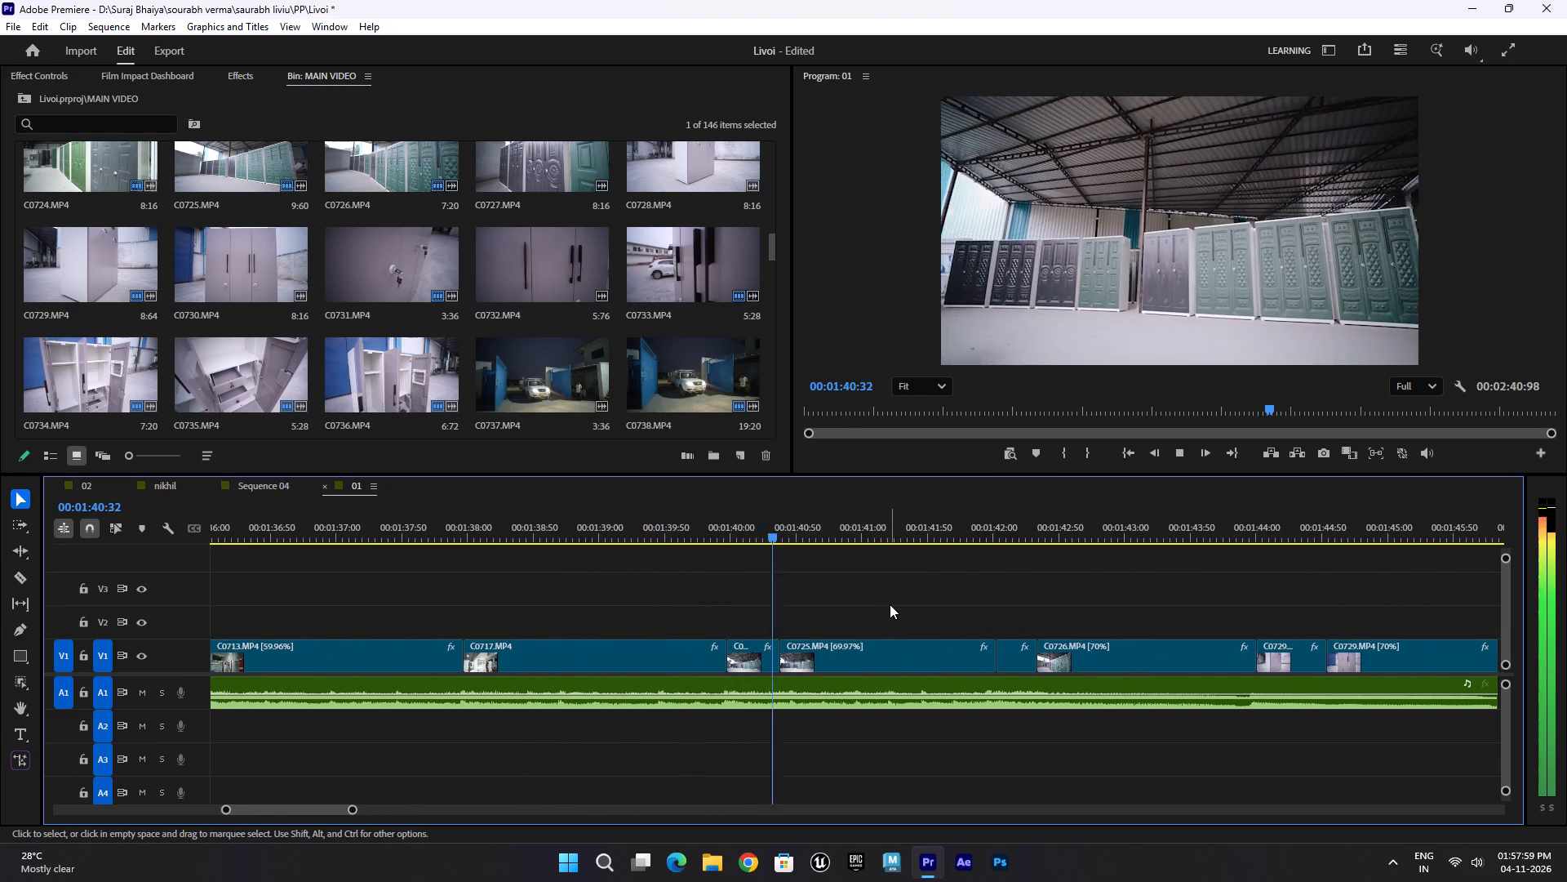
scroll(956, 597, "down", 11, "alt")
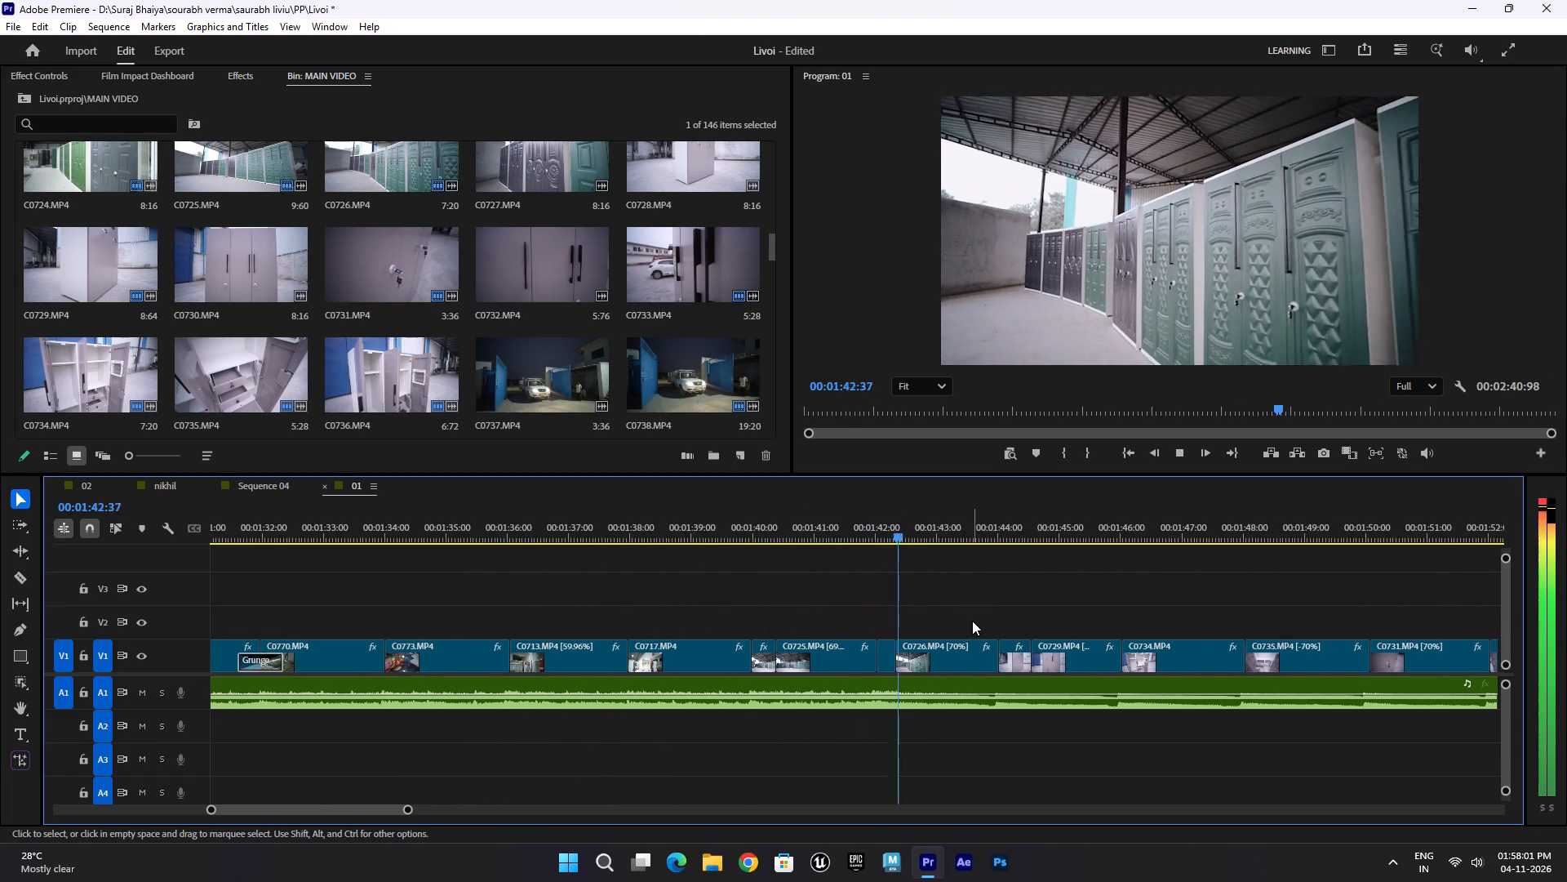
scroll(972, 621, "down", 6)
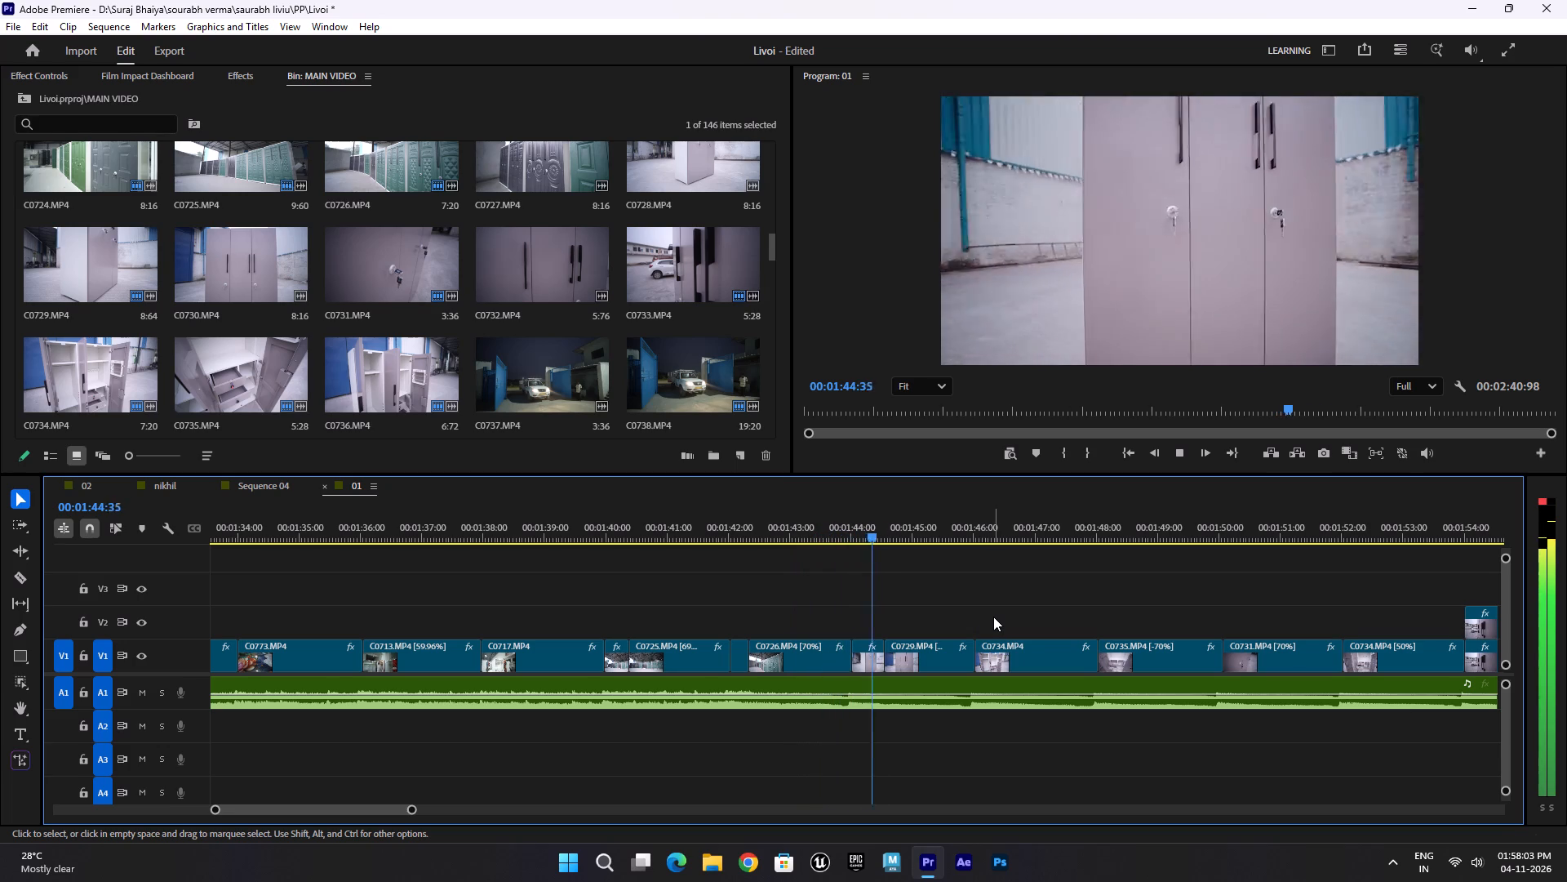
scroll(997, 610, "down", 7)
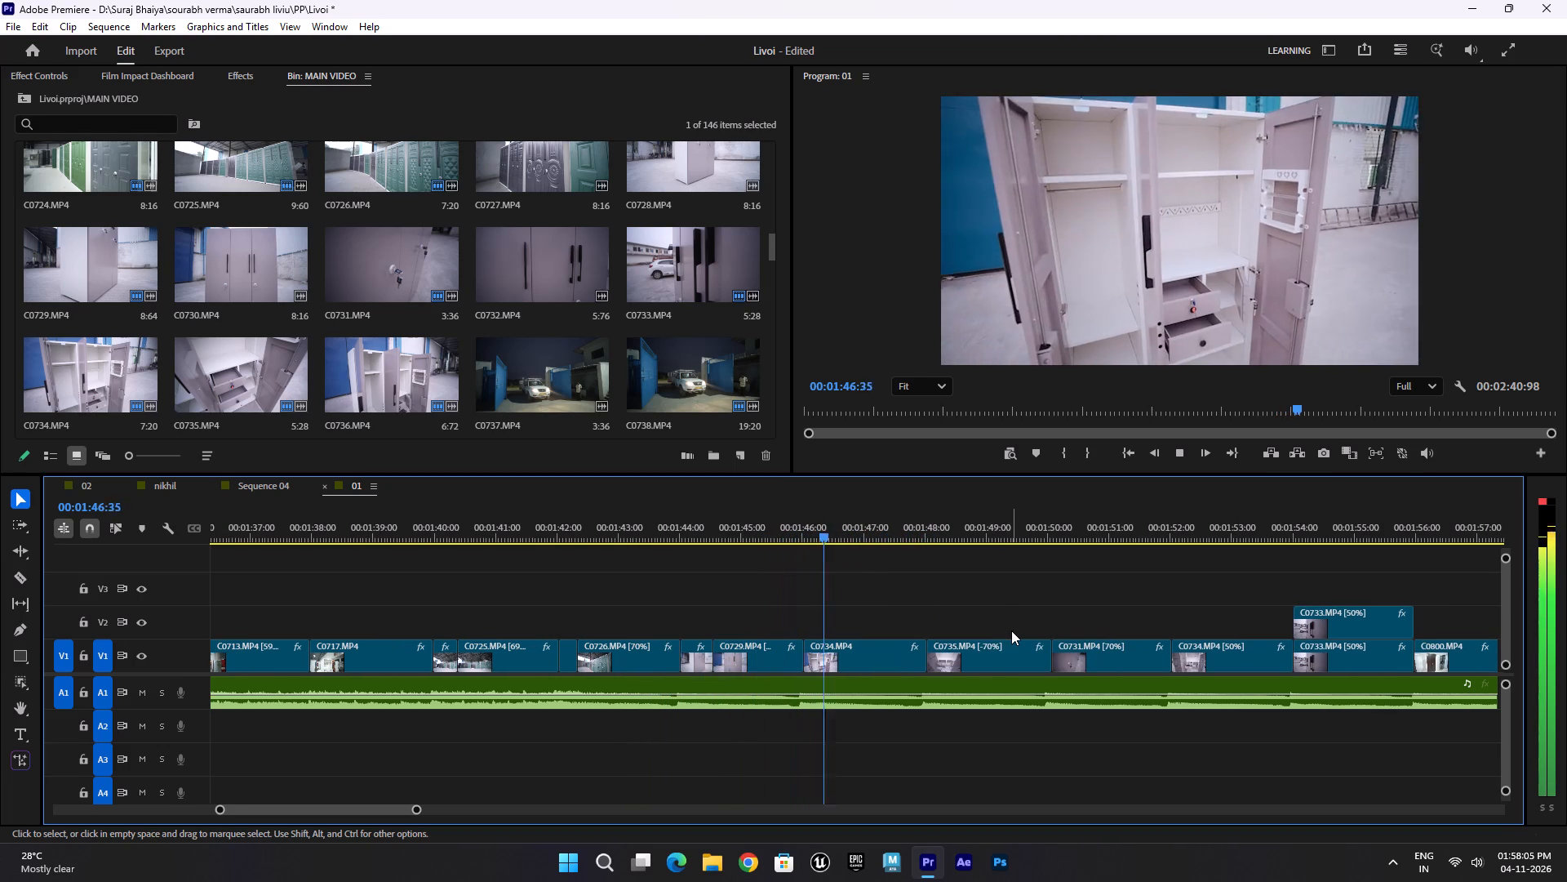
scroll(1016, 627, "down", 20)
scroll(1016, 627, "down", 11)
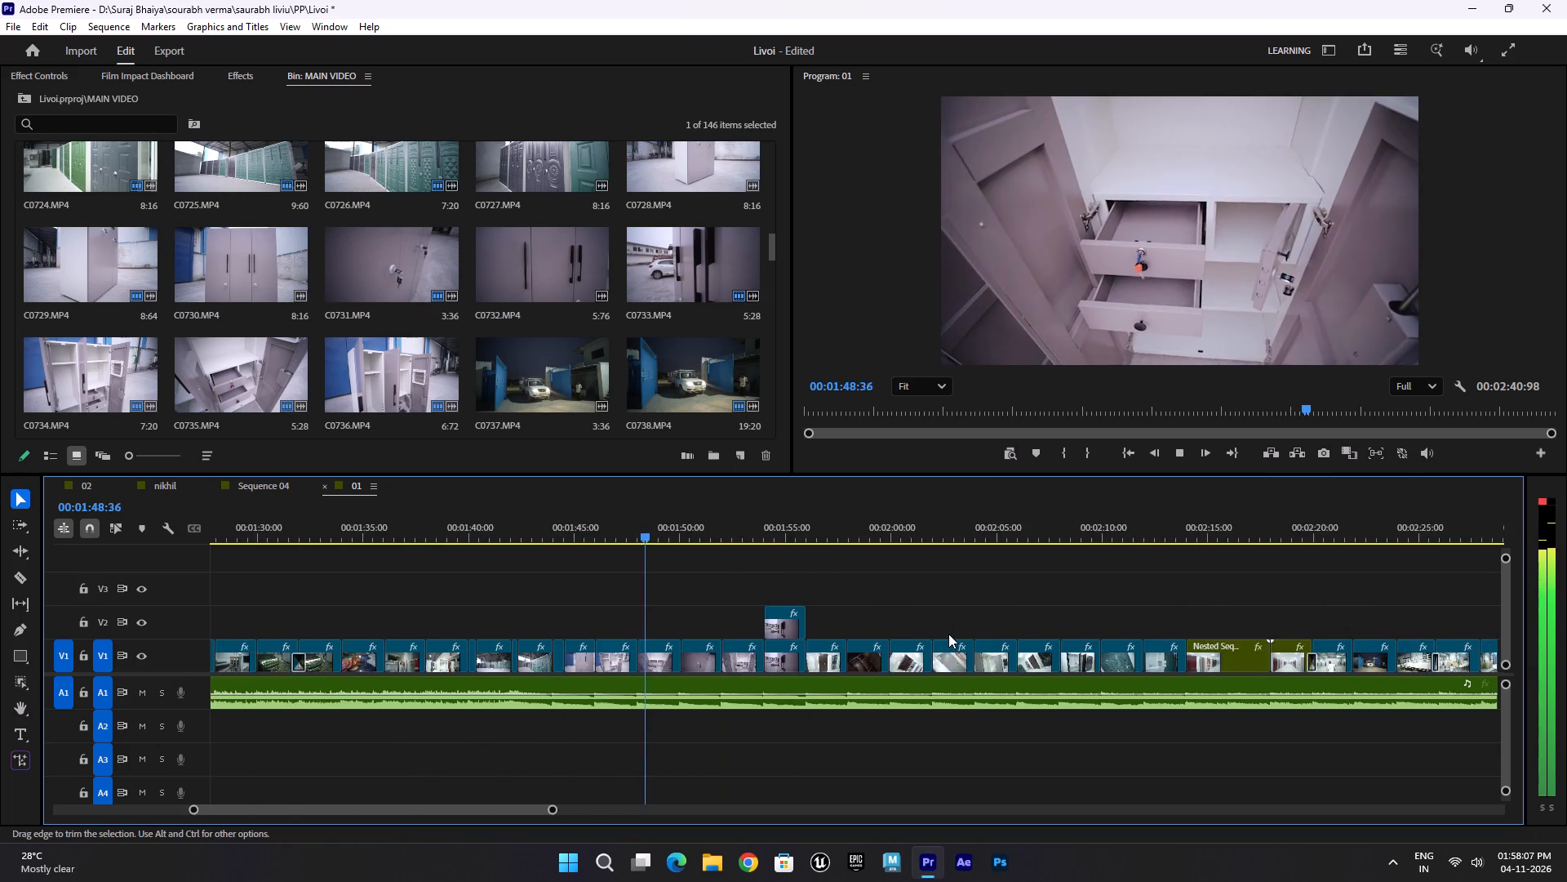
scroll(948, 634, "down", 4)
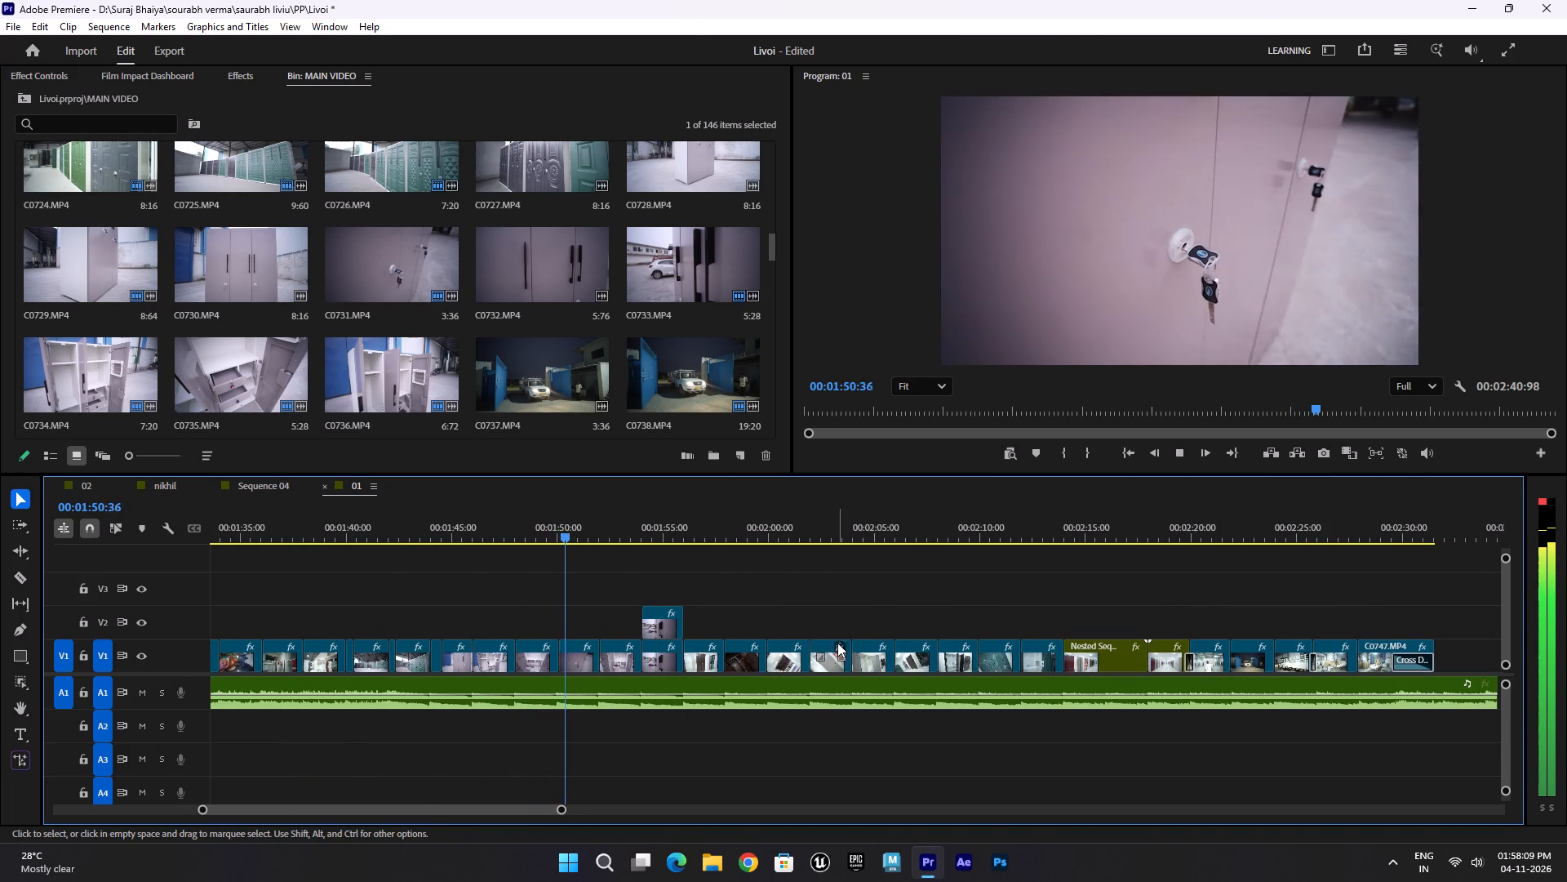
scroll(539, 670, "up", 14, "alt")
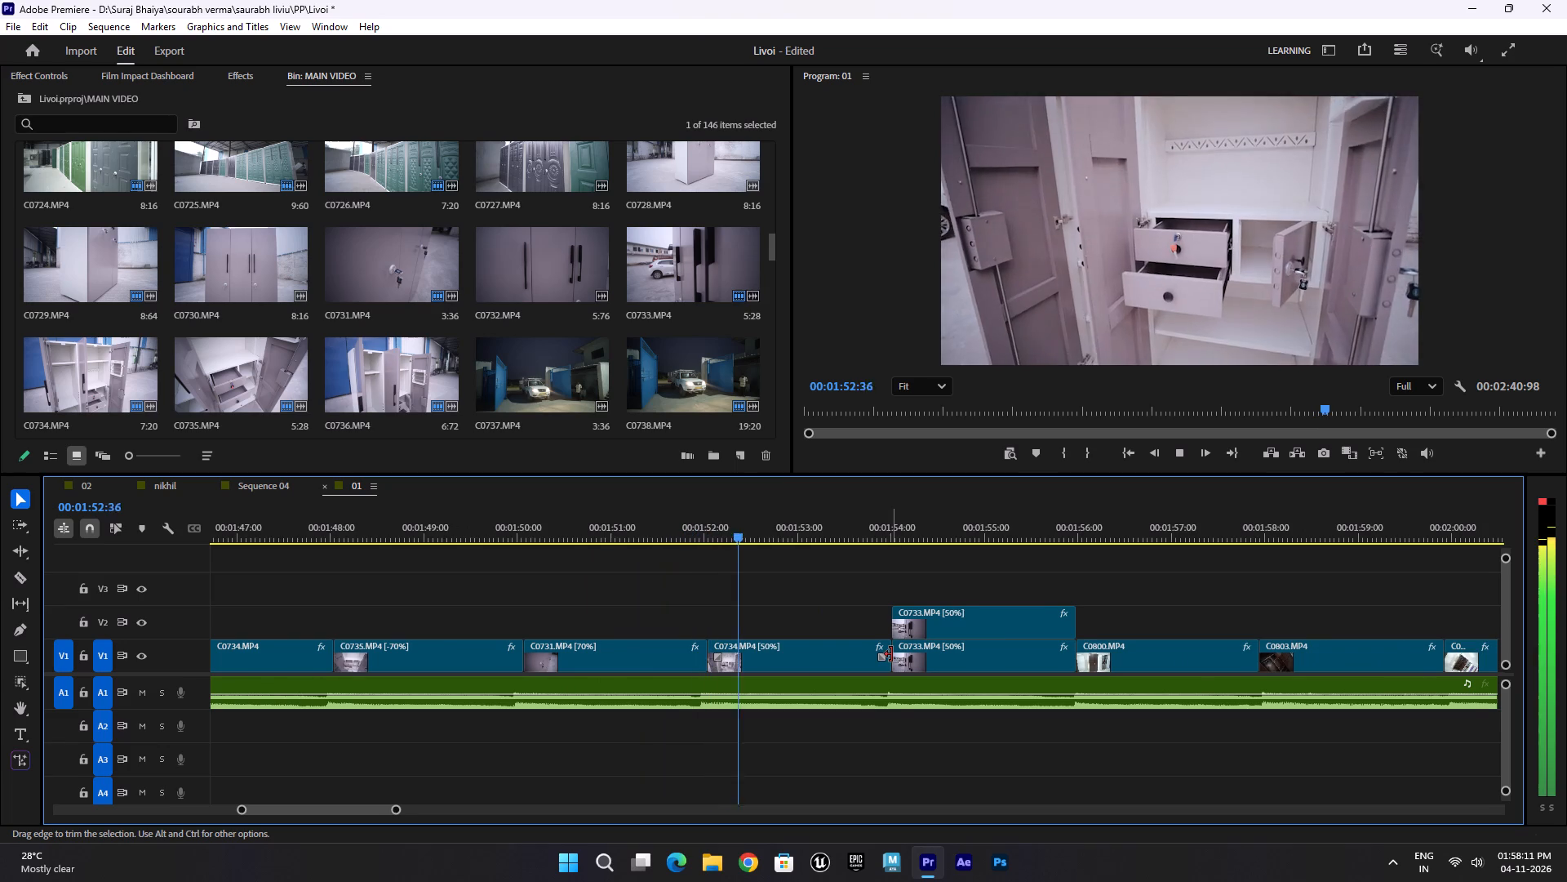
scroll(891, 654, "down", 12)
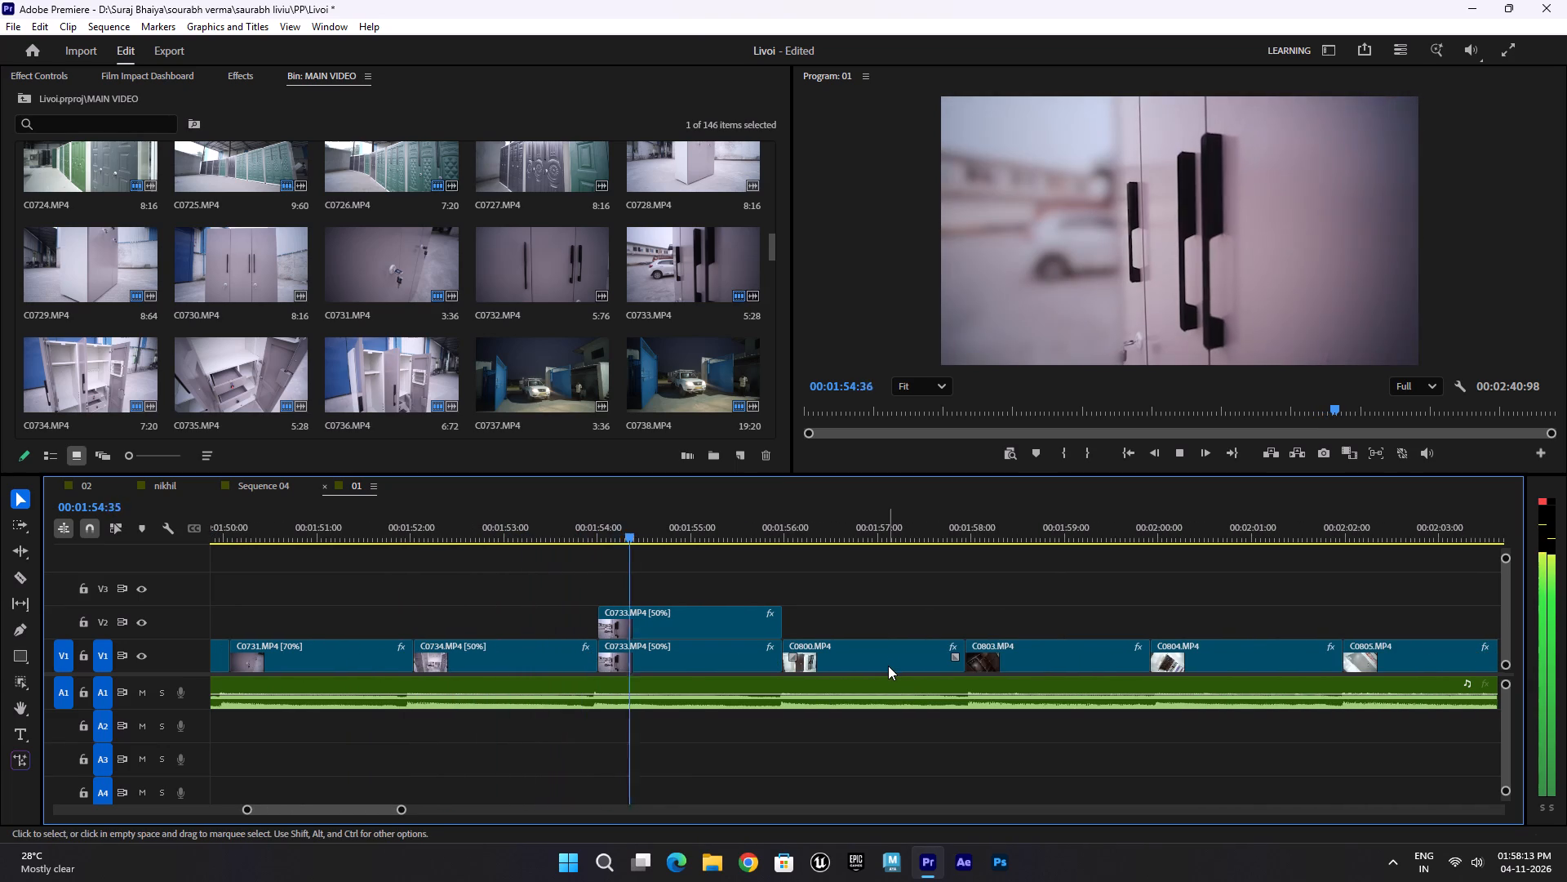
Continue playback through the showroom shots from C0800.MP4 to C0816.MP4, checking each cut against the A1 music.
left_click(1039, 606)
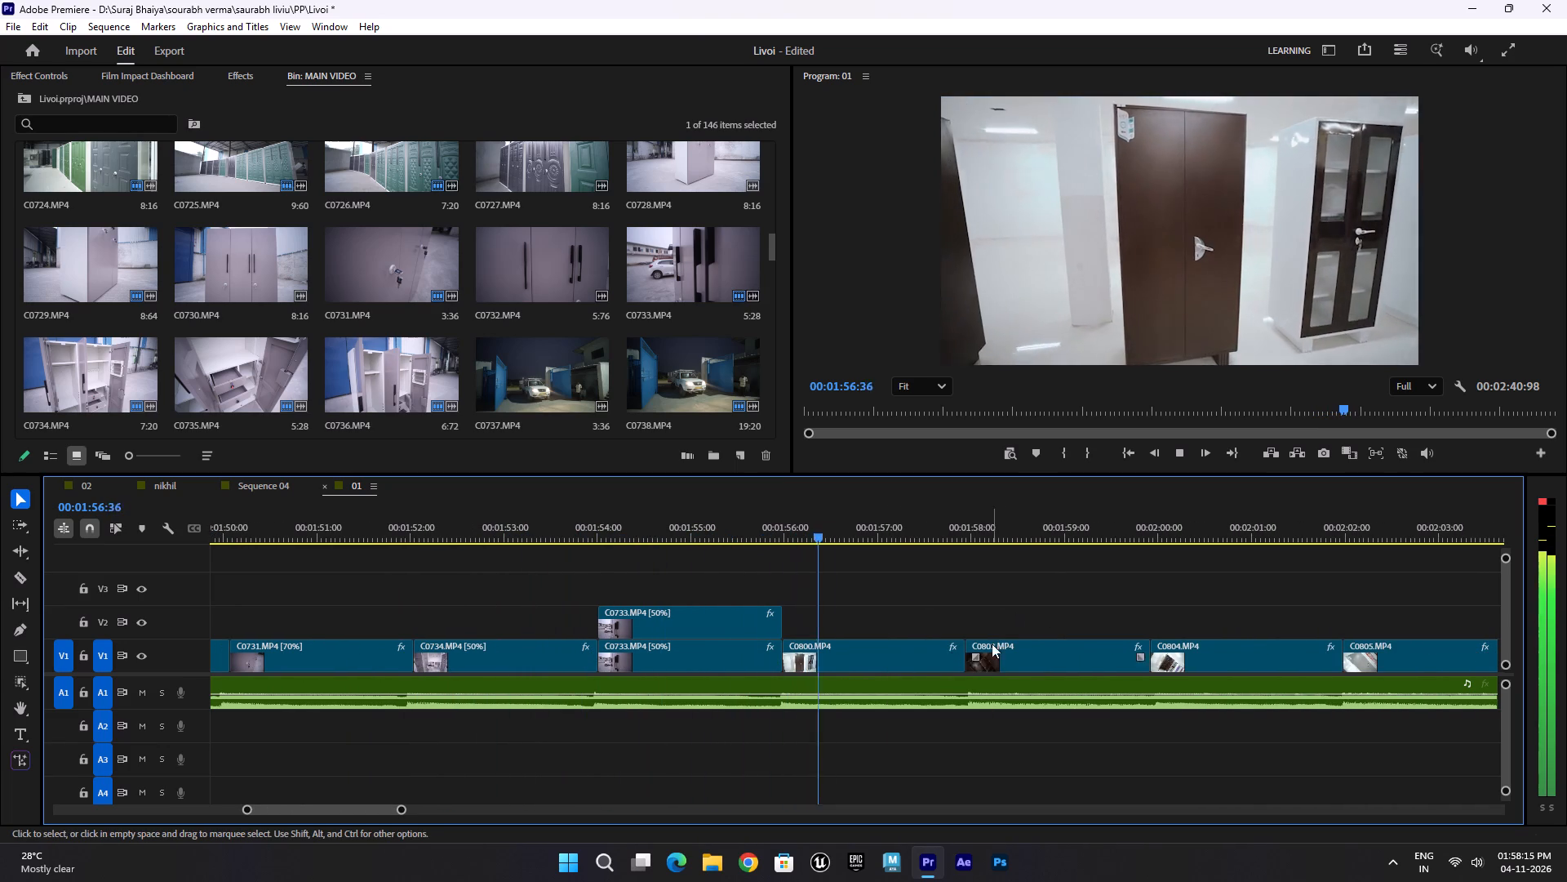
left_click(934, 661)
scroll(934, 661, "down", 6)
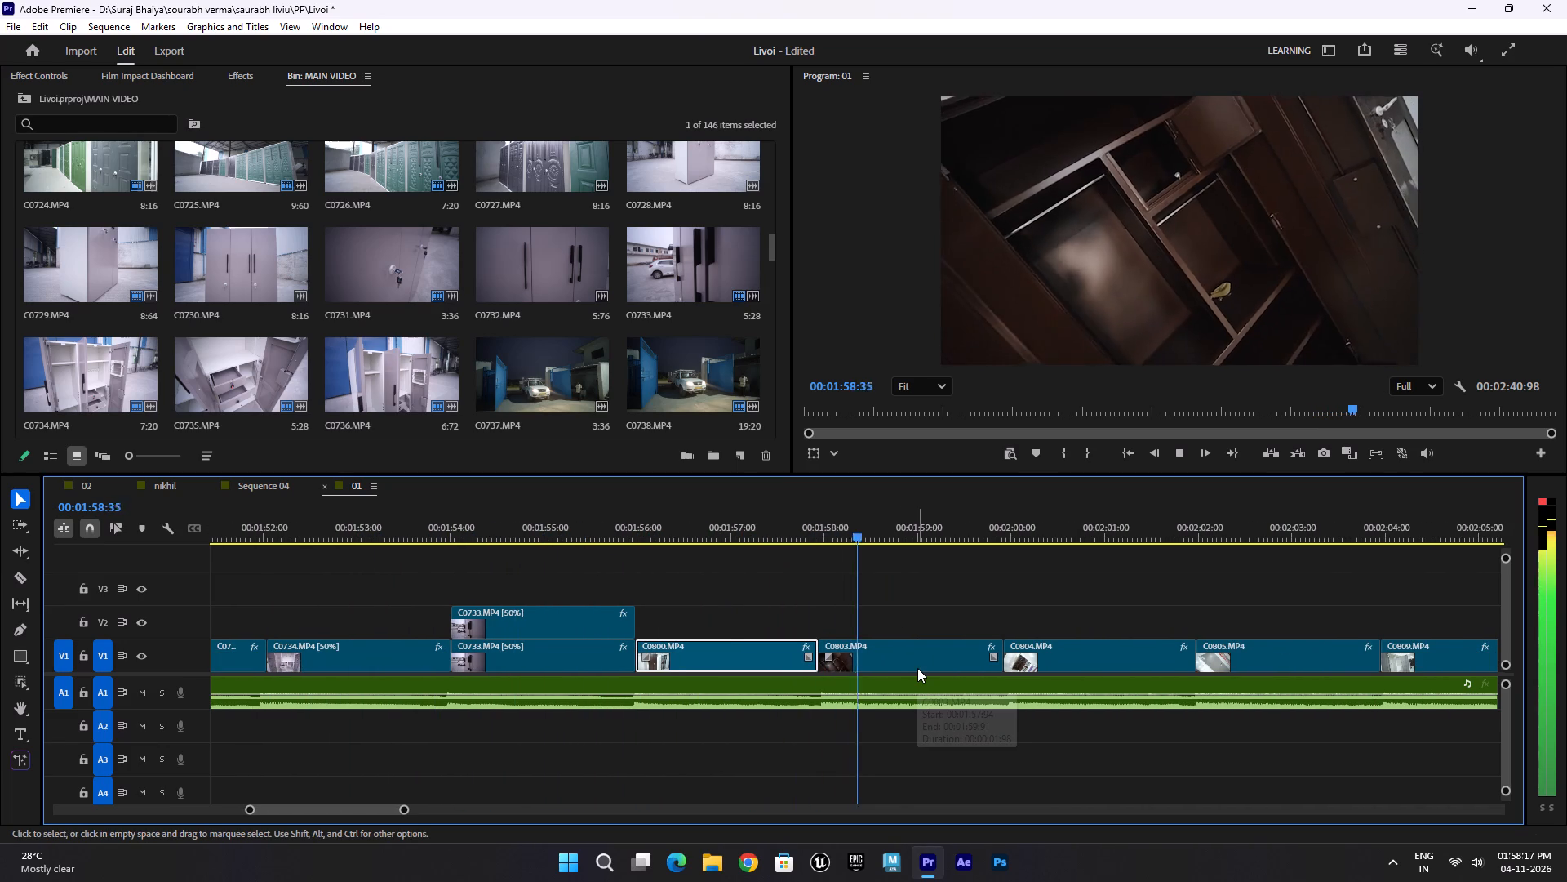
scroll(918, 667, "down", 4)
left_click(1115, 586)
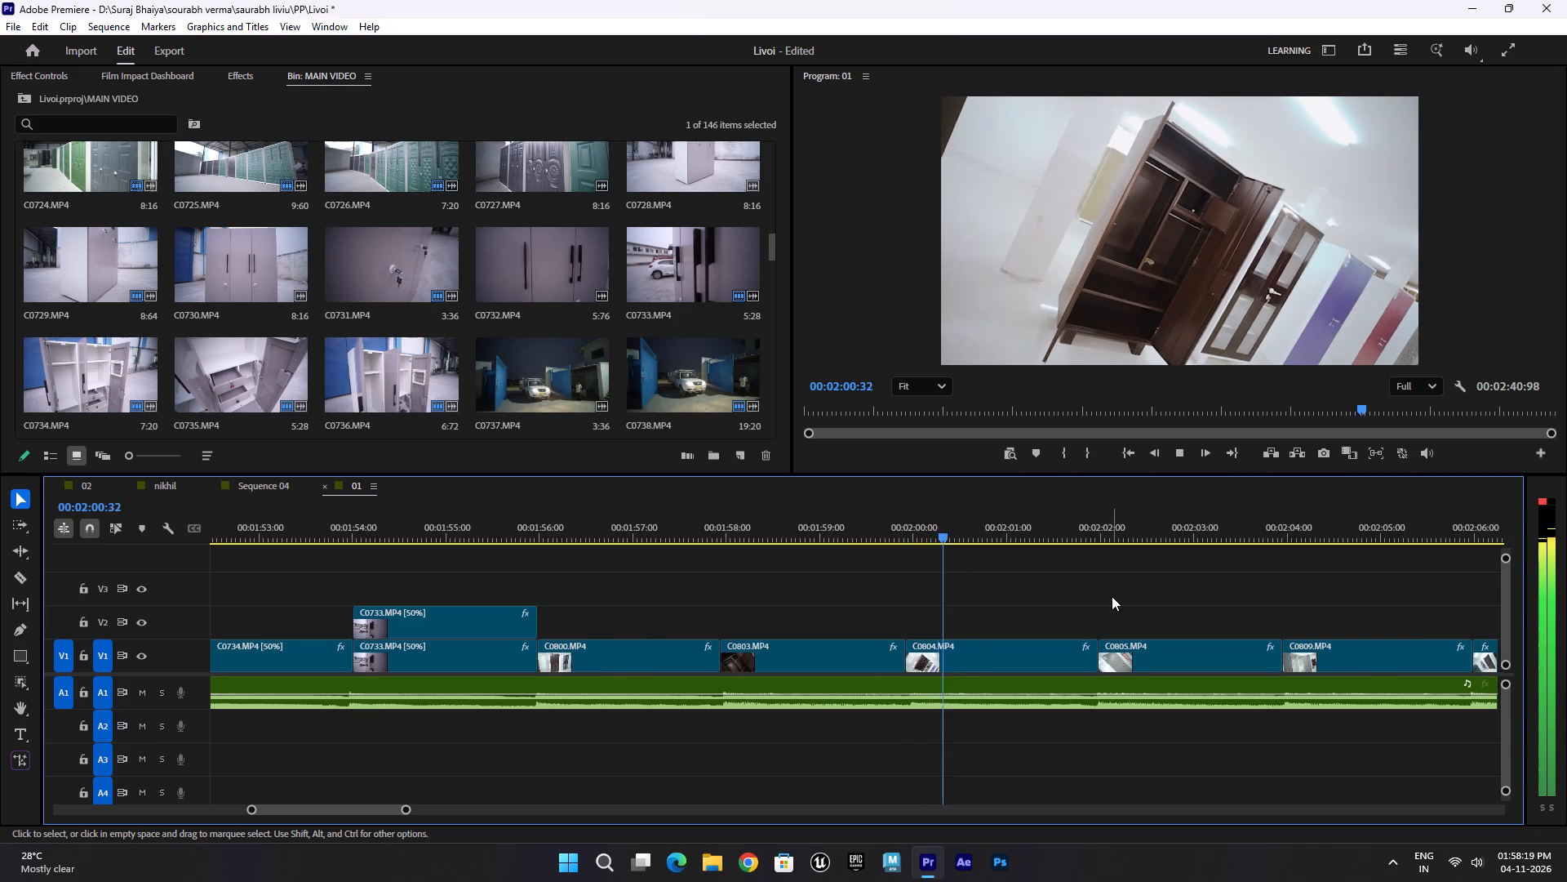
scroll(1104, 600, "down", 16, "alt")
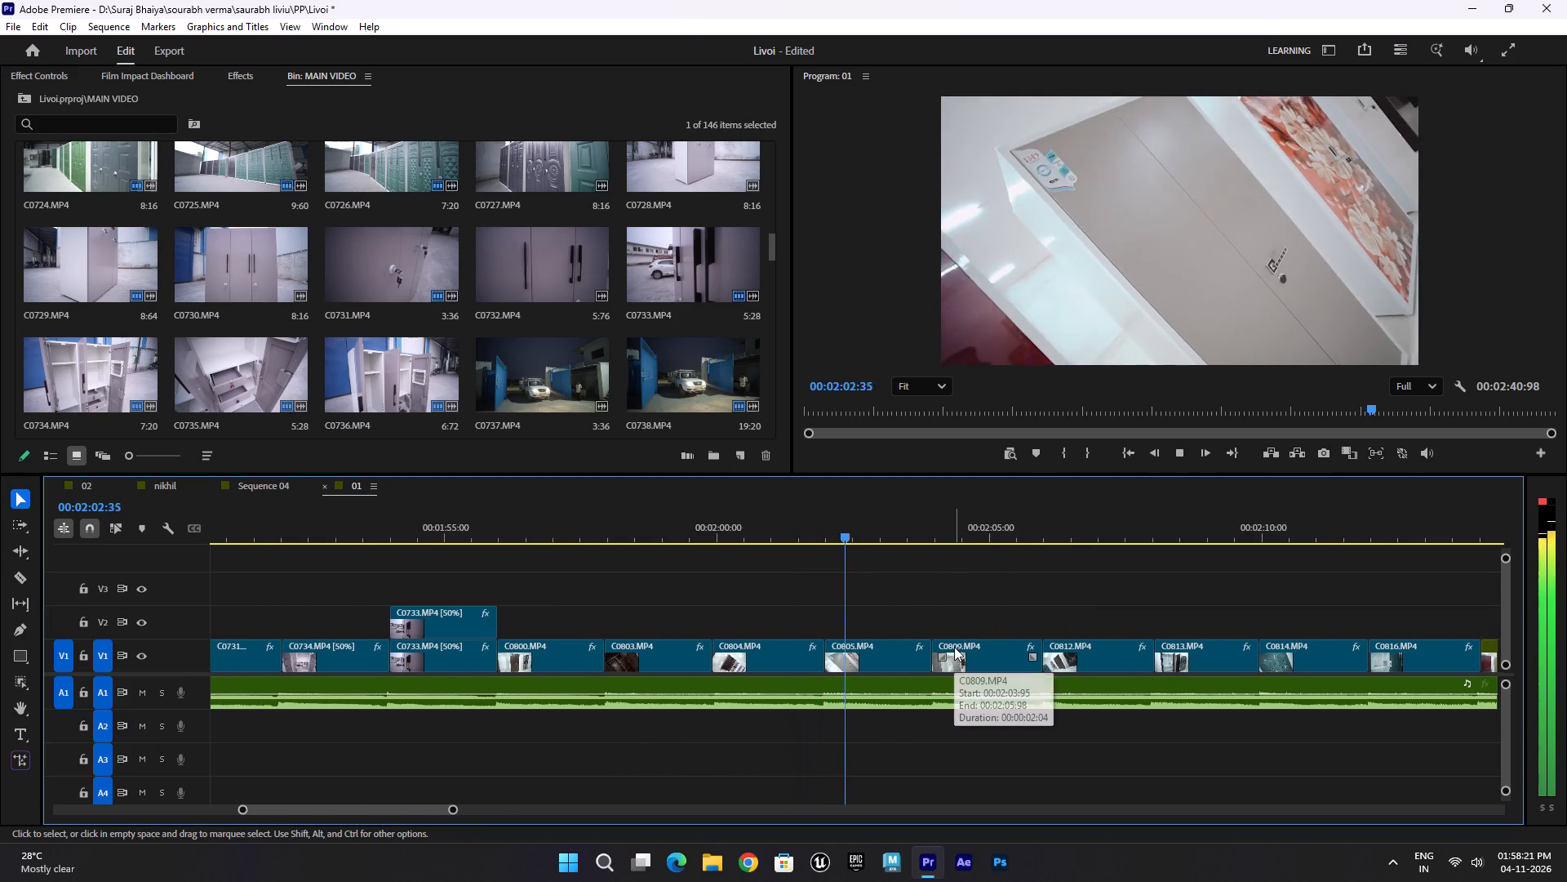
scroll(954, 647, "down", 9, "alt")
scroll(954, 647, "down", 5)
scroll(856, 685, "up", 10, "alt")
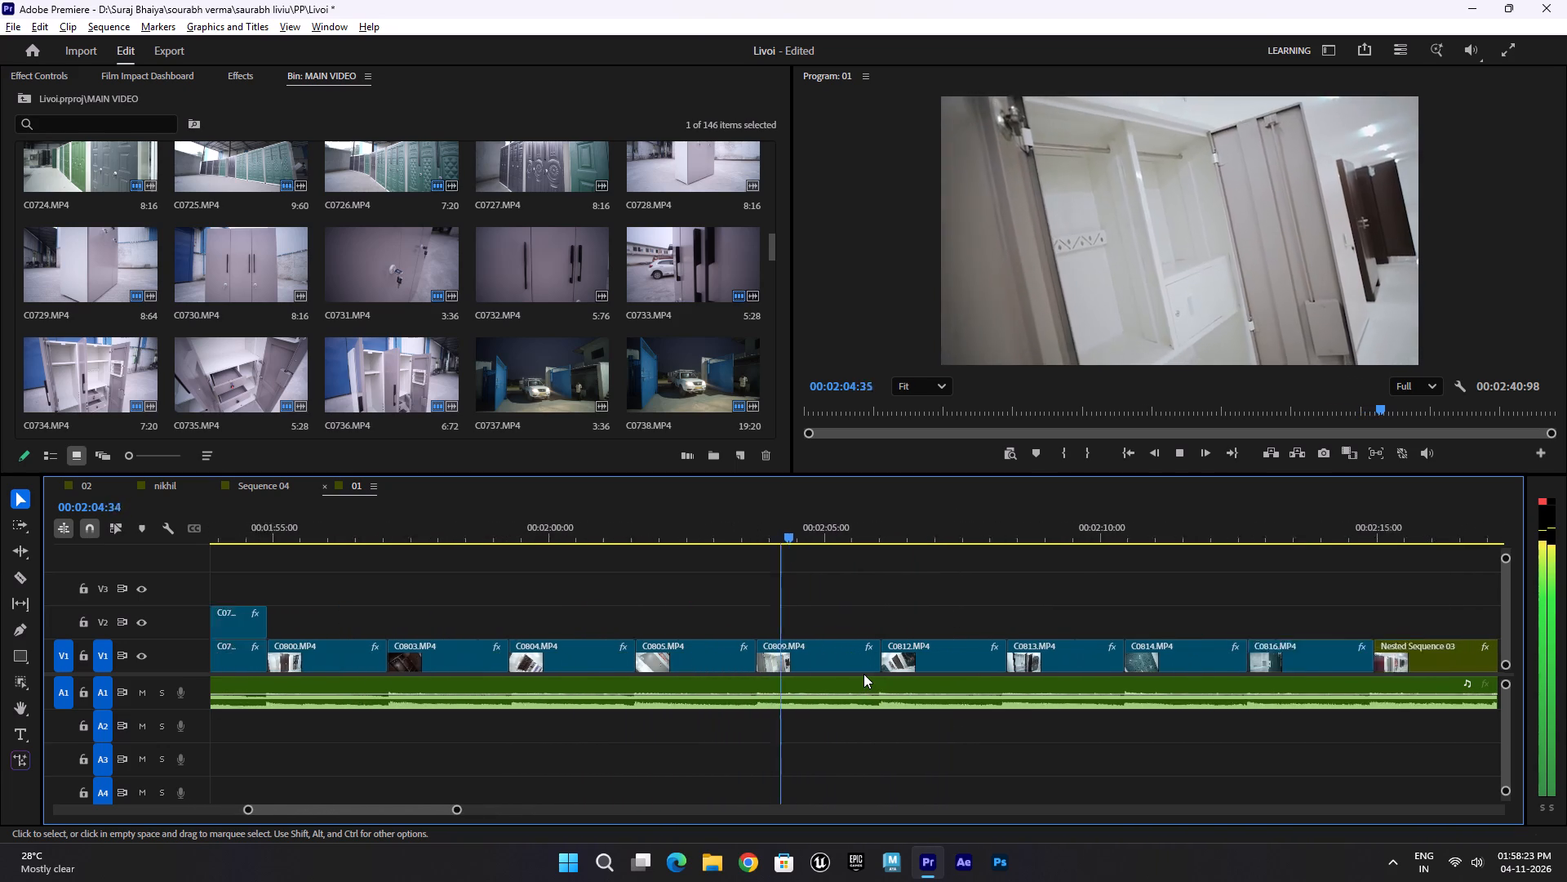
scroll(863, 674, "up", 2, "alt")
left_click(1091, 580)
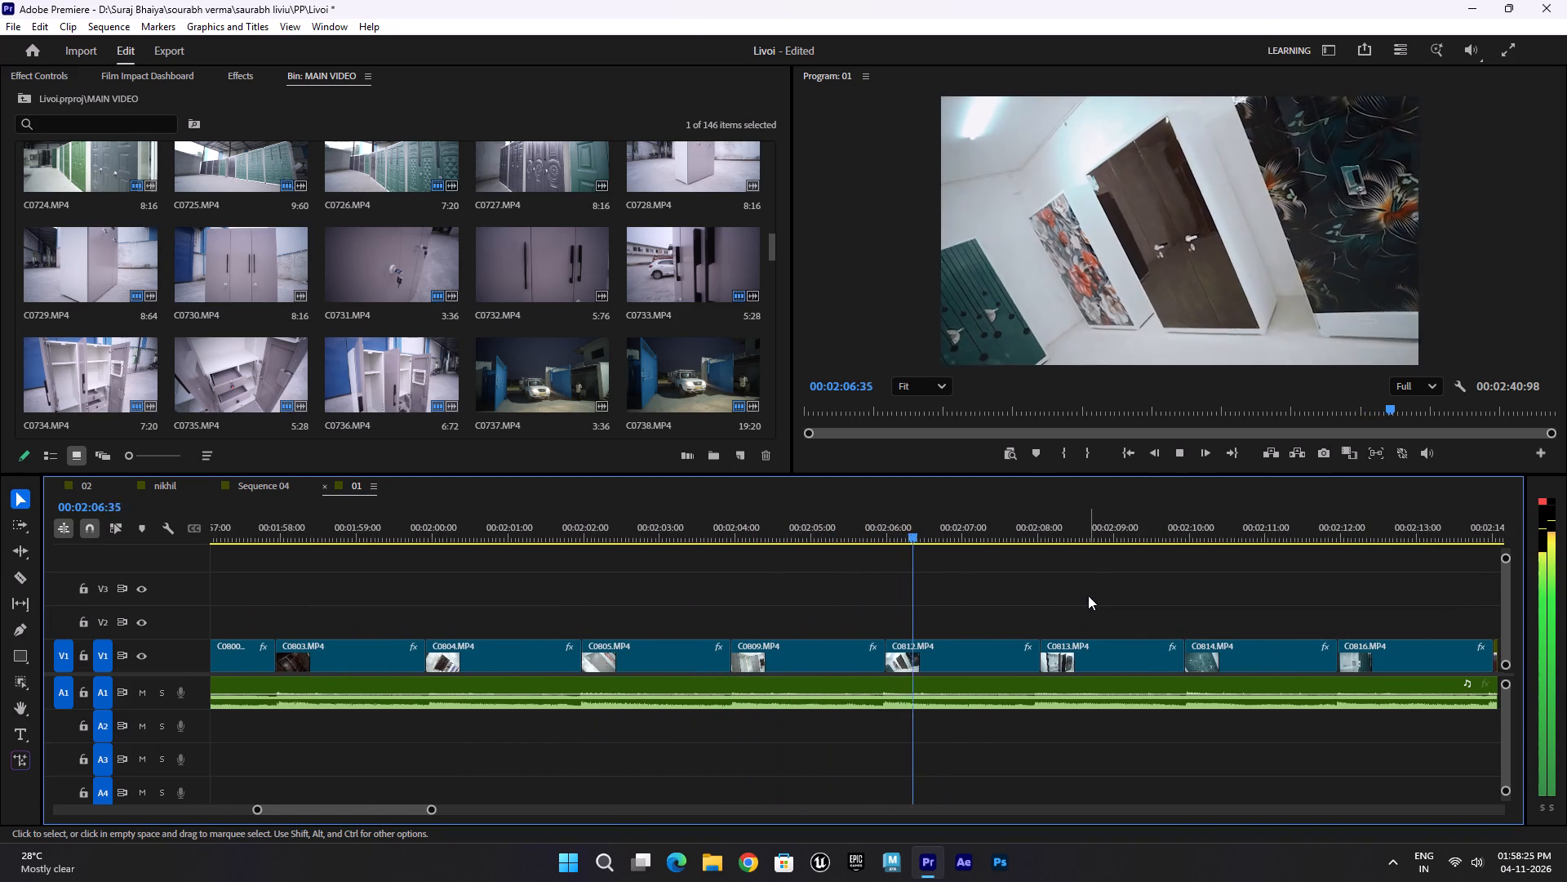
scroll(1086, 599, "down", 5)
left_click(1134, 601)
scroll(1134, 601, "down", 5)
left_click(1122, 577)
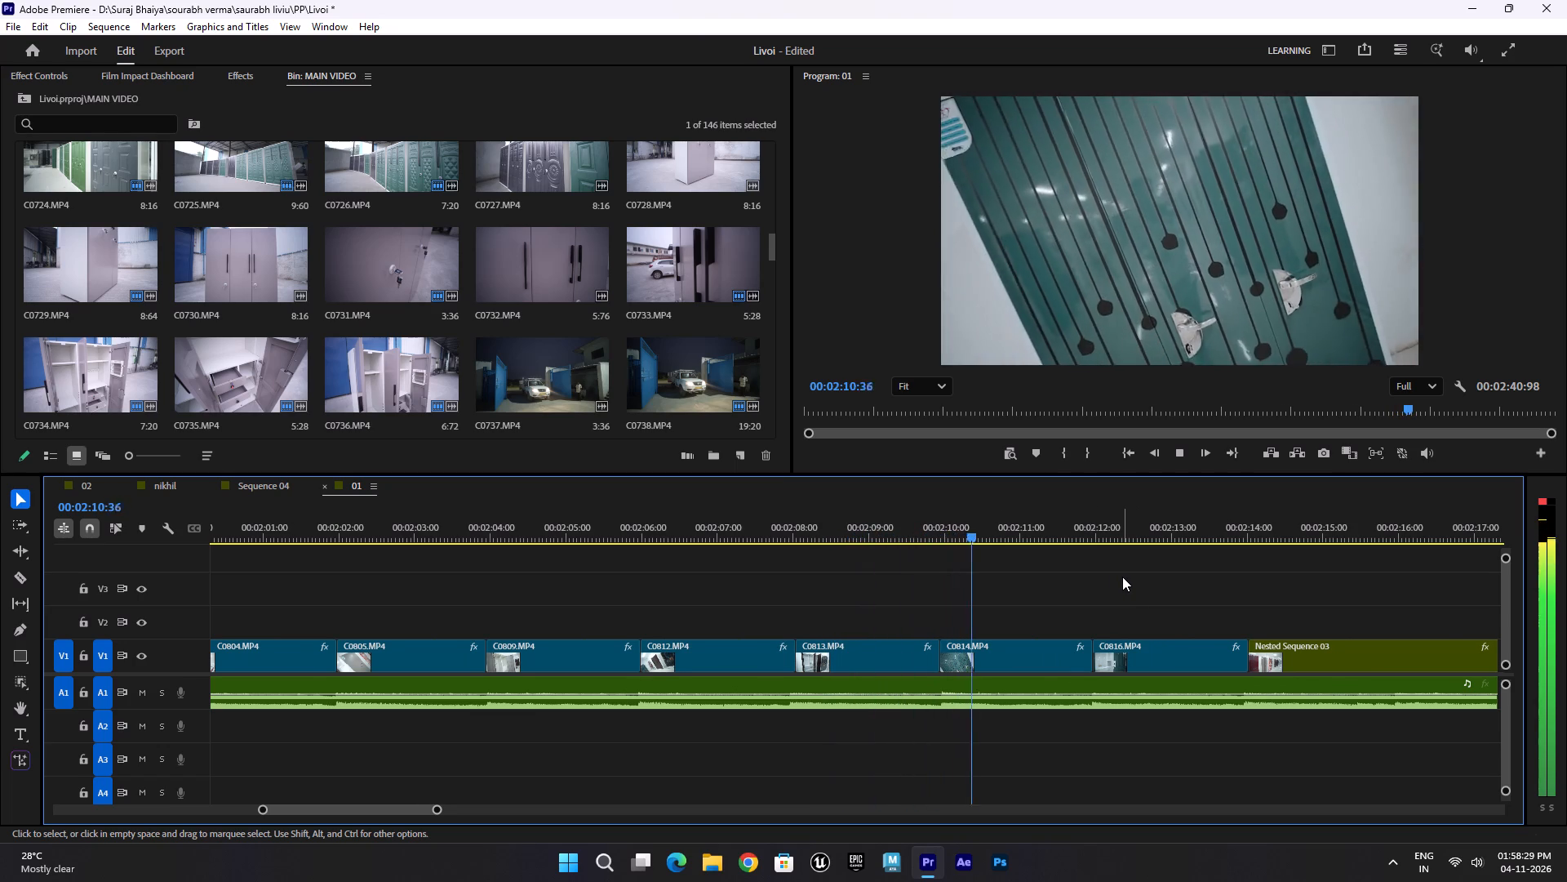
scroll(1122, 577, "down", 10)
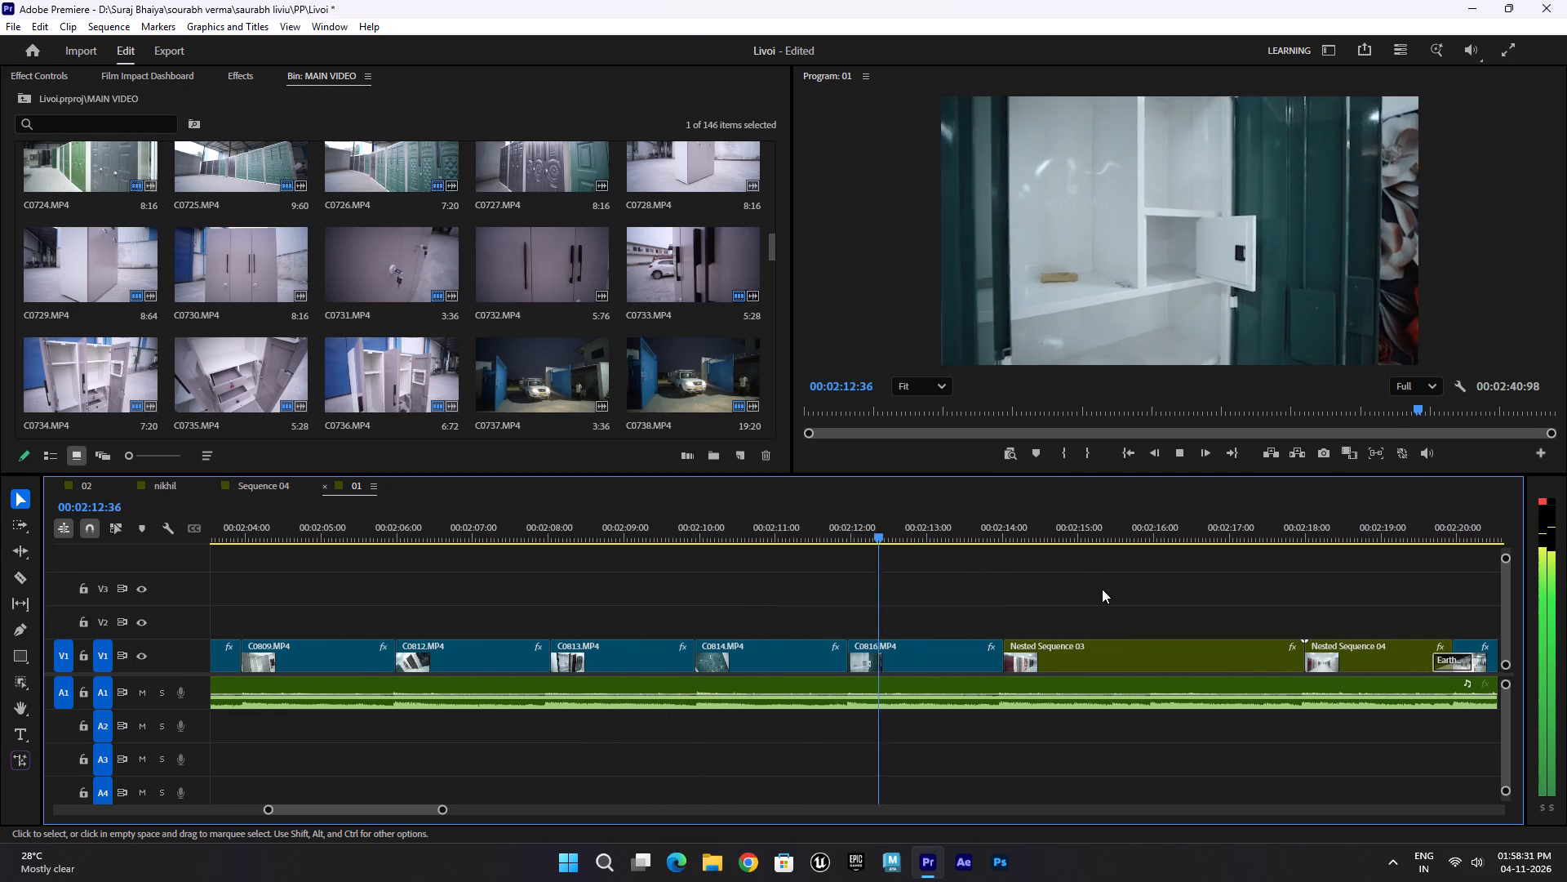
Review the ending from Nested Sequence 03 through the truck-loading shots to C0747.MP4, comparing the video's end with the A1 music.
scroll(1102, 589, "down", 18, "alt")
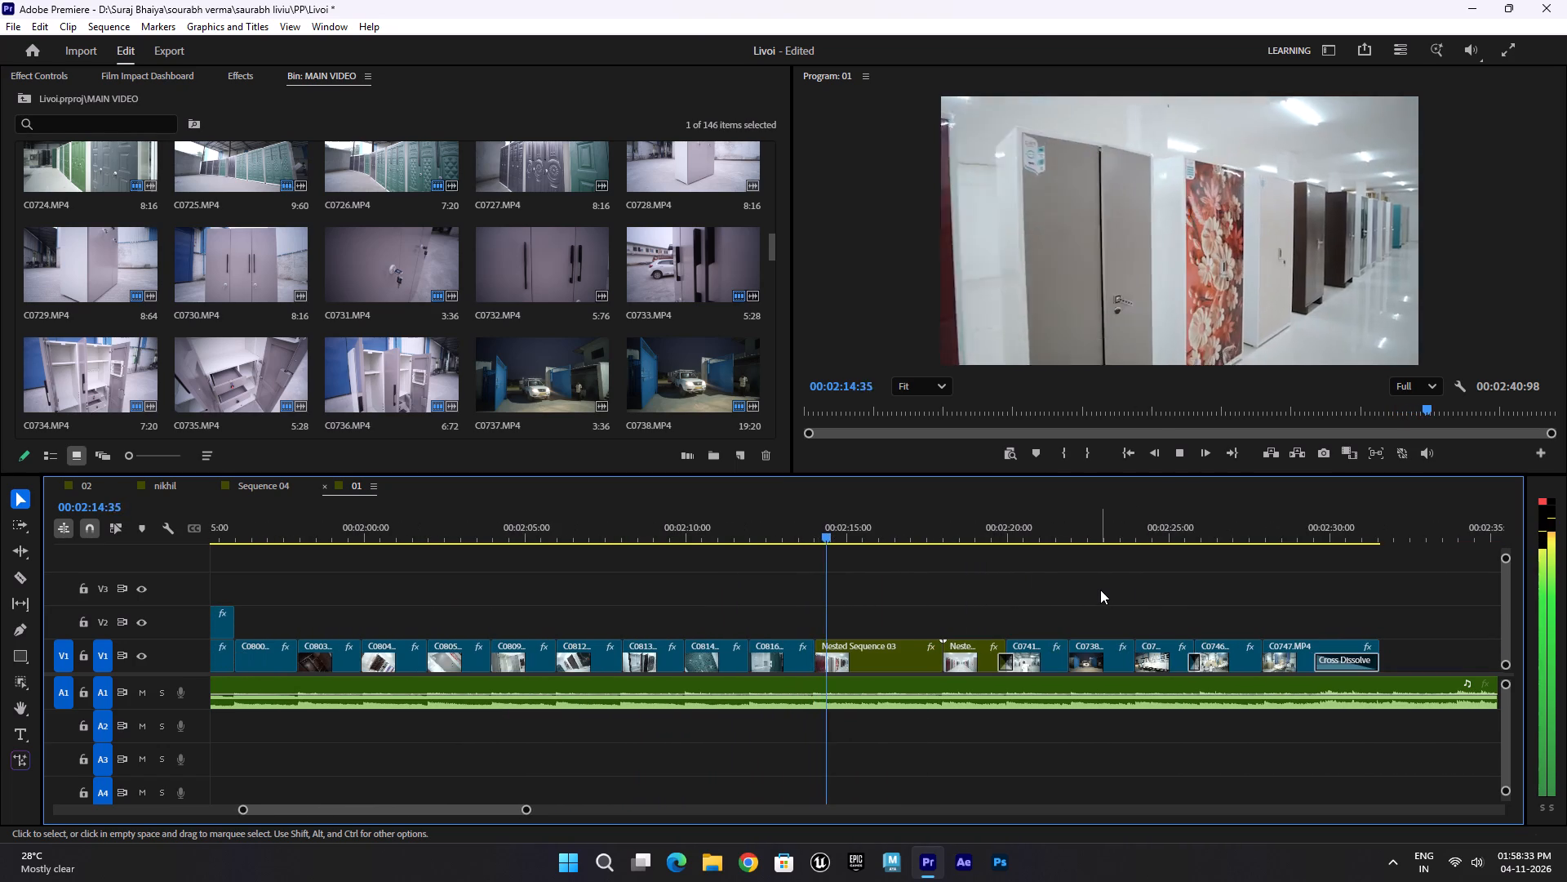
scroll(1100, 590, "down", 3)
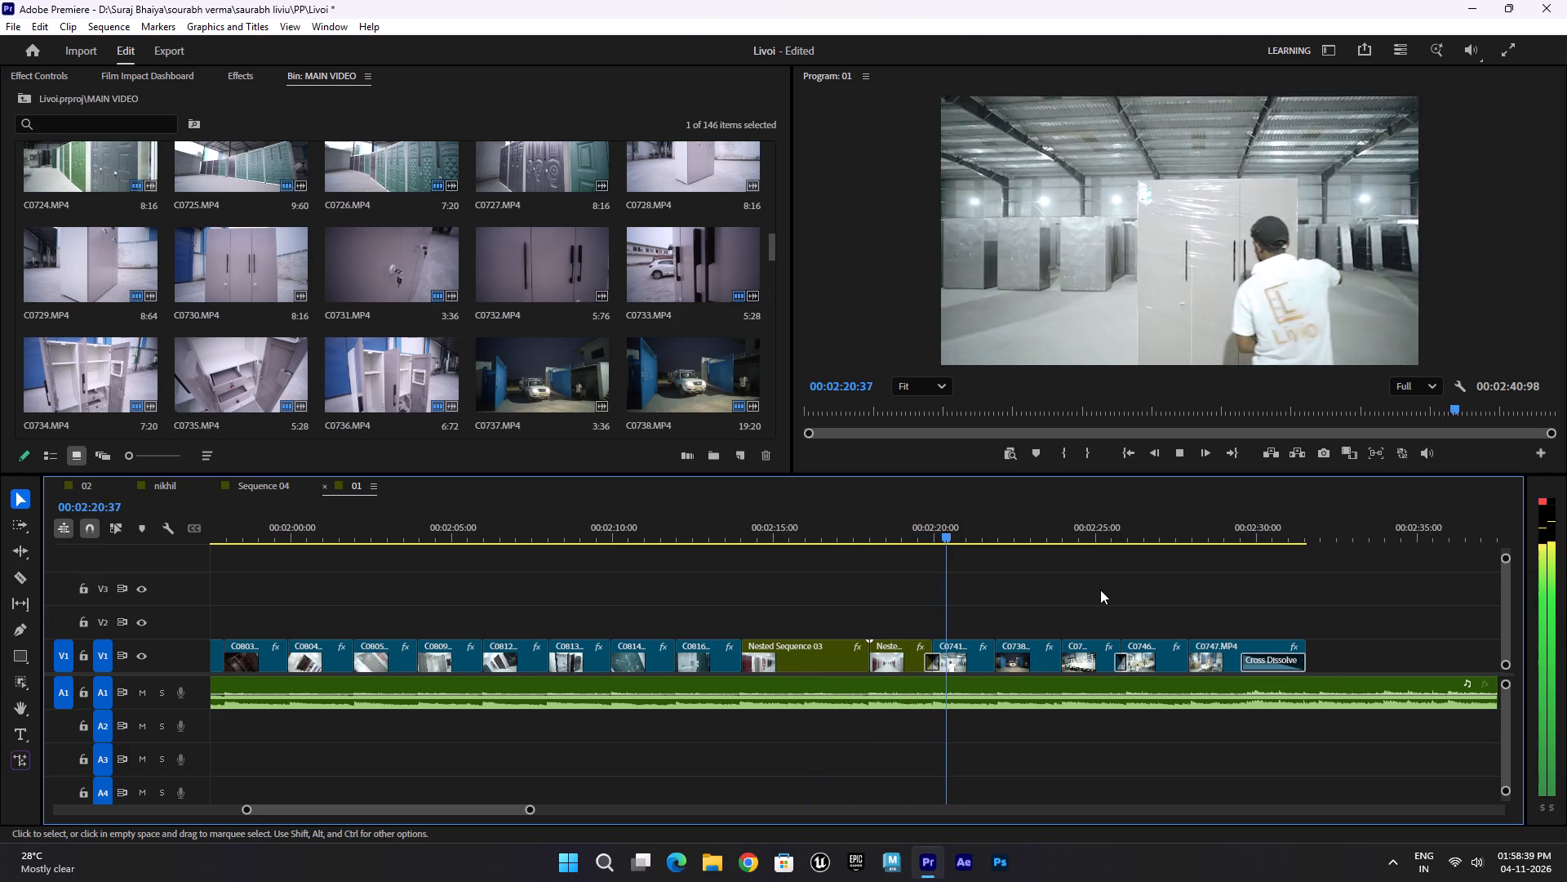
scroll(1100, 590, "down", 4)
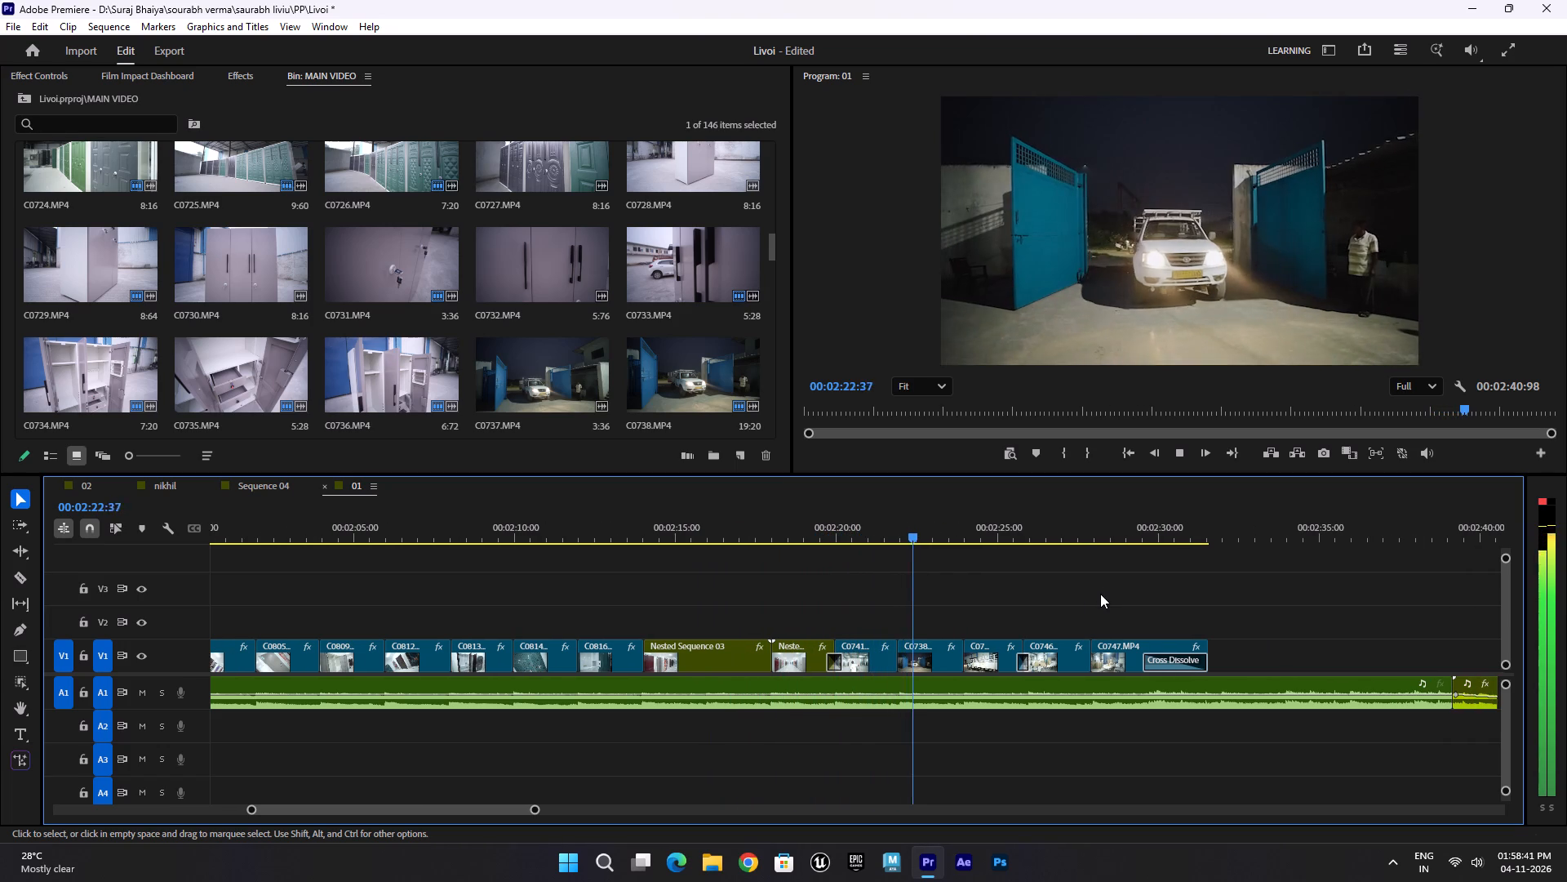
scroll(1100, 594, "down", 10)
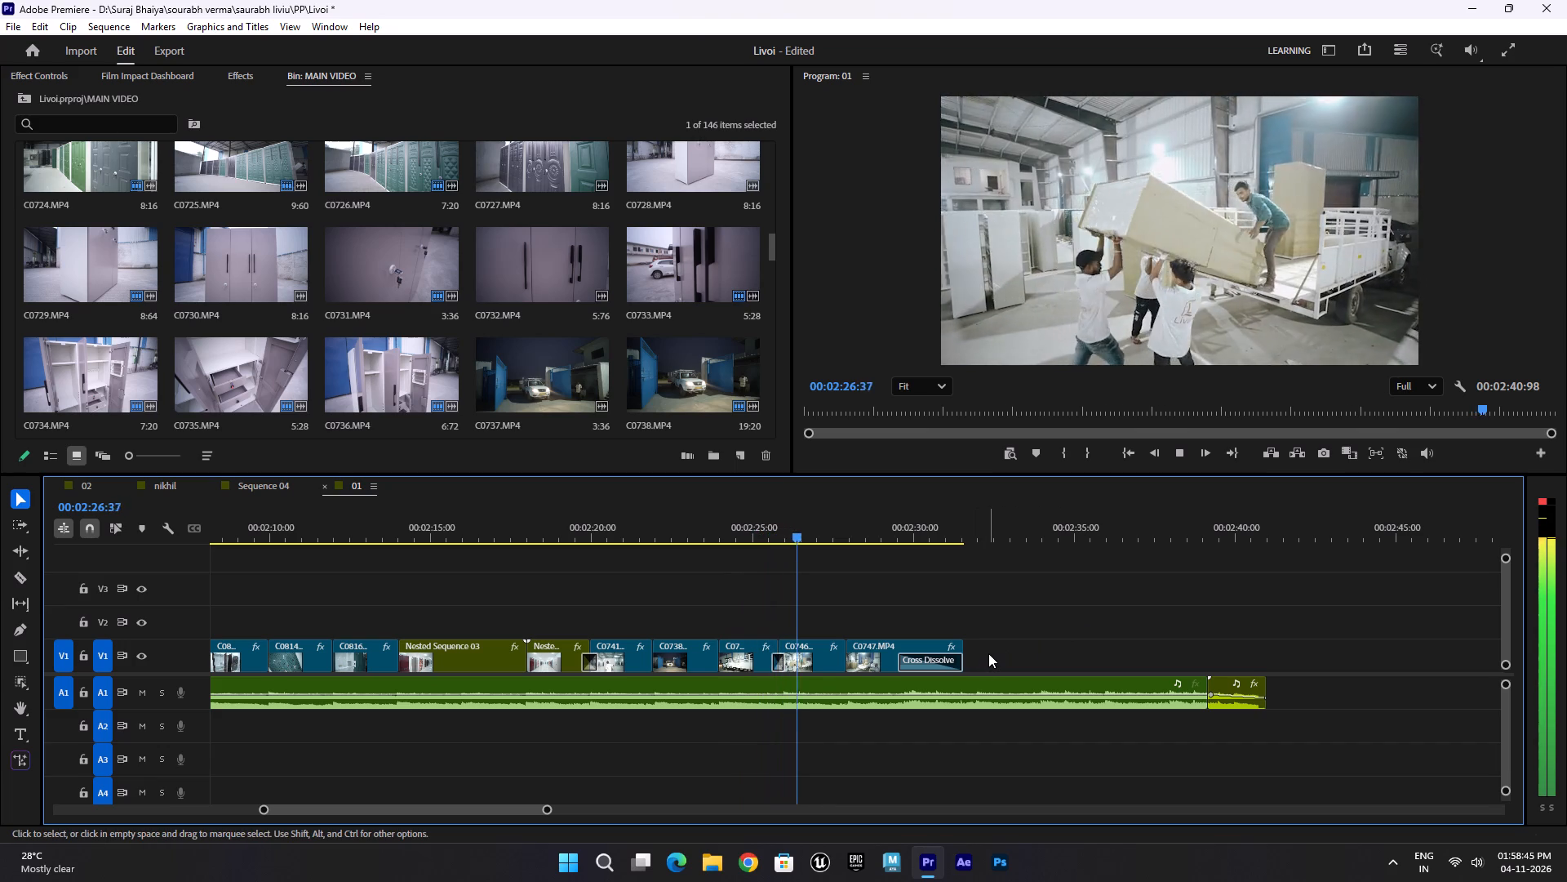
scroll(957, 690, "up", 7, "alt")
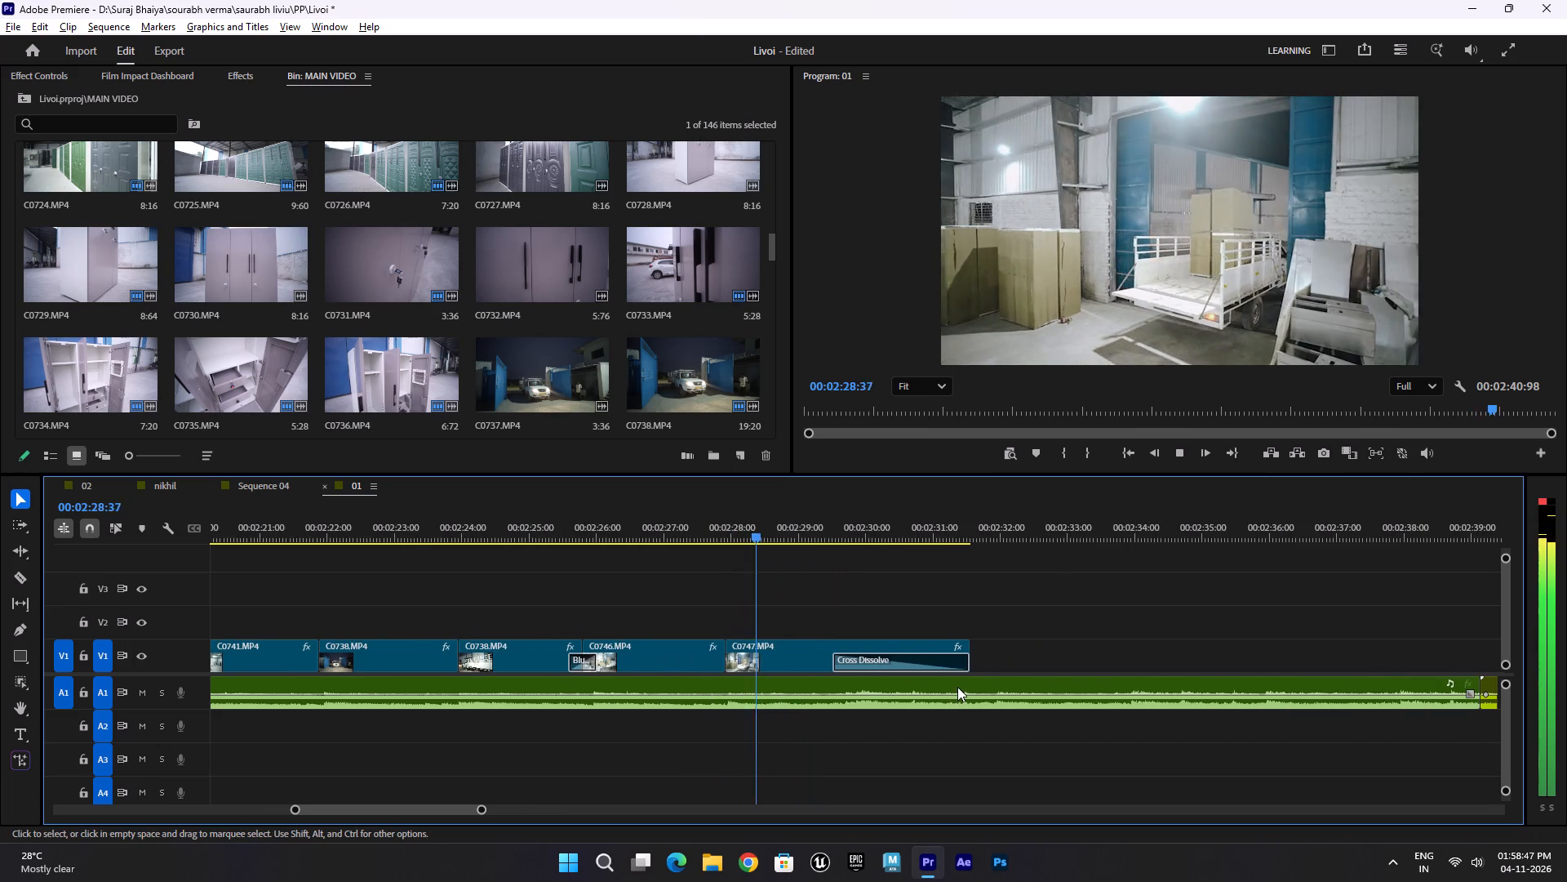
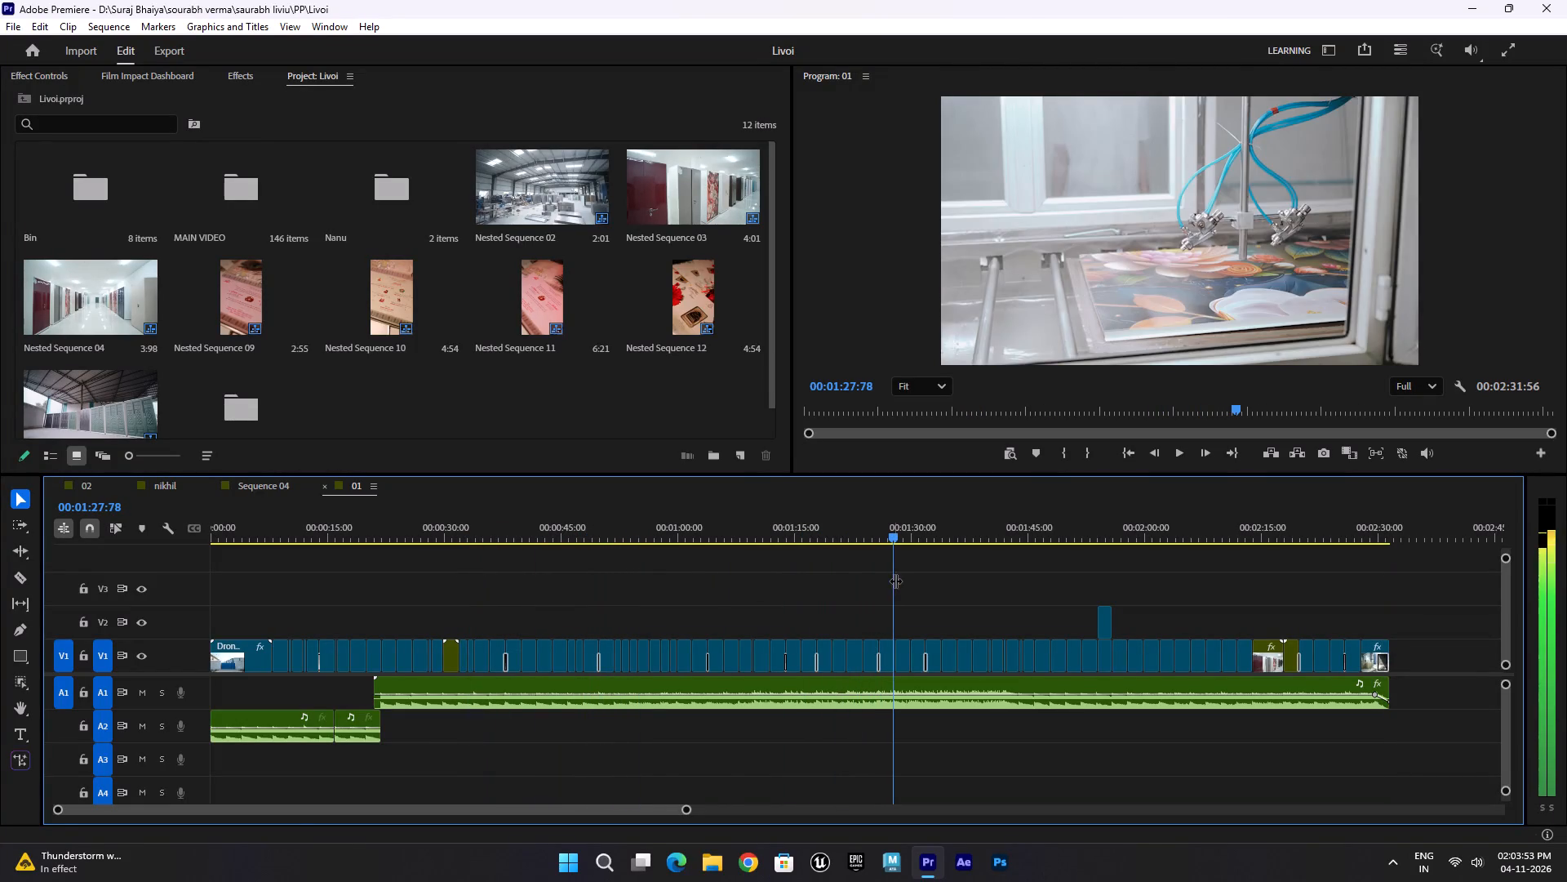
Scrub sequence 01 from about 00:01:28 to 00:01:55 and back to 00:01:40, examining the panel-printing, wardrobe assembly and finished wardrobe shots.
left_click_drag(899, 526, 934, 534)
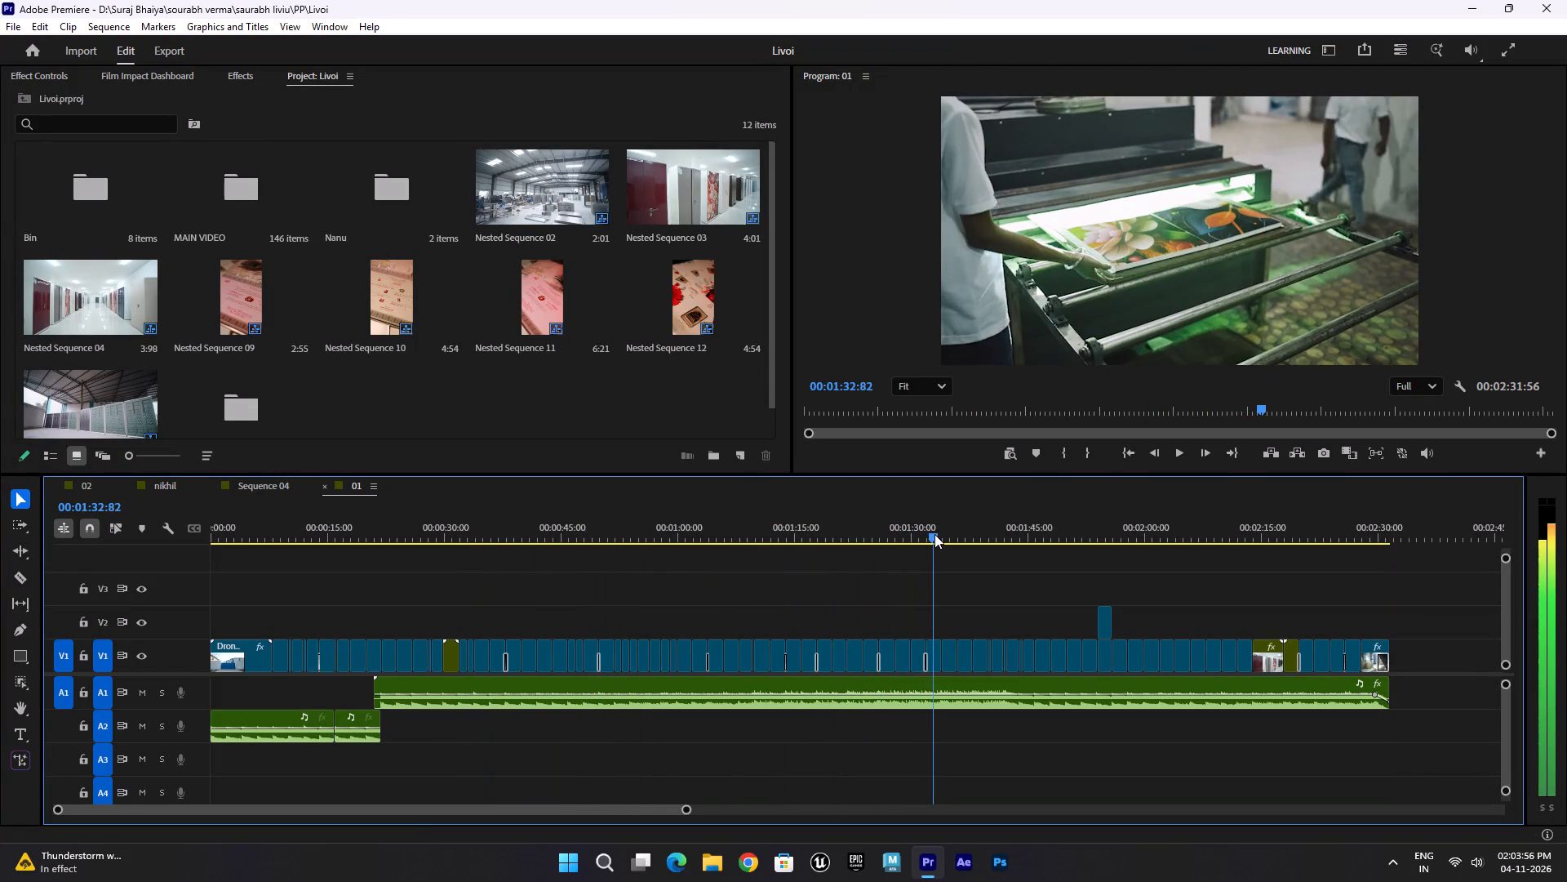
left_click_drag(934, 534, 975, 554)
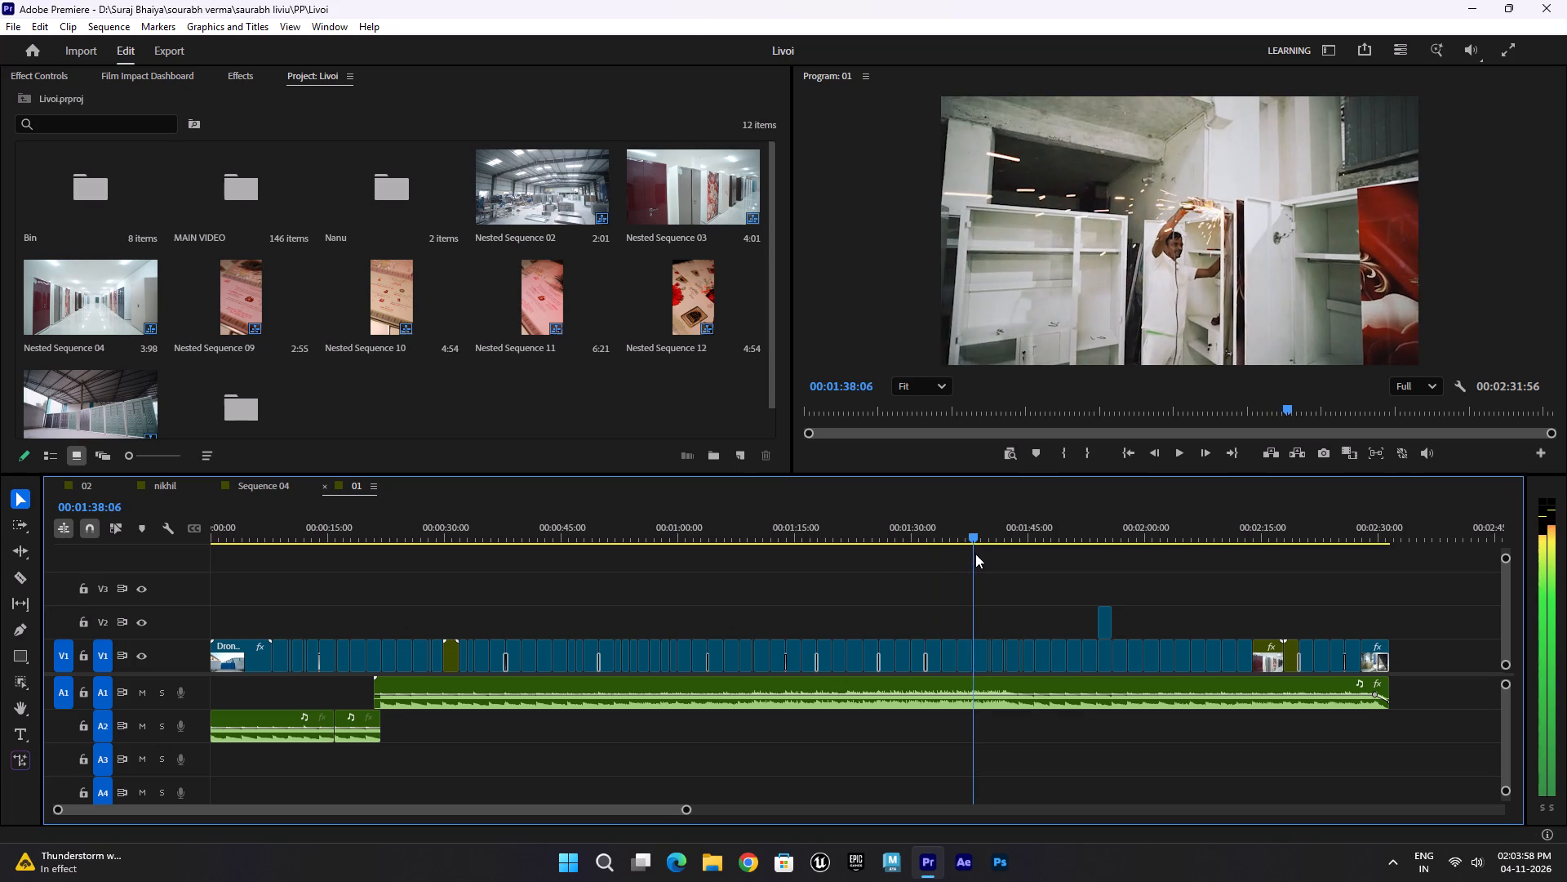
left_click_drag(975, 554, 1014, 568)
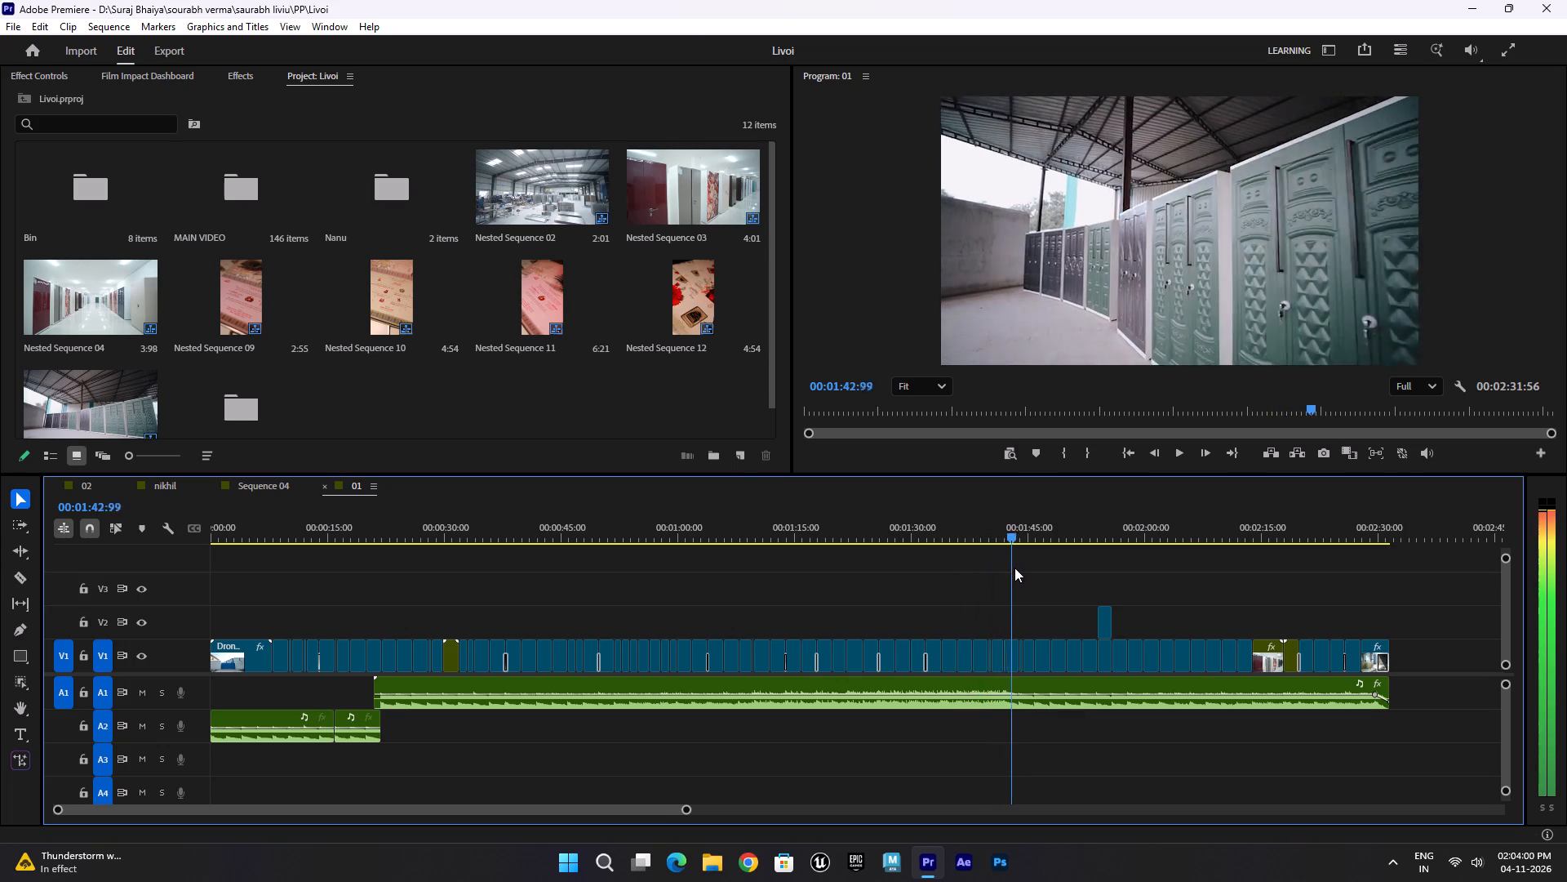
left_click_drag(1014, 568, 1057, 586)
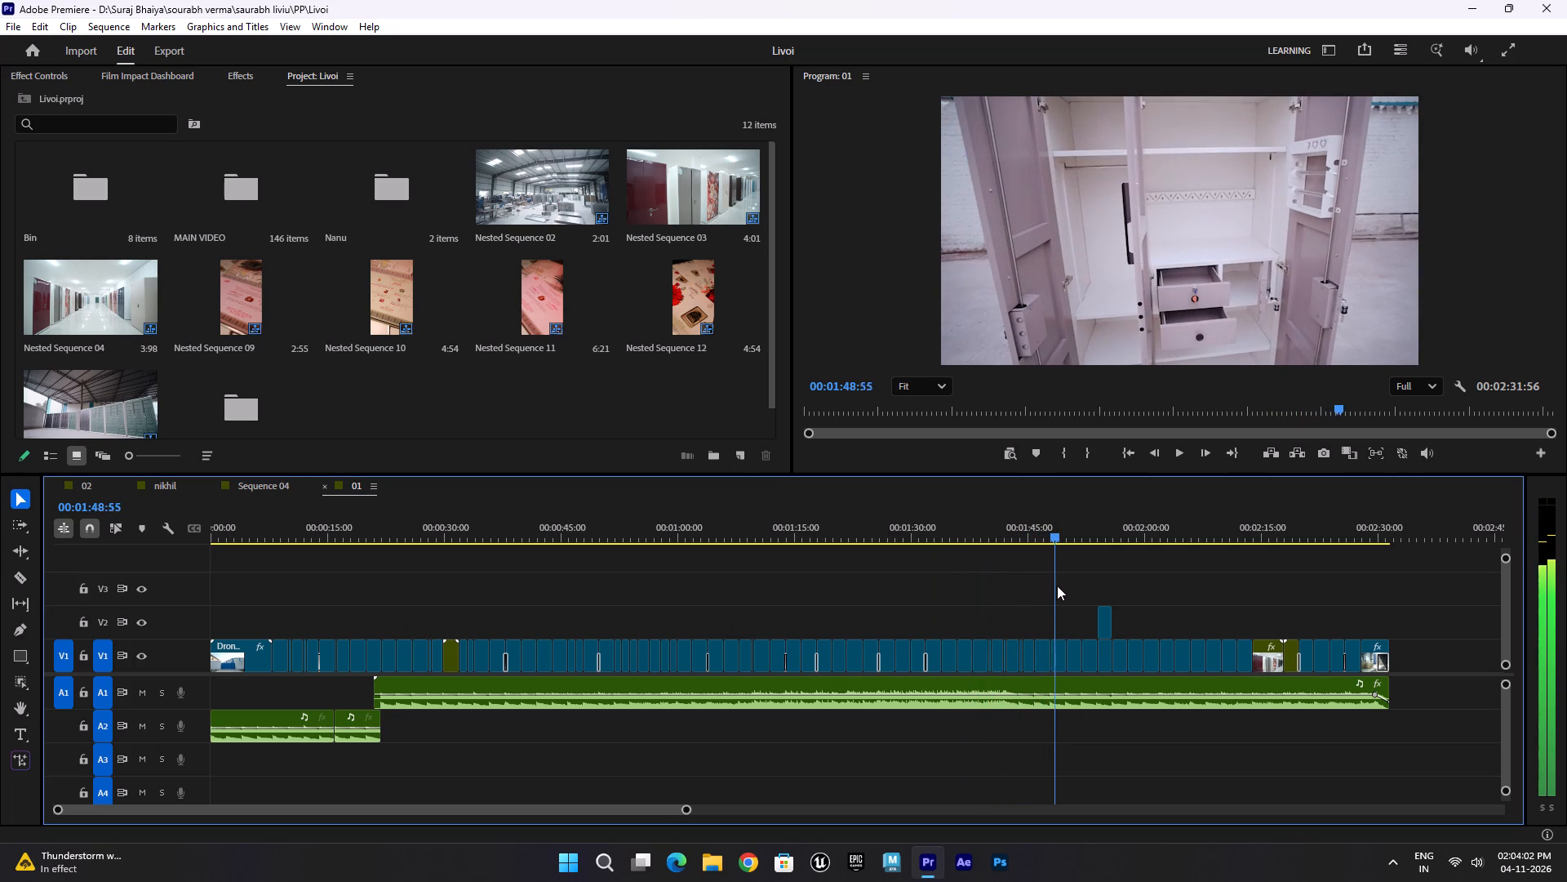
left_click_drag(1057, 586, 1072, 590)
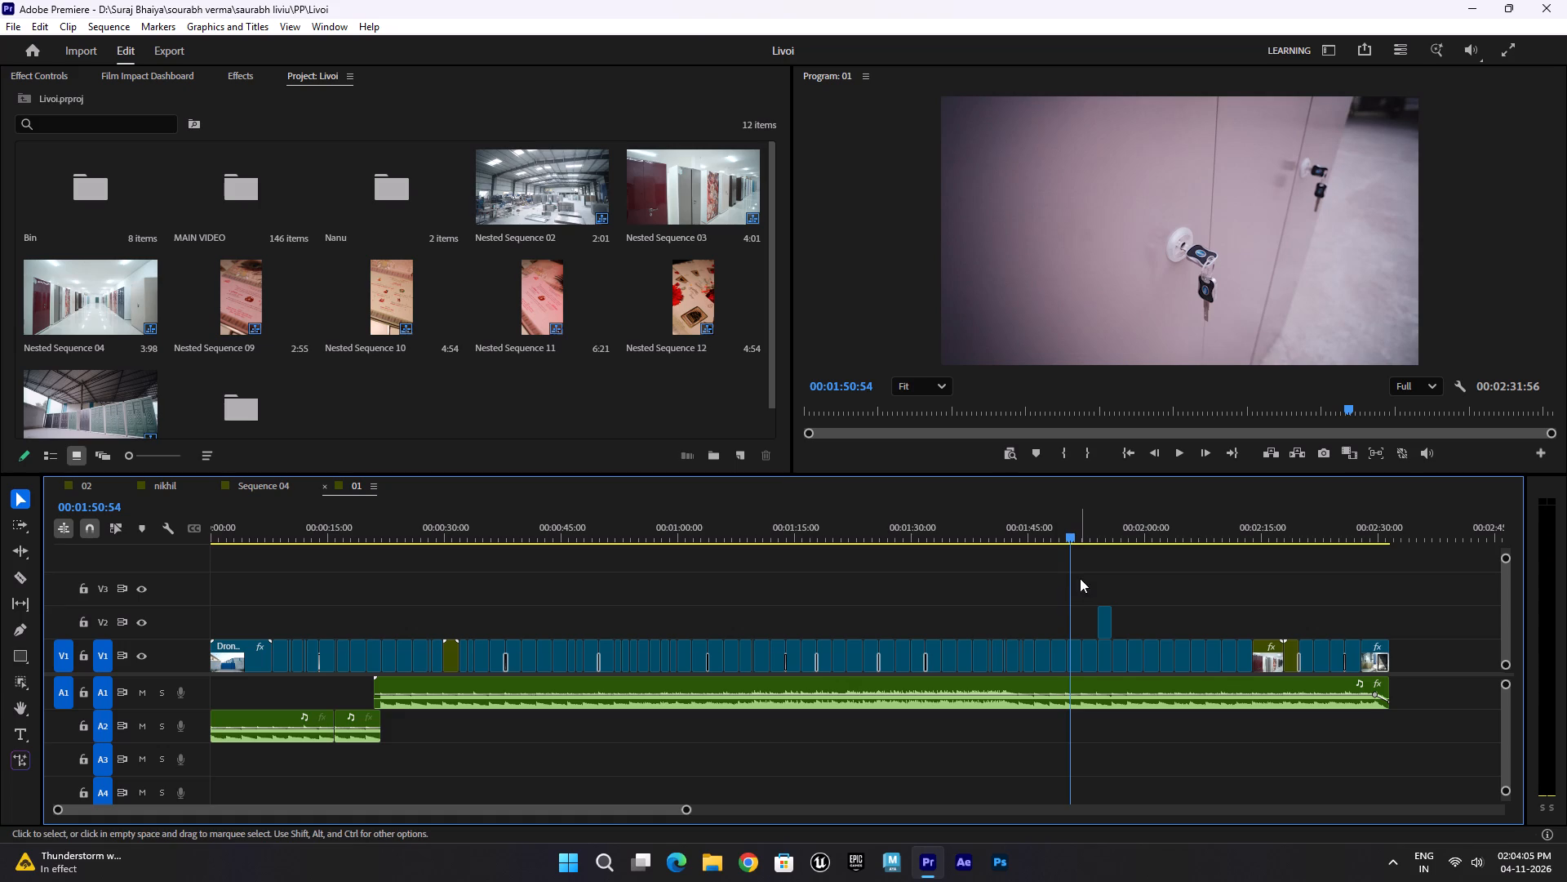
left_click_drag(1062, 528, 1071, 532)
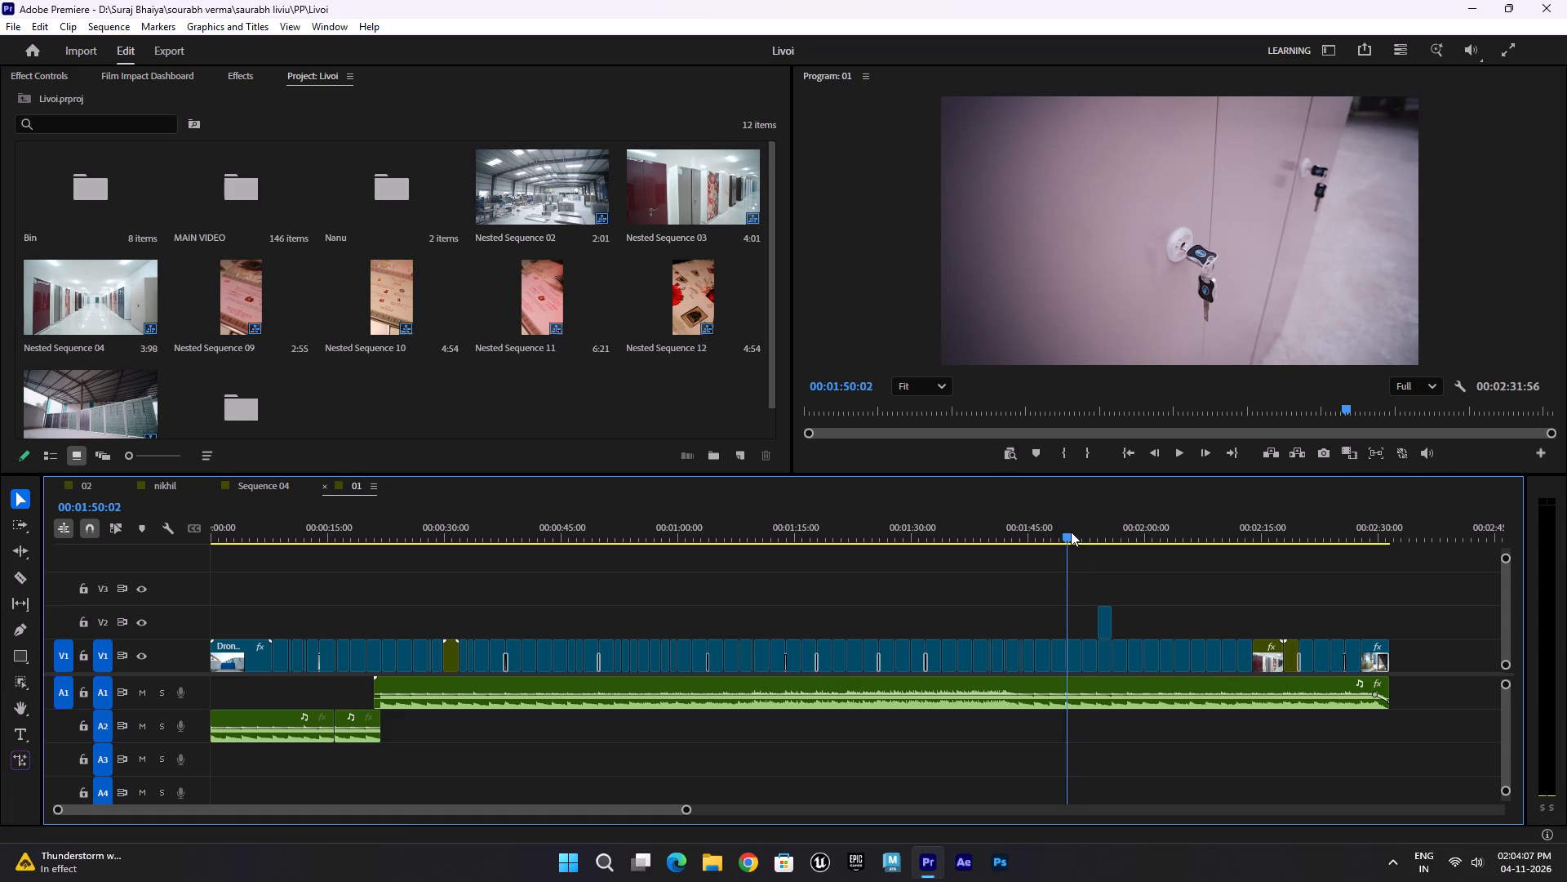
left_click_drag(1071, 532, 1112, 544)
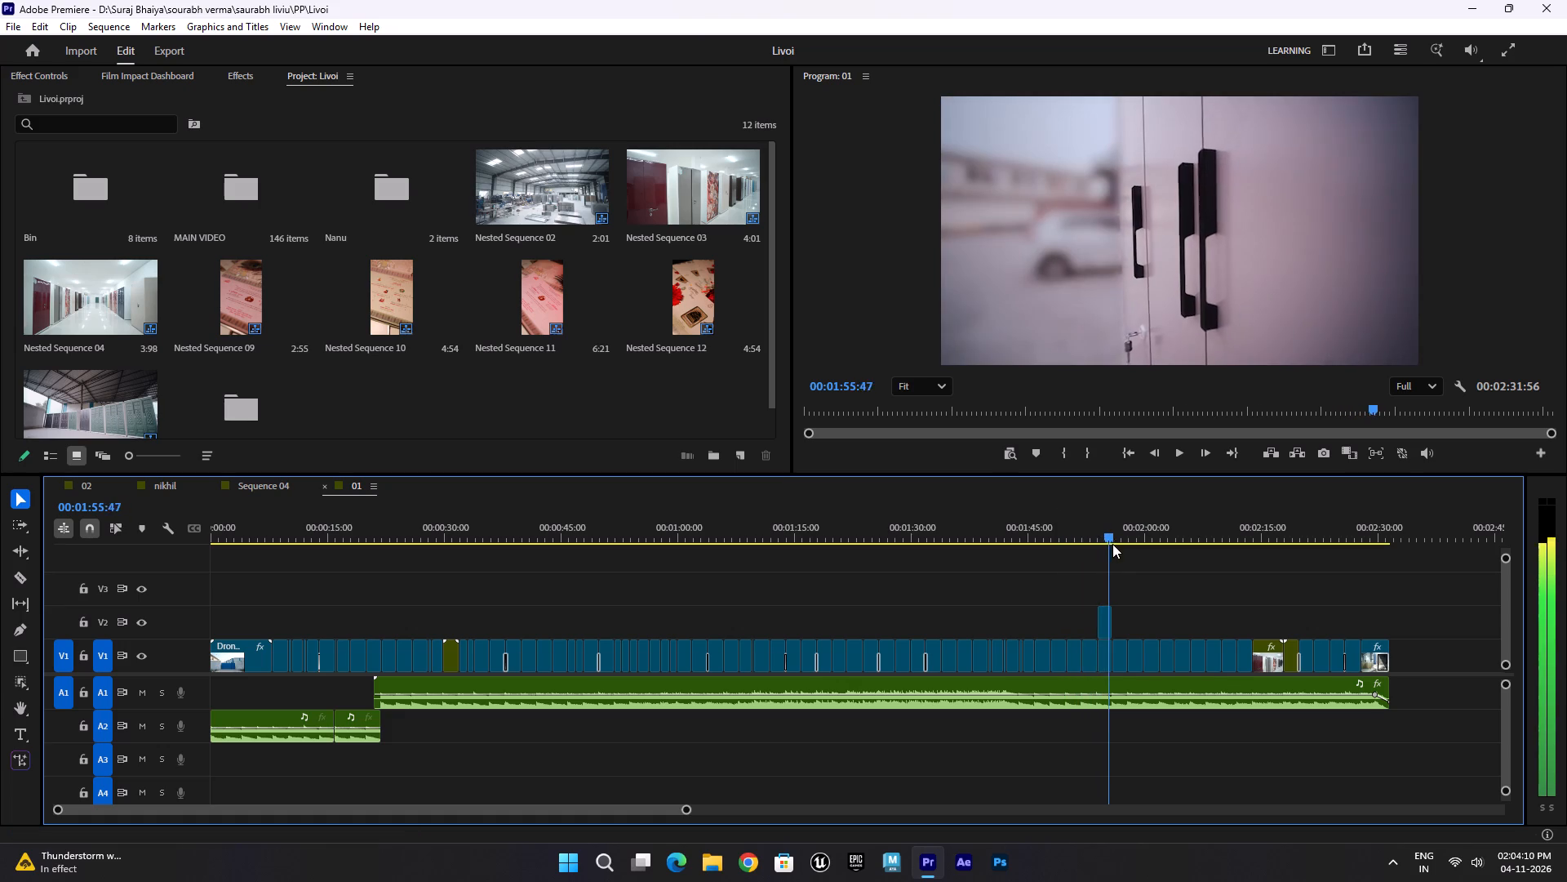
left_click_drag(1112, 544, 1080, 555)
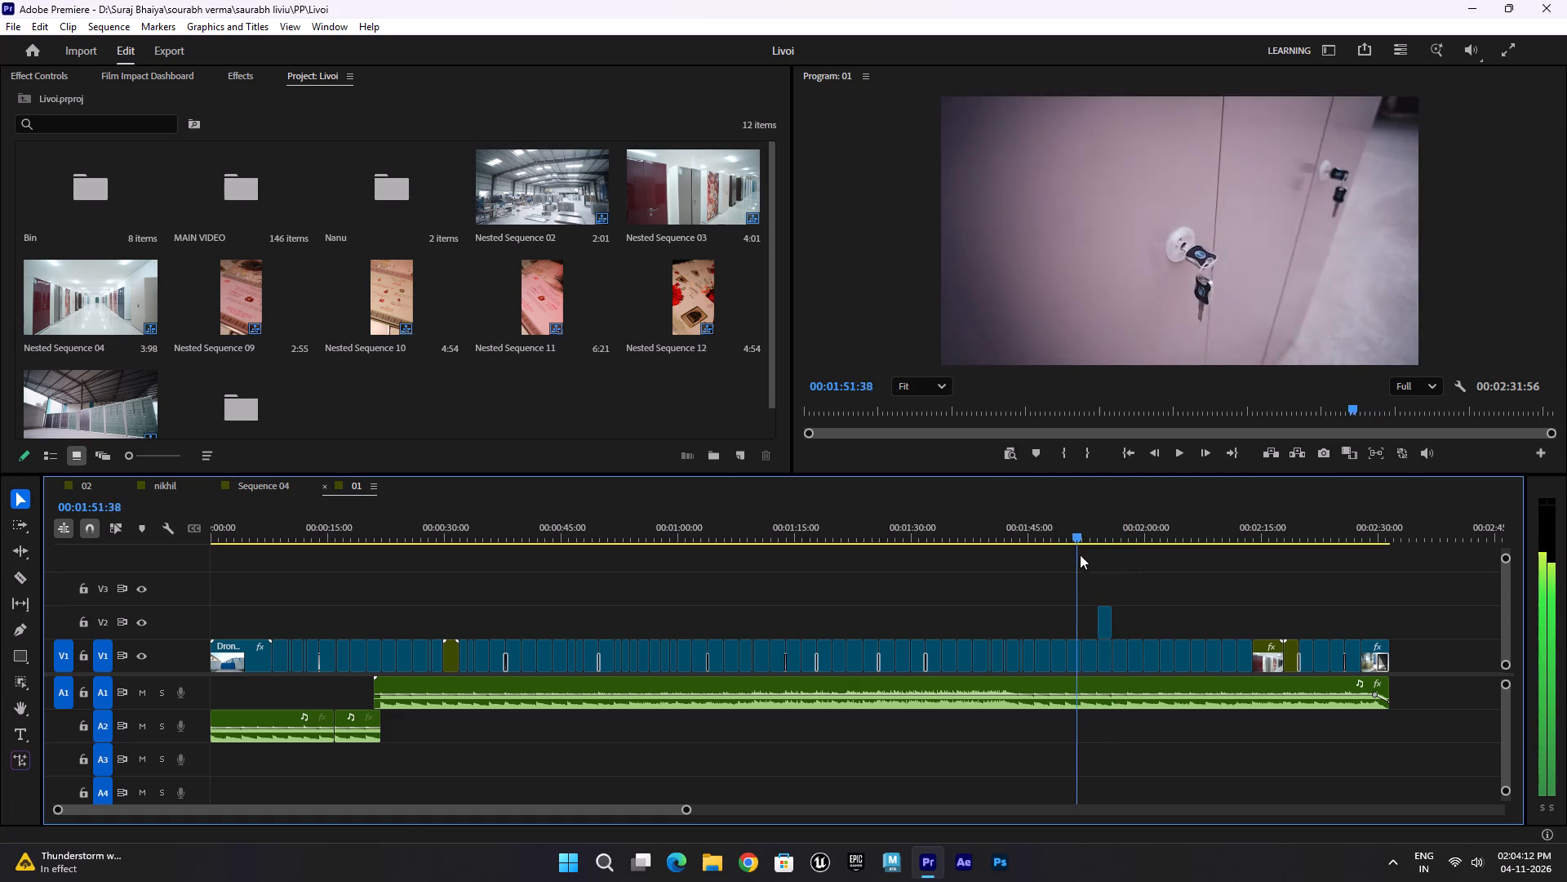
left_click_drag(1080, 555, 993, 565)
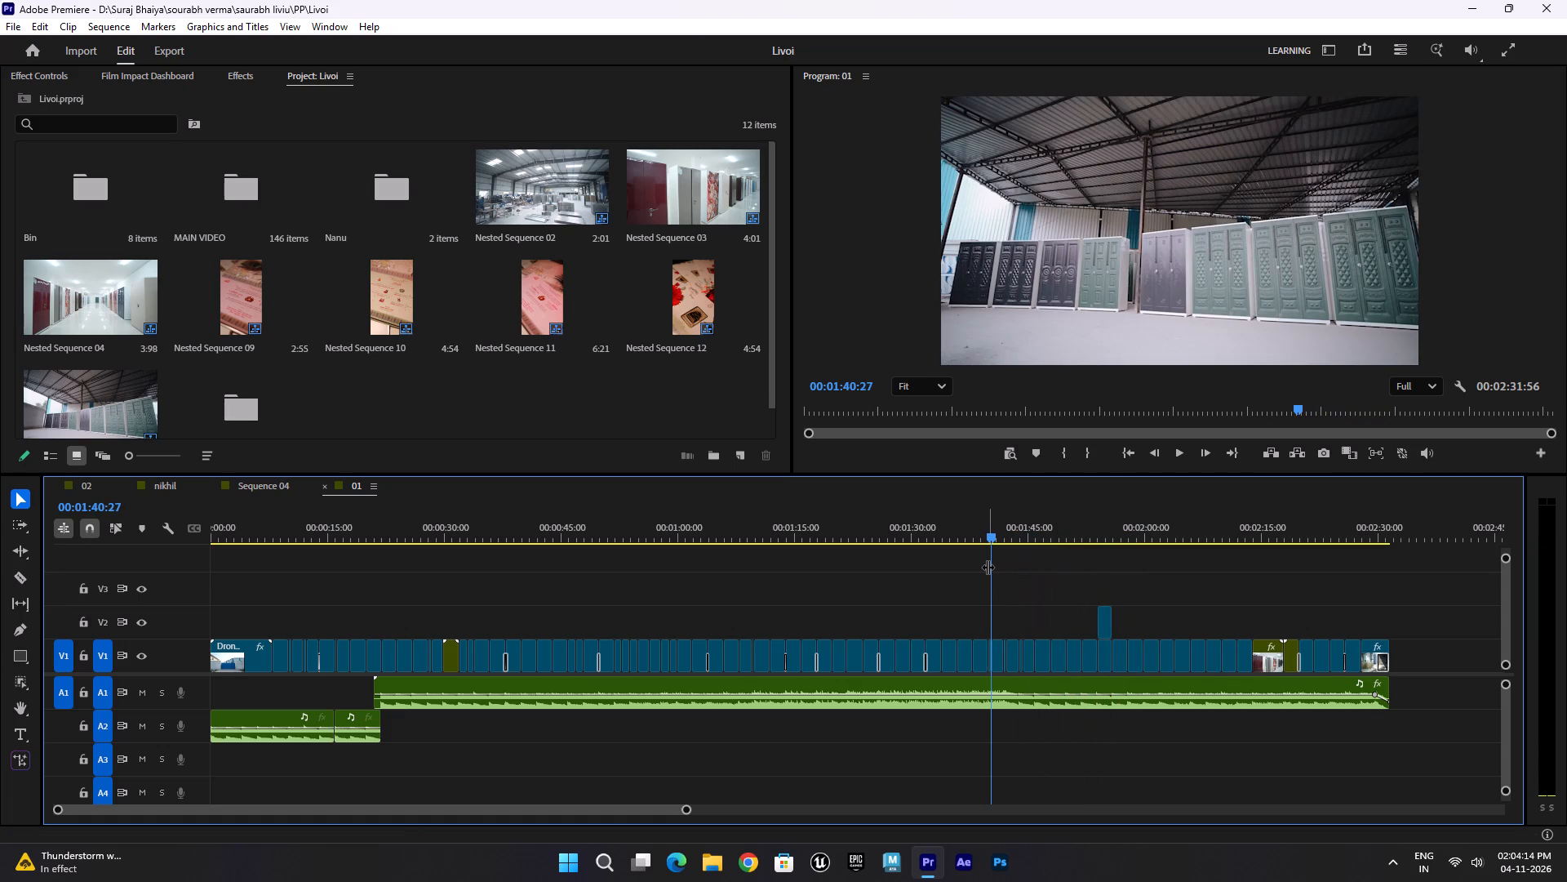
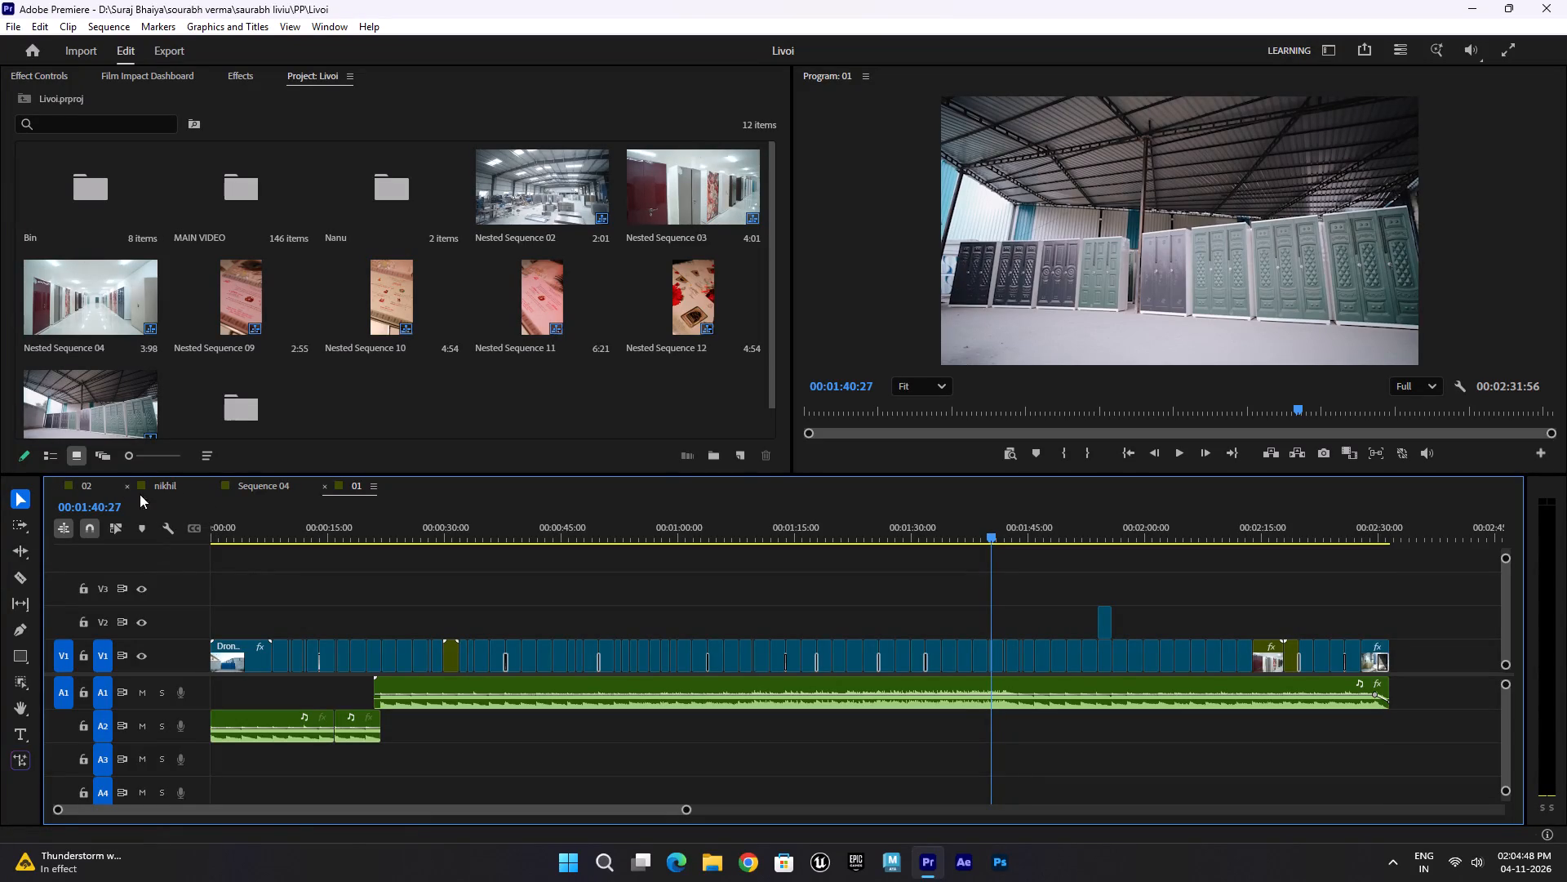
Play sequence 01 briefly from 00:01:40, then scrub from about 00:01:37 to 00:02:02, examining the wardrobe assembly and finished wardrobe shots.
left_click(1064, 555)
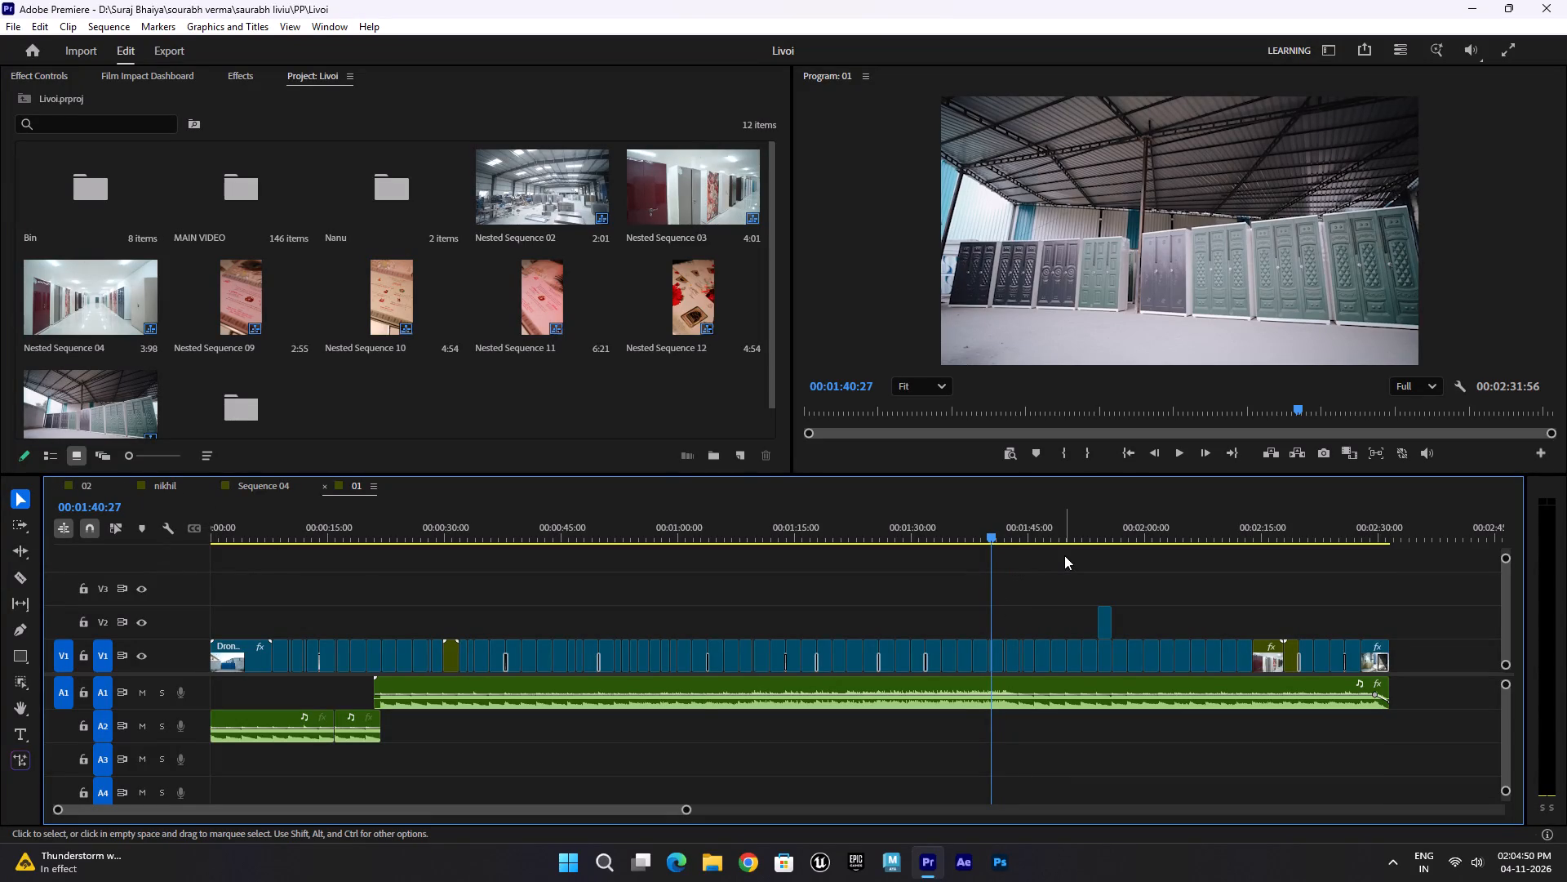
left_click(1168, 586)
key("space")
key("space")
left_click_drag(983, 524, 965, 525)
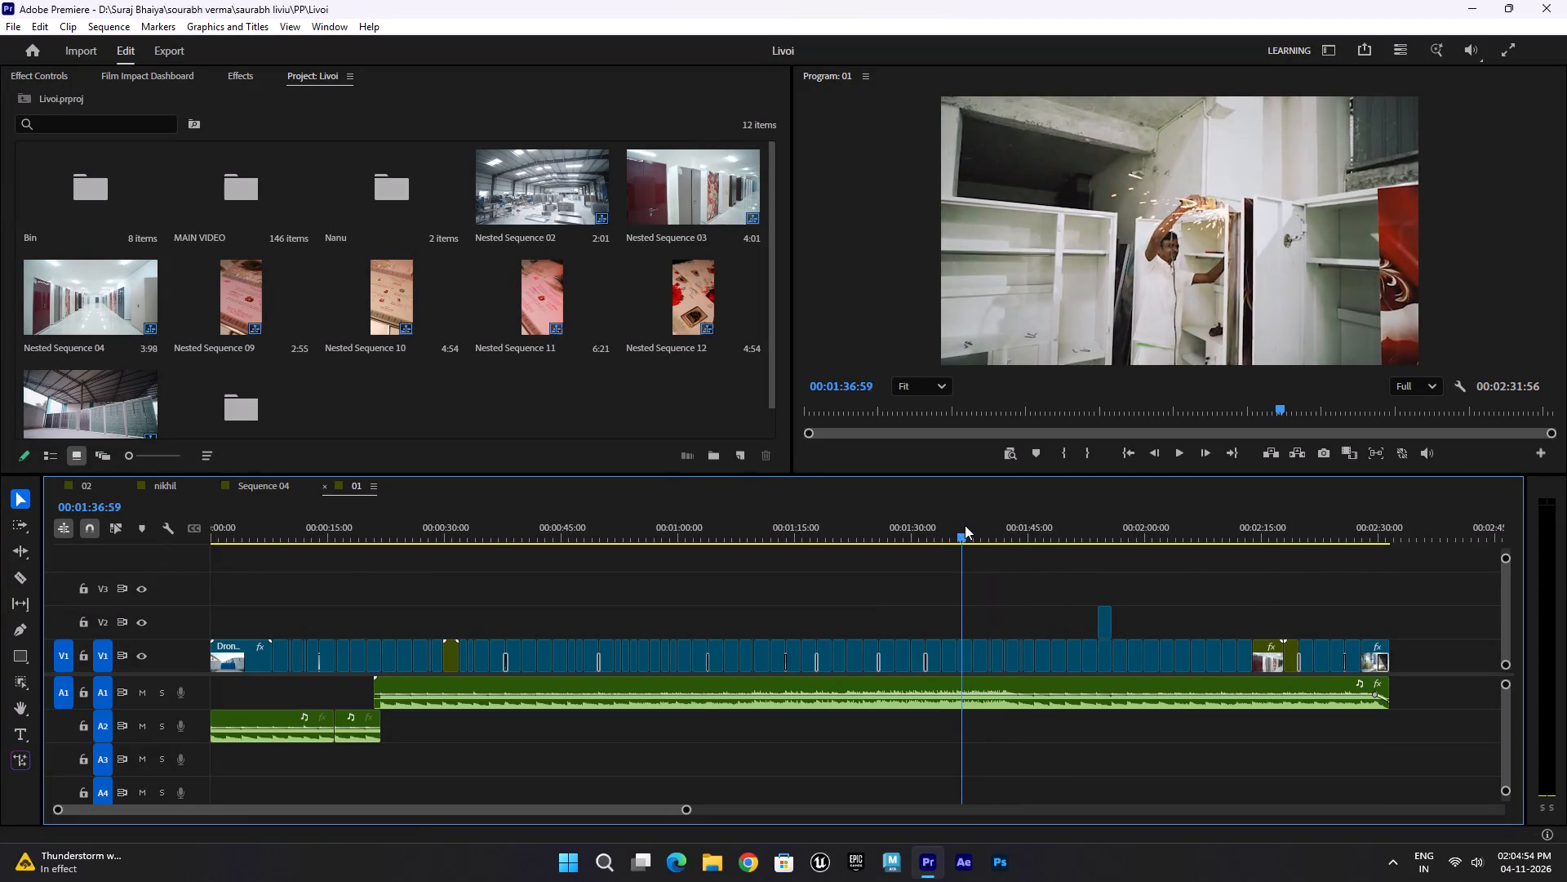
left_click_drag(965, 525, 1078, 545)
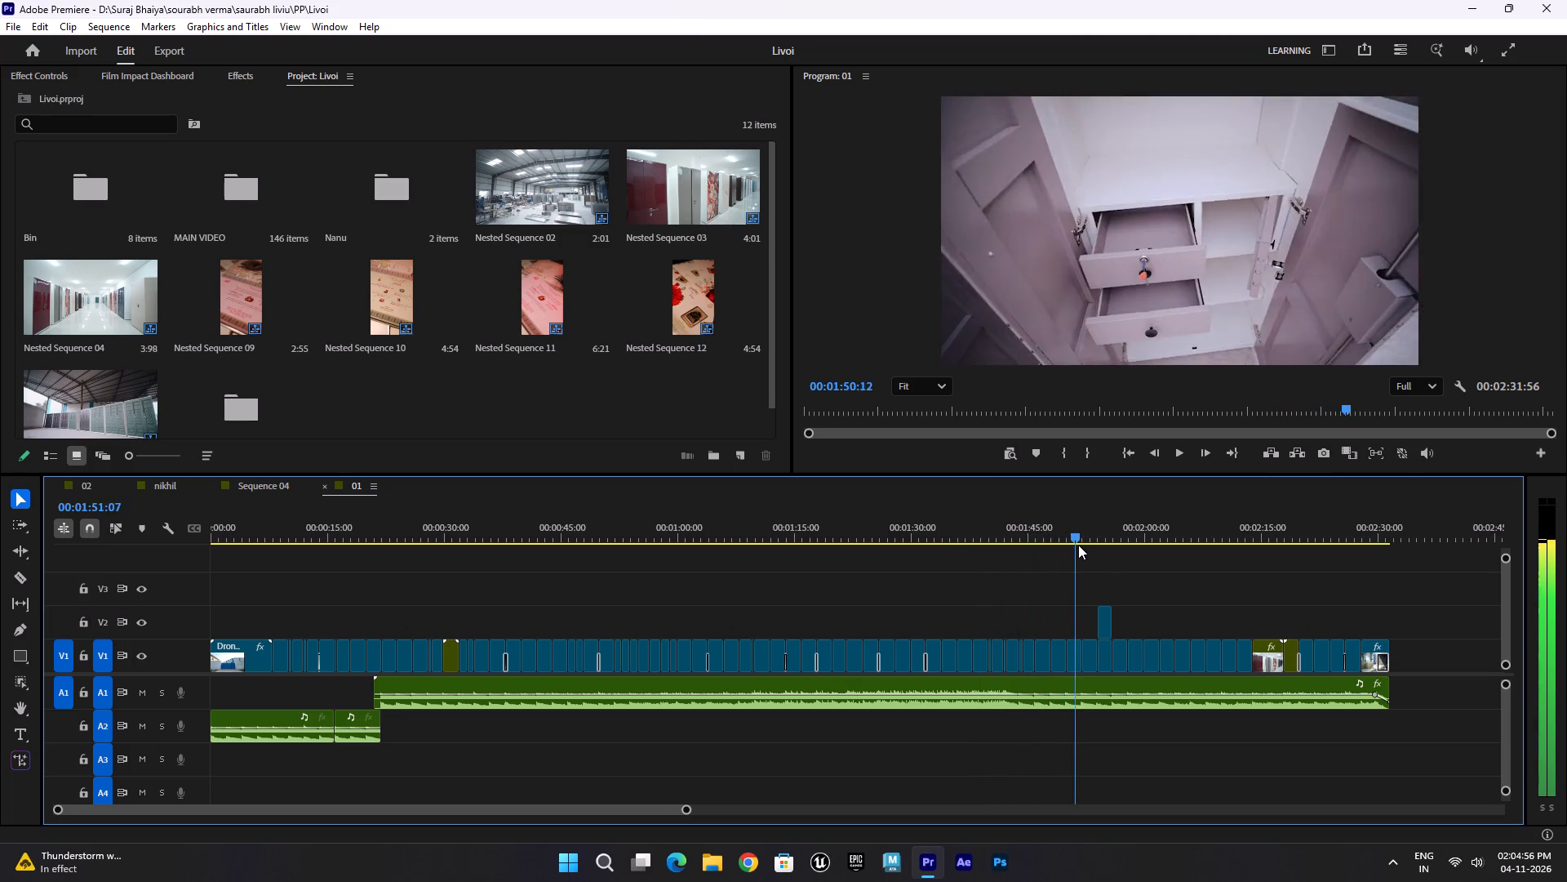
left_click_drag(1078, 545, 1165, 565)
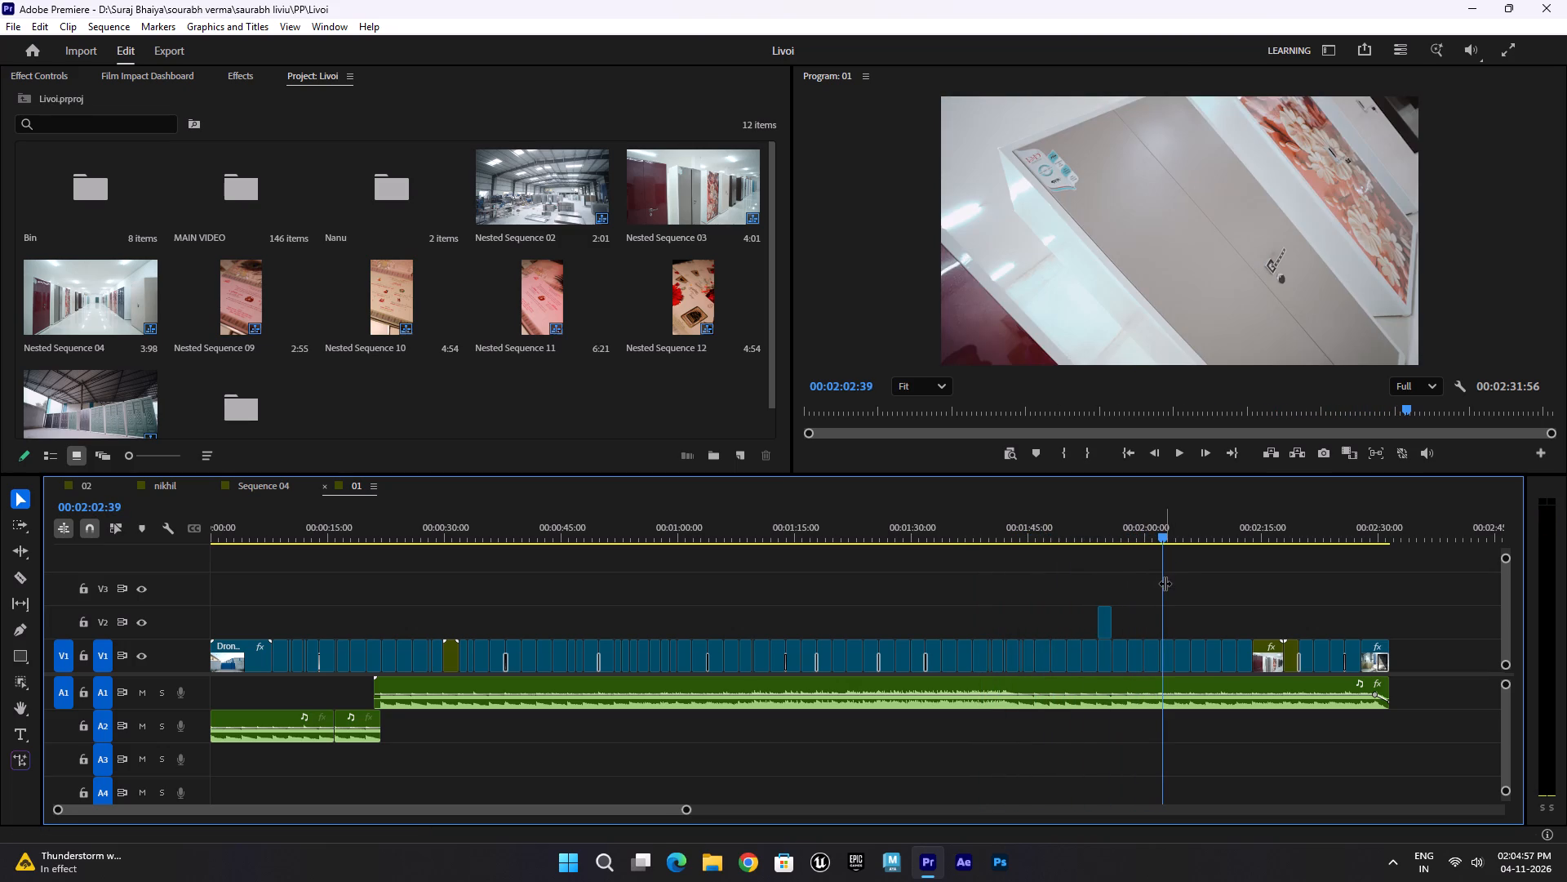
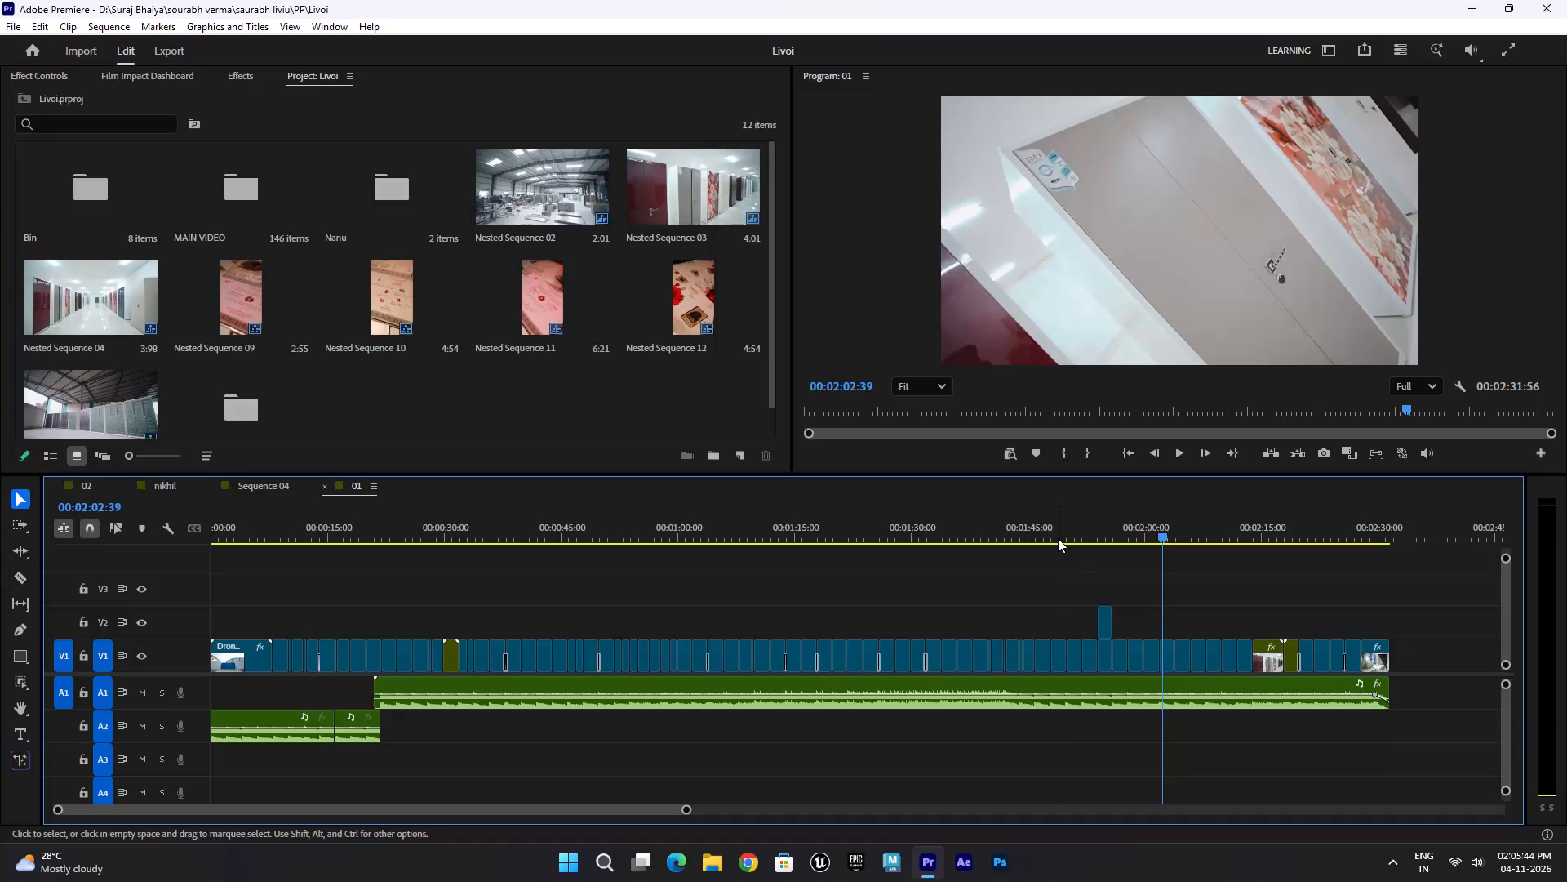
Scrub sequence 01 between about 00:01:38 and 00:02:06, examining the wardrobe assembly and finished wardrobe shots.
left_click(1058, 538)
left_click_drag(1029, 534, 1077, 555)
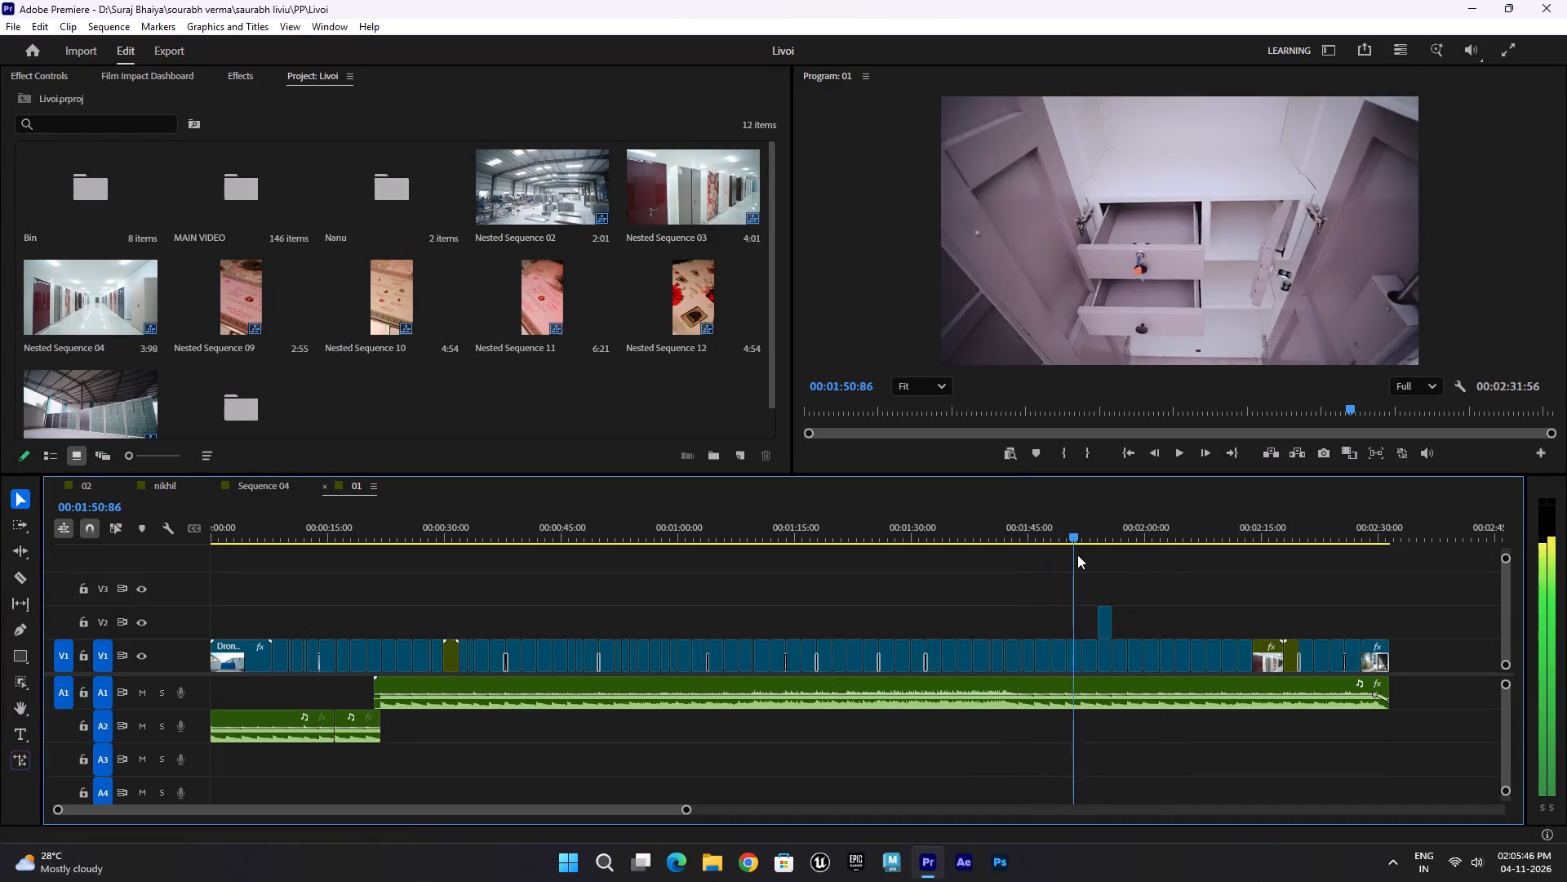
left_click_drag(1077, 555, 1111, 607)
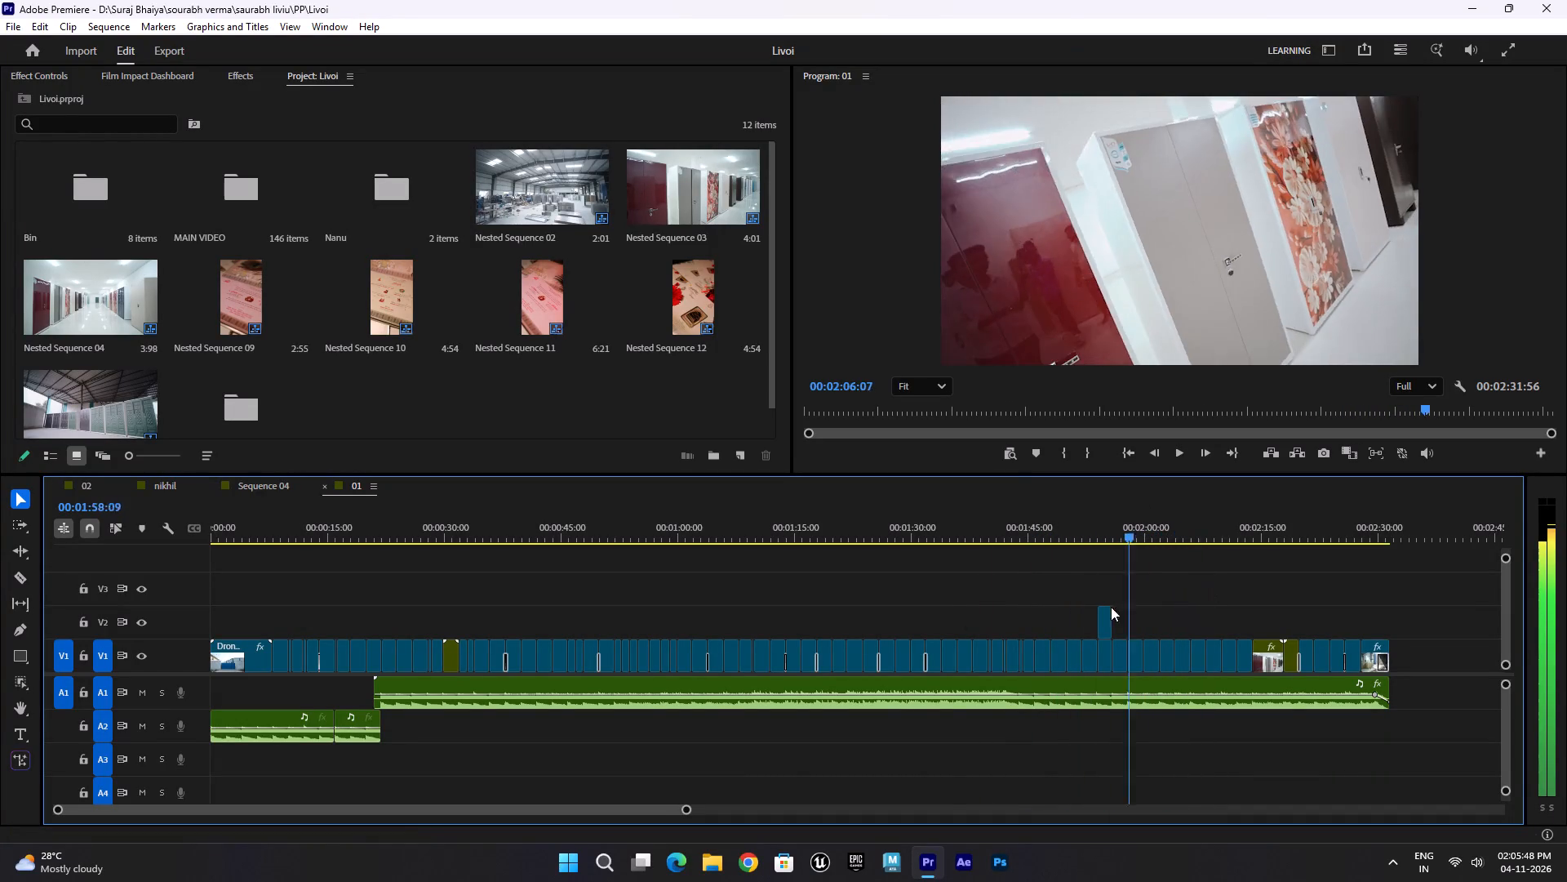
left_click_drag(1111, 607, 979, 629)
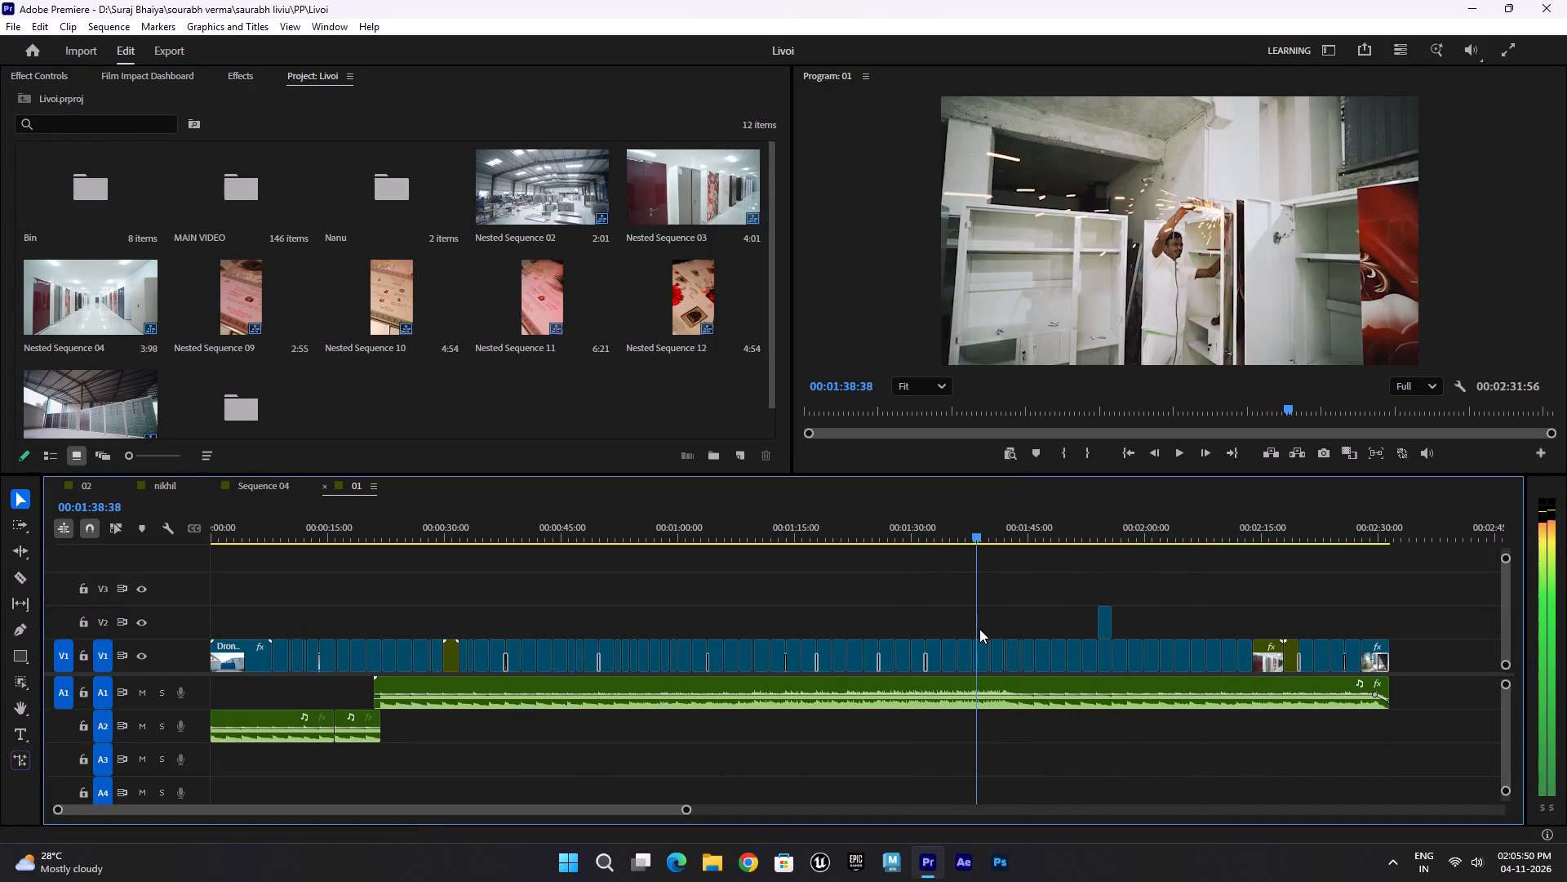
left_click_drag(979, 629, 1037, 636)
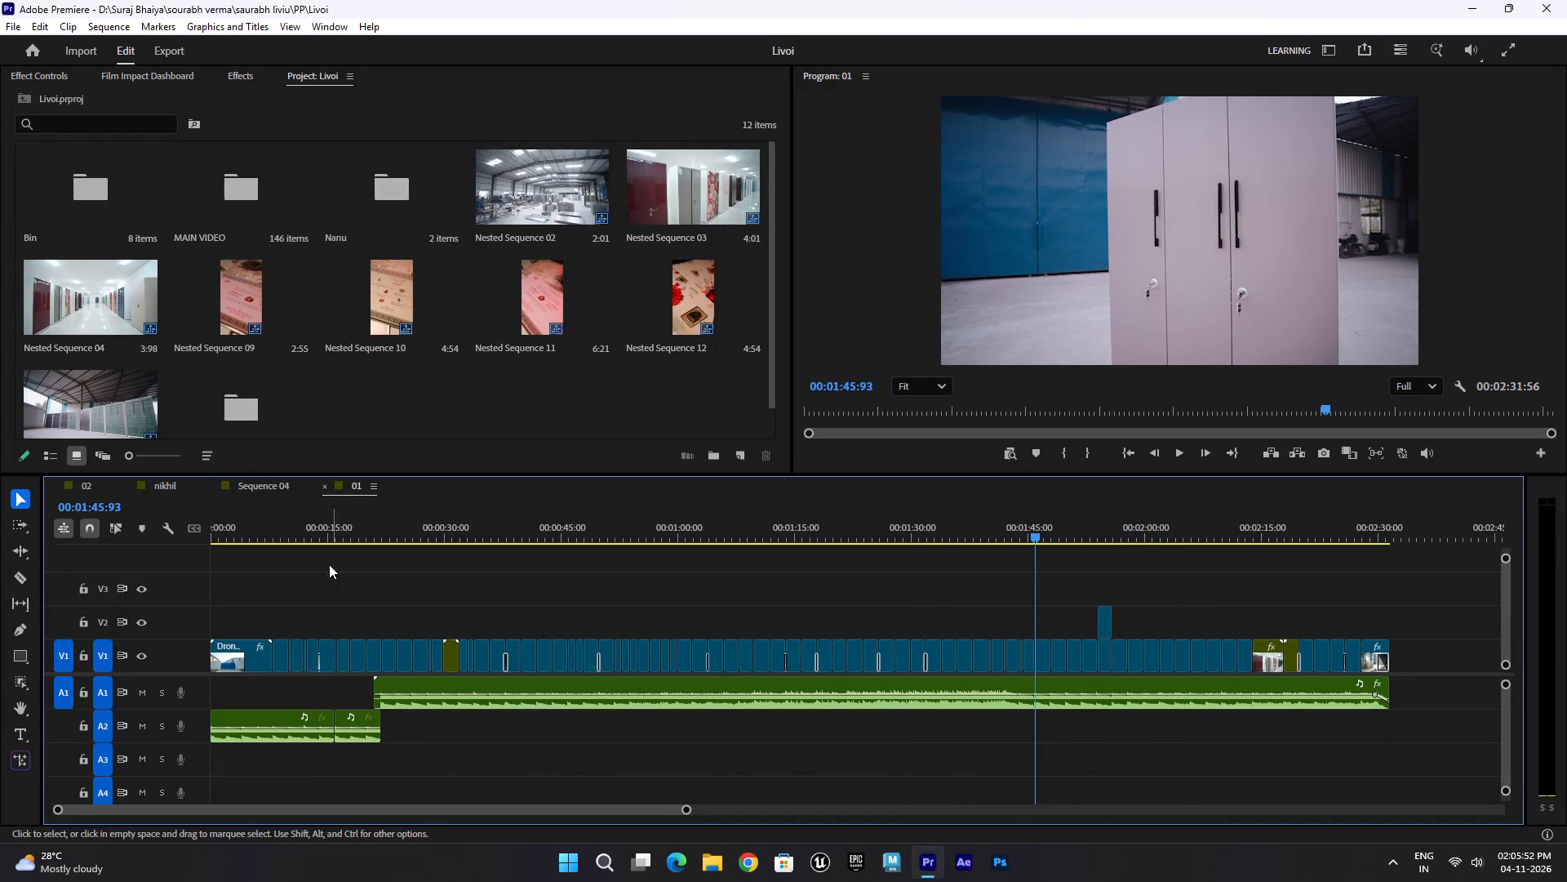
Switch to sequence 02 and review its first section from 00:00:00 to about 00:00:53, examining the factory and wardrobe shots.
left_click(86, 485)
scroll(513, 669, "down", 3, "alt")
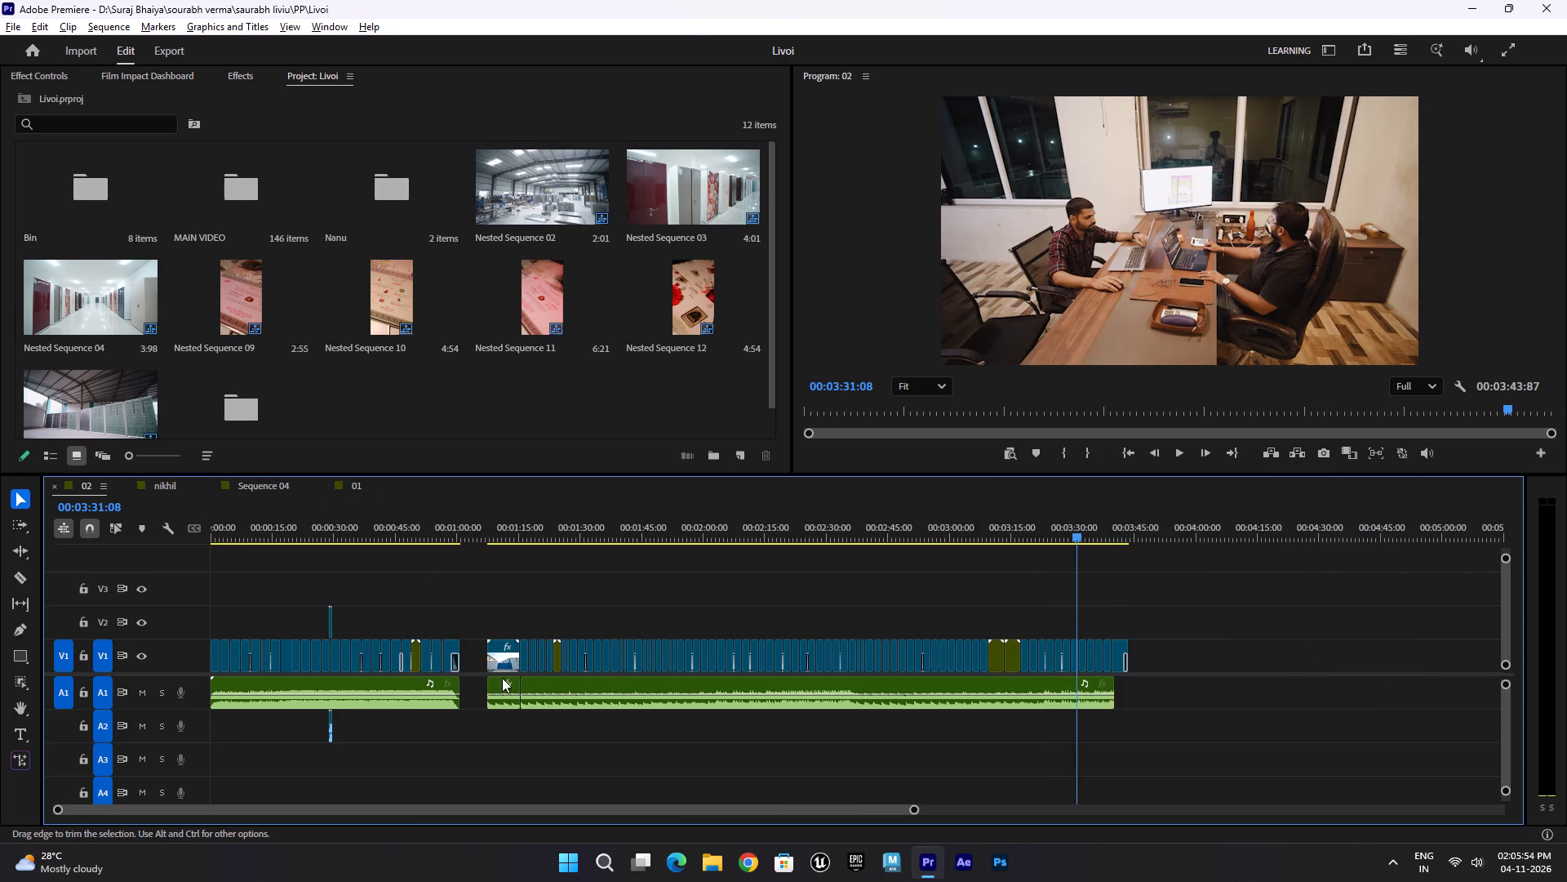
scroll(344, 712, "up", 20, "alt")
scroll(344, 712, "up", 20, "alt")
scroll(344, 712, "up", 2, "alt")
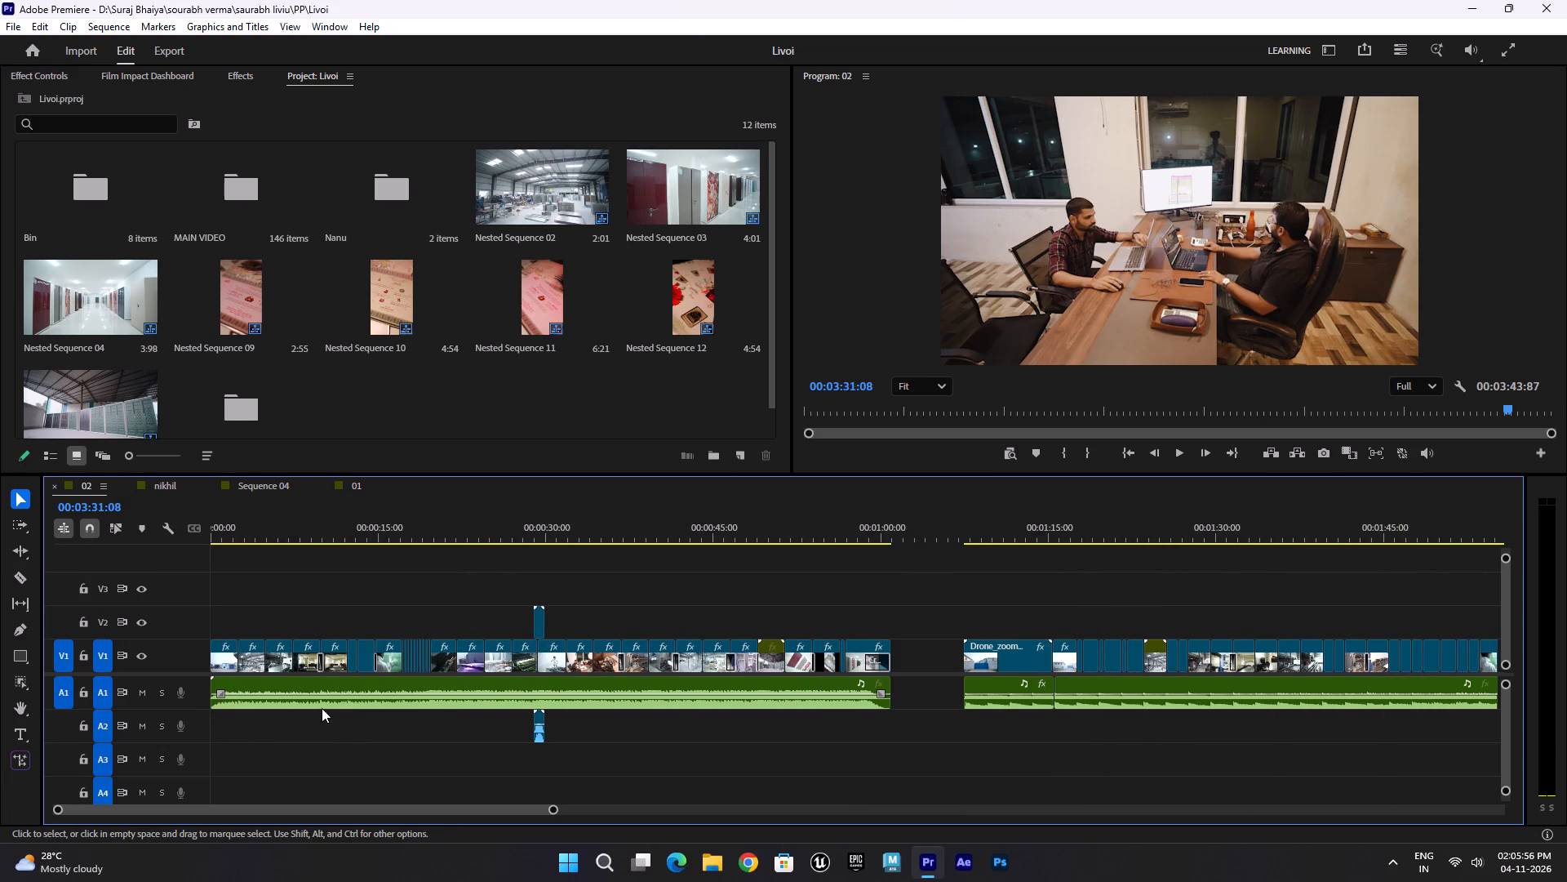
left_click_drag(348, 537, 161, 559)
key("space")
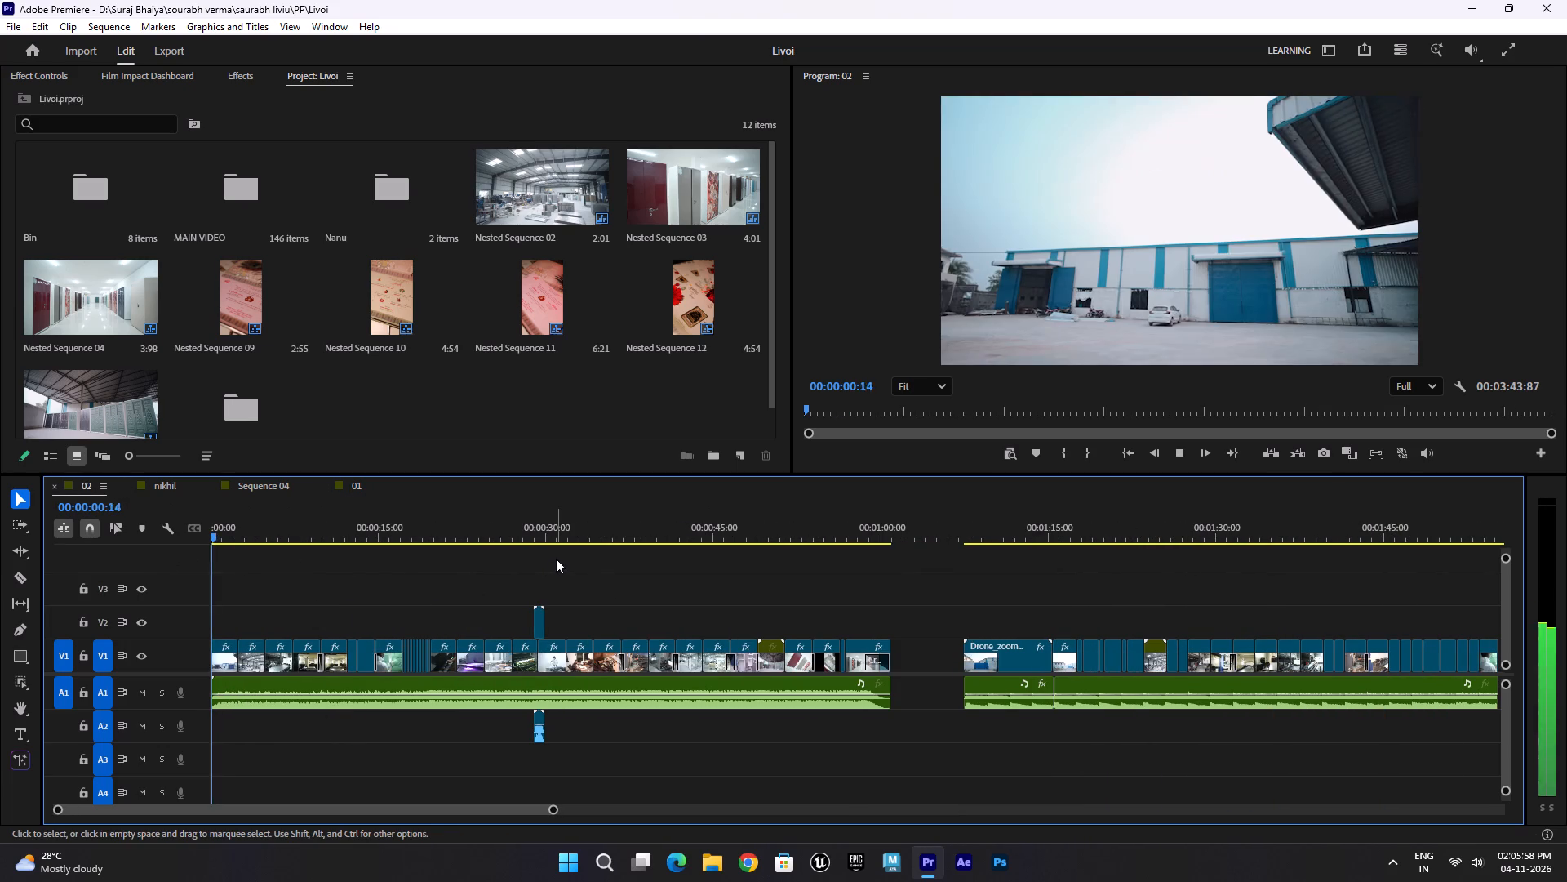
left_click_drag(652, 536, 708, 558)
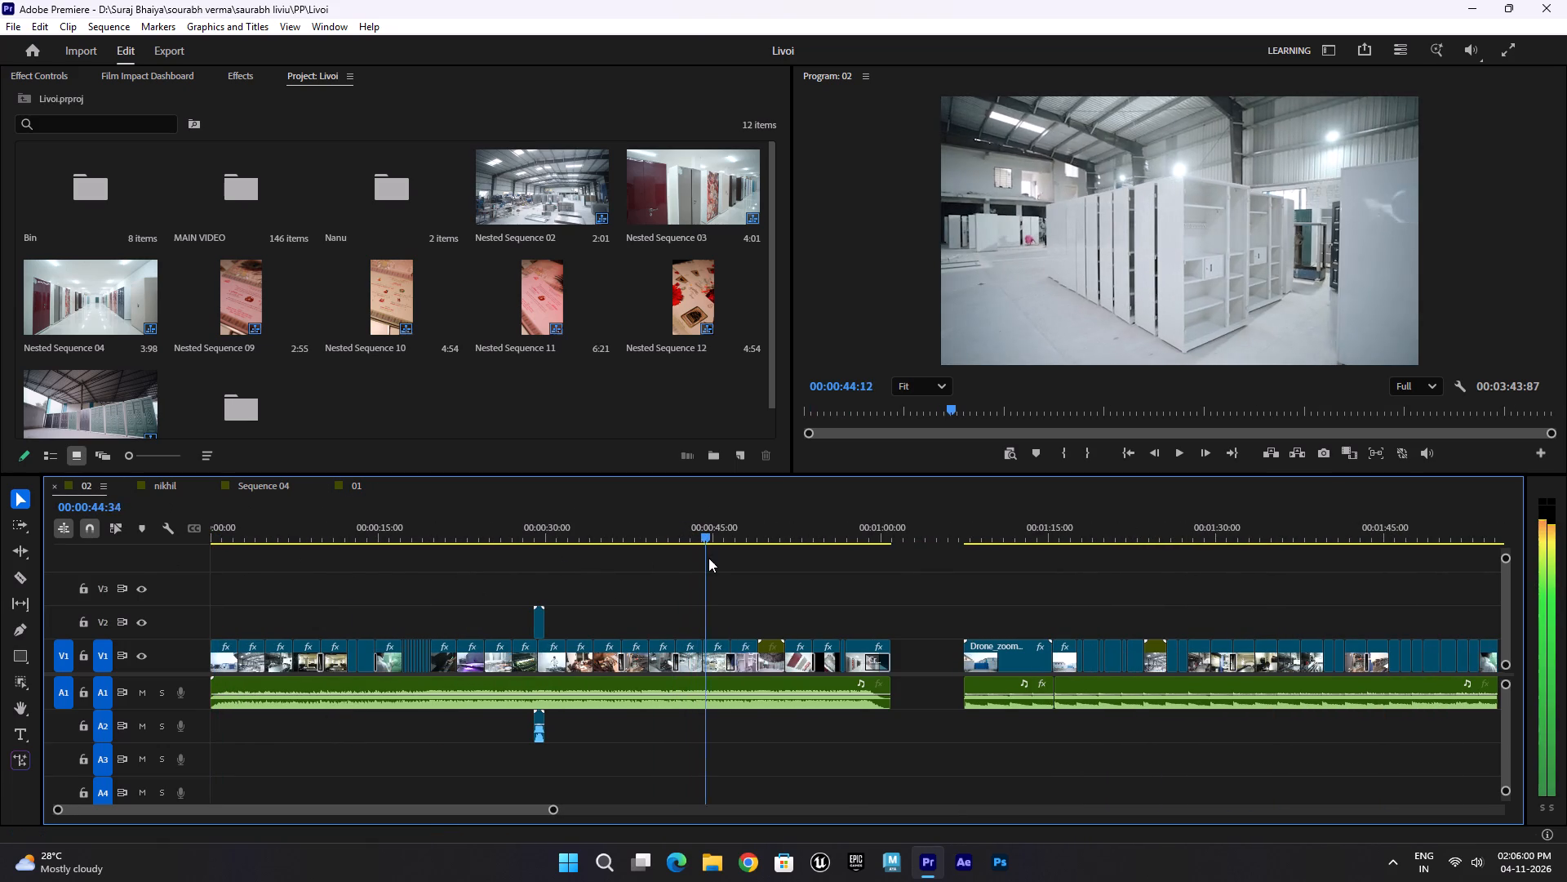
left_click_drag(708, 558, 766, 599)
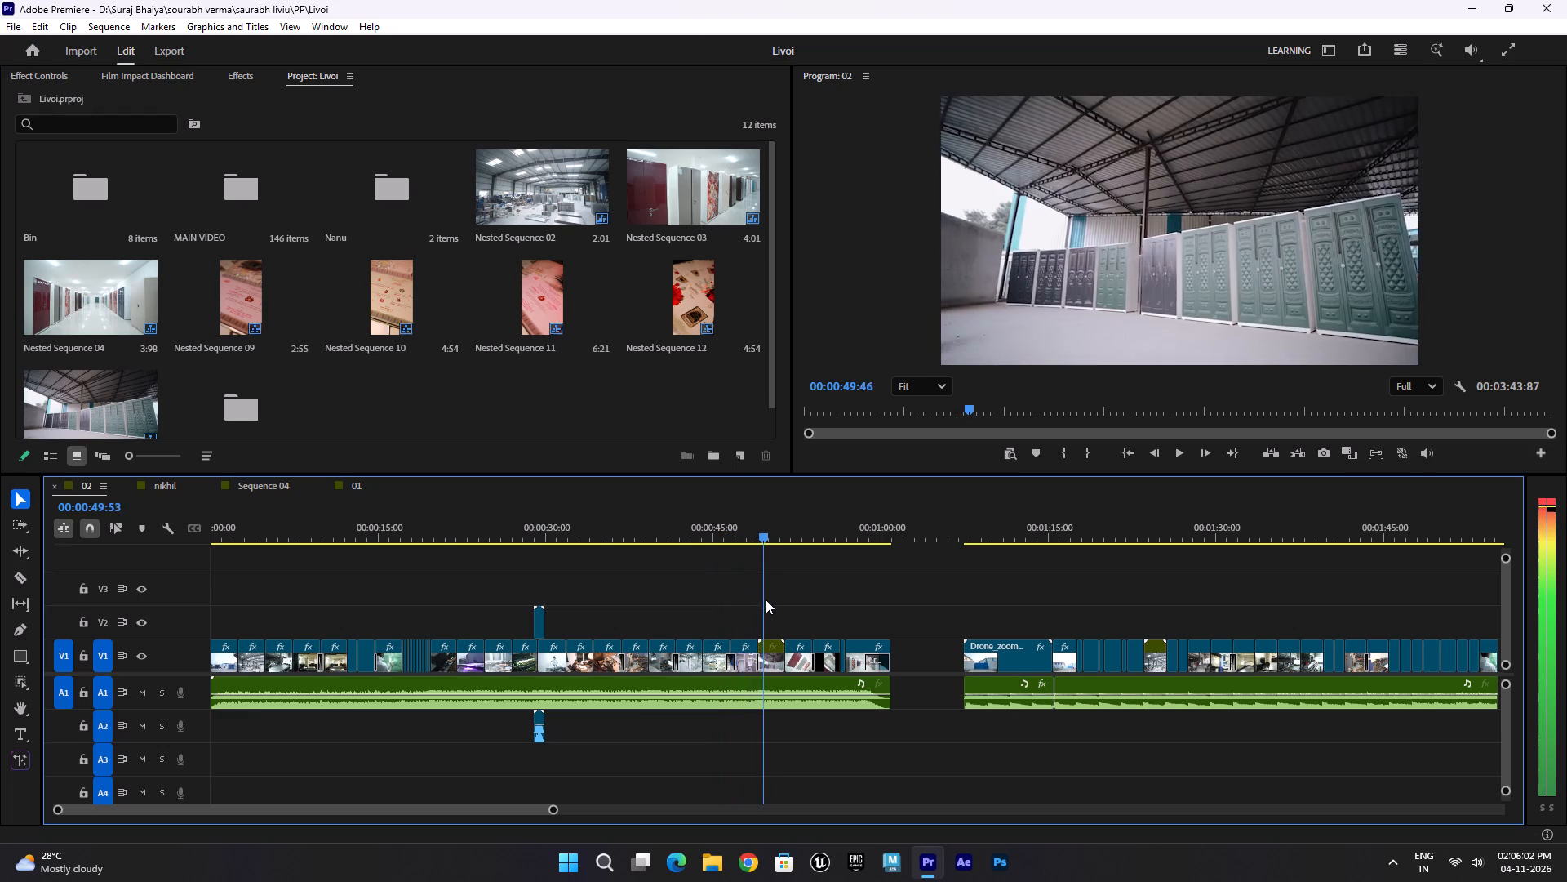
left_click_drag(766, 599, 802, 611)
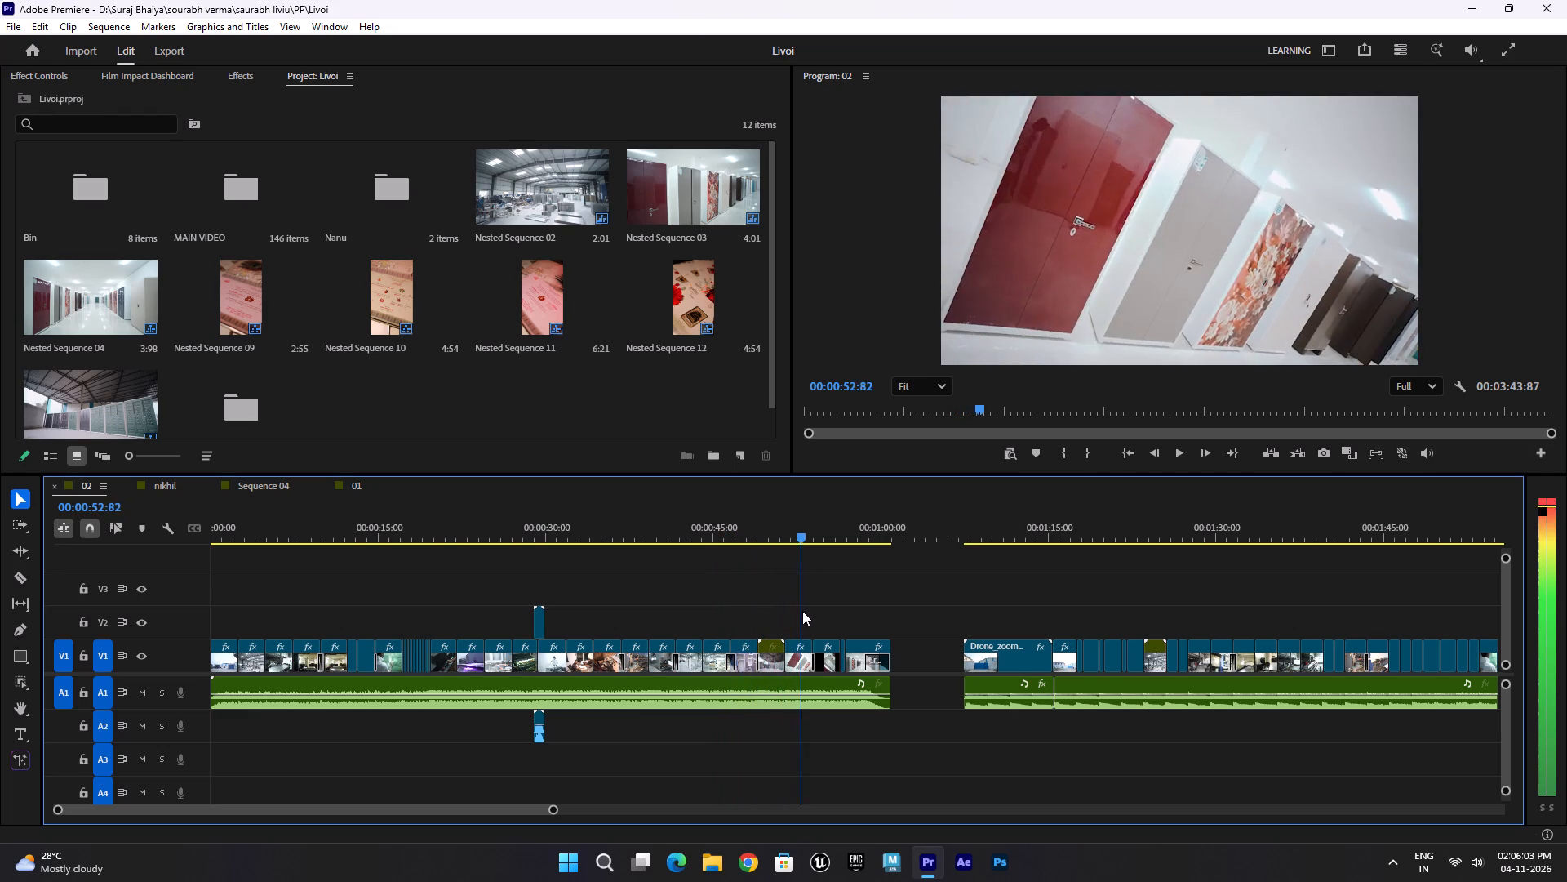
left_click_drag(802, 611, 751, 617)
key("space")
scroll(759, 649, "up", 20, "alt")
scroll(759, 649, "up", 4, "alt")
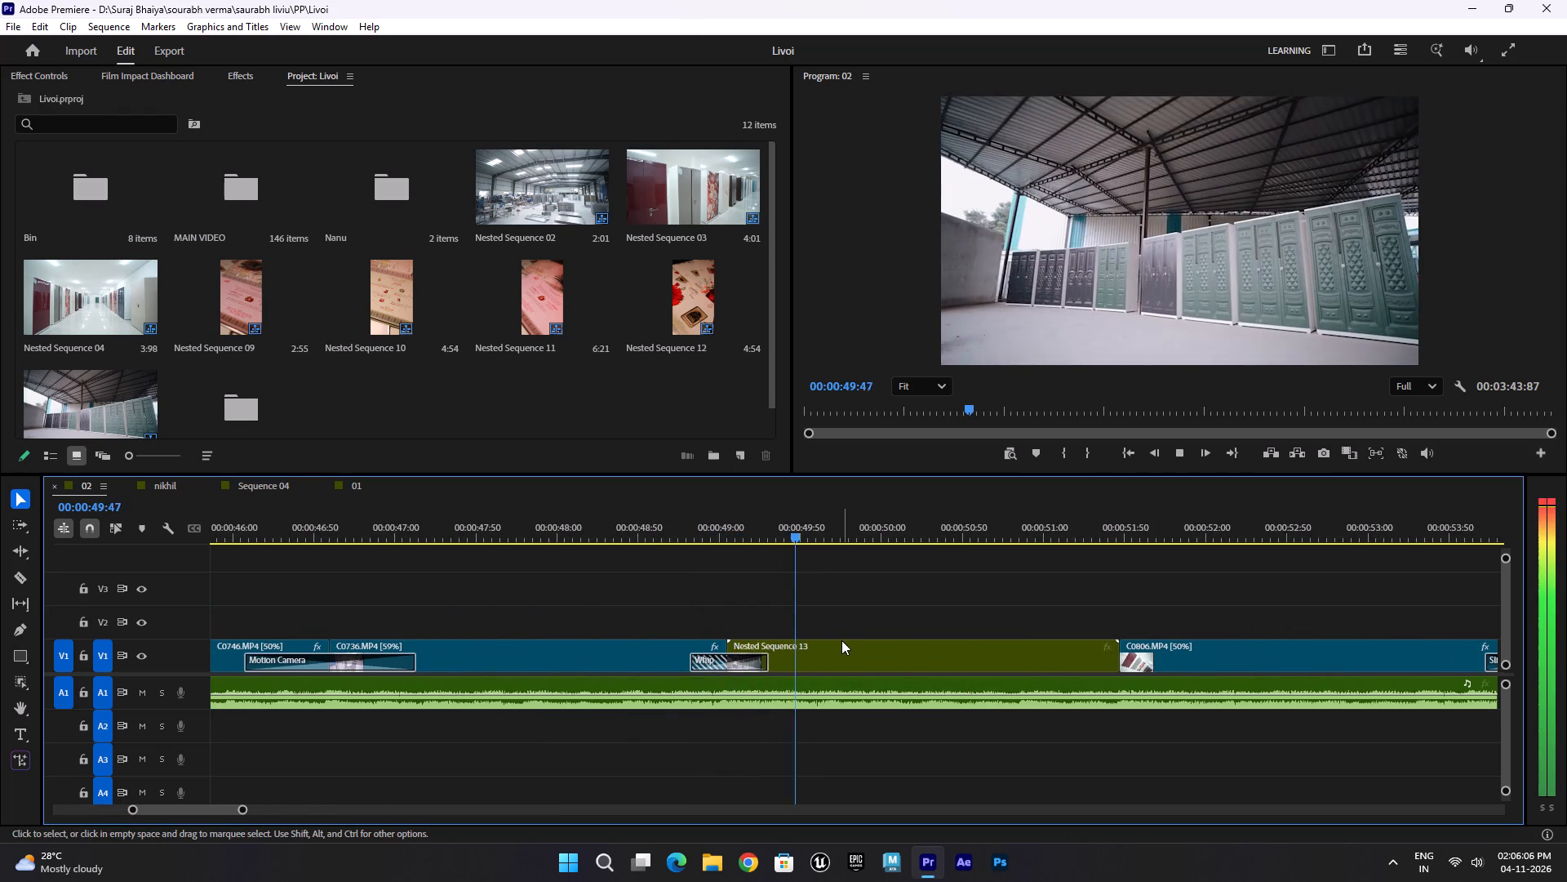
key("space")
scroll(815, 649, "down", 20, "alt")
scroll(815, 649, "down", 4, "alt")
scroll(475, 679, "up", 15)
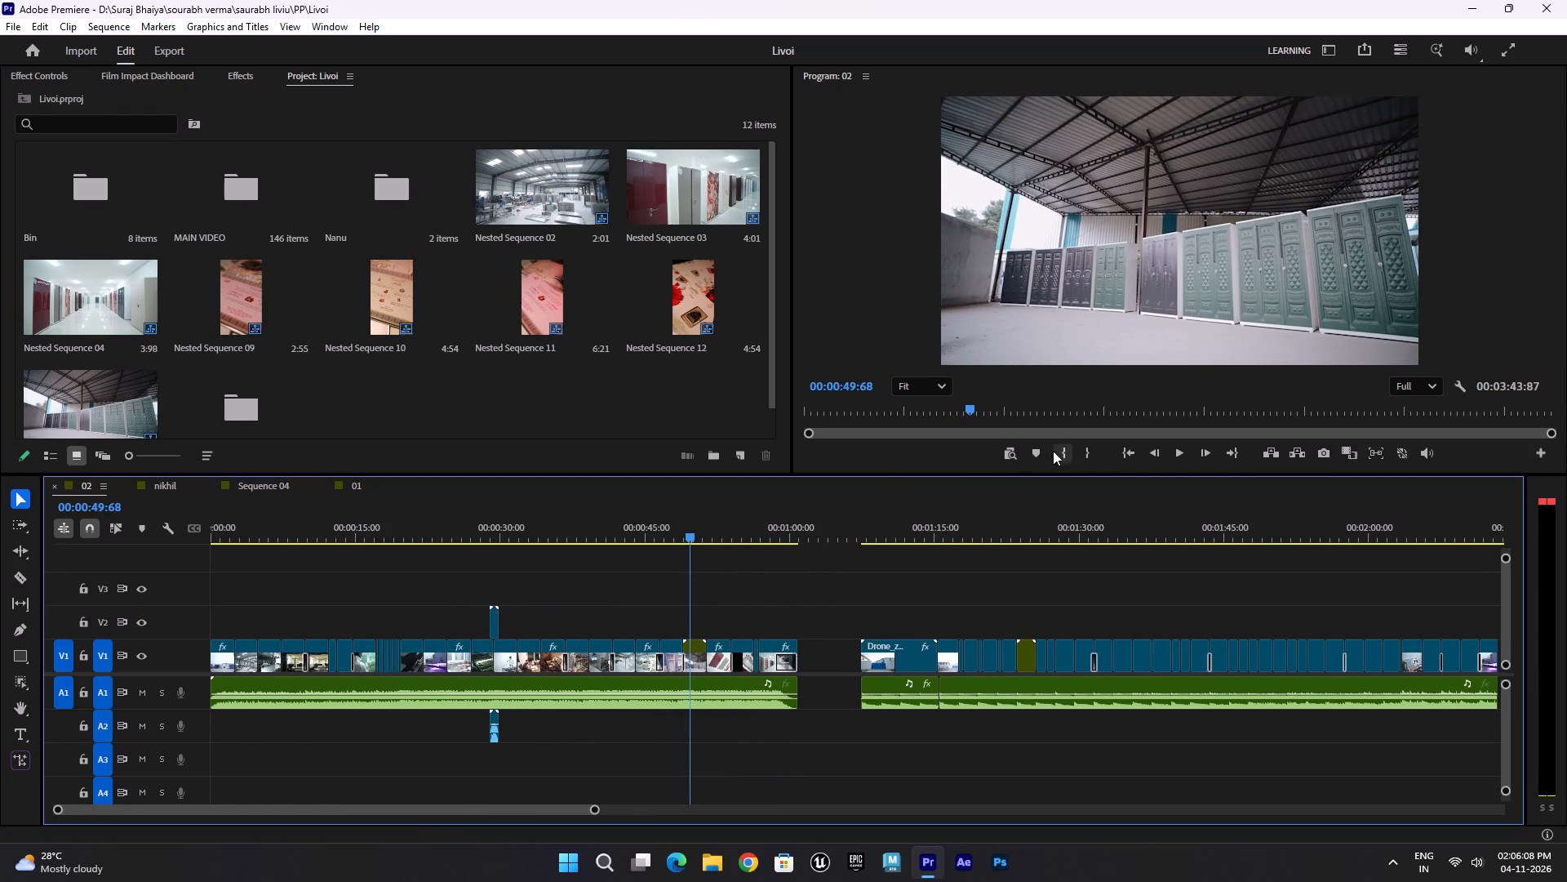
Mark the first video section of sequence 02 with an In point at 00:00:00:00 and an Out point at 00:01:00:95.
left_click_drag(587, 530, 89, 595)
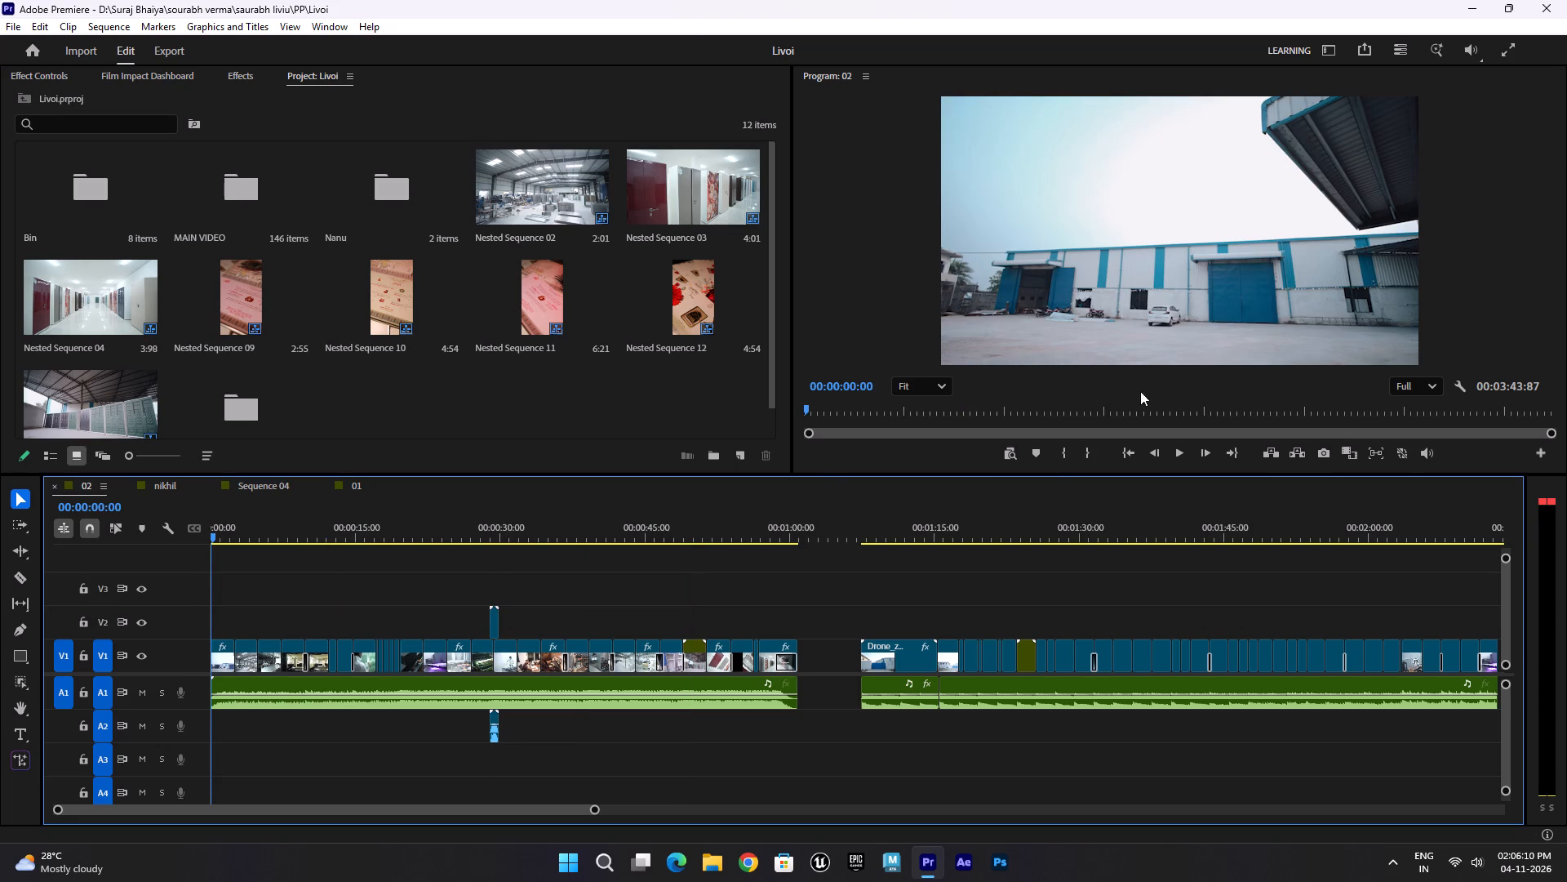
left_click(1059, 458)
left_click_drag(770, 528, 783, 530)
key("Down")
left_click(1085, 454)
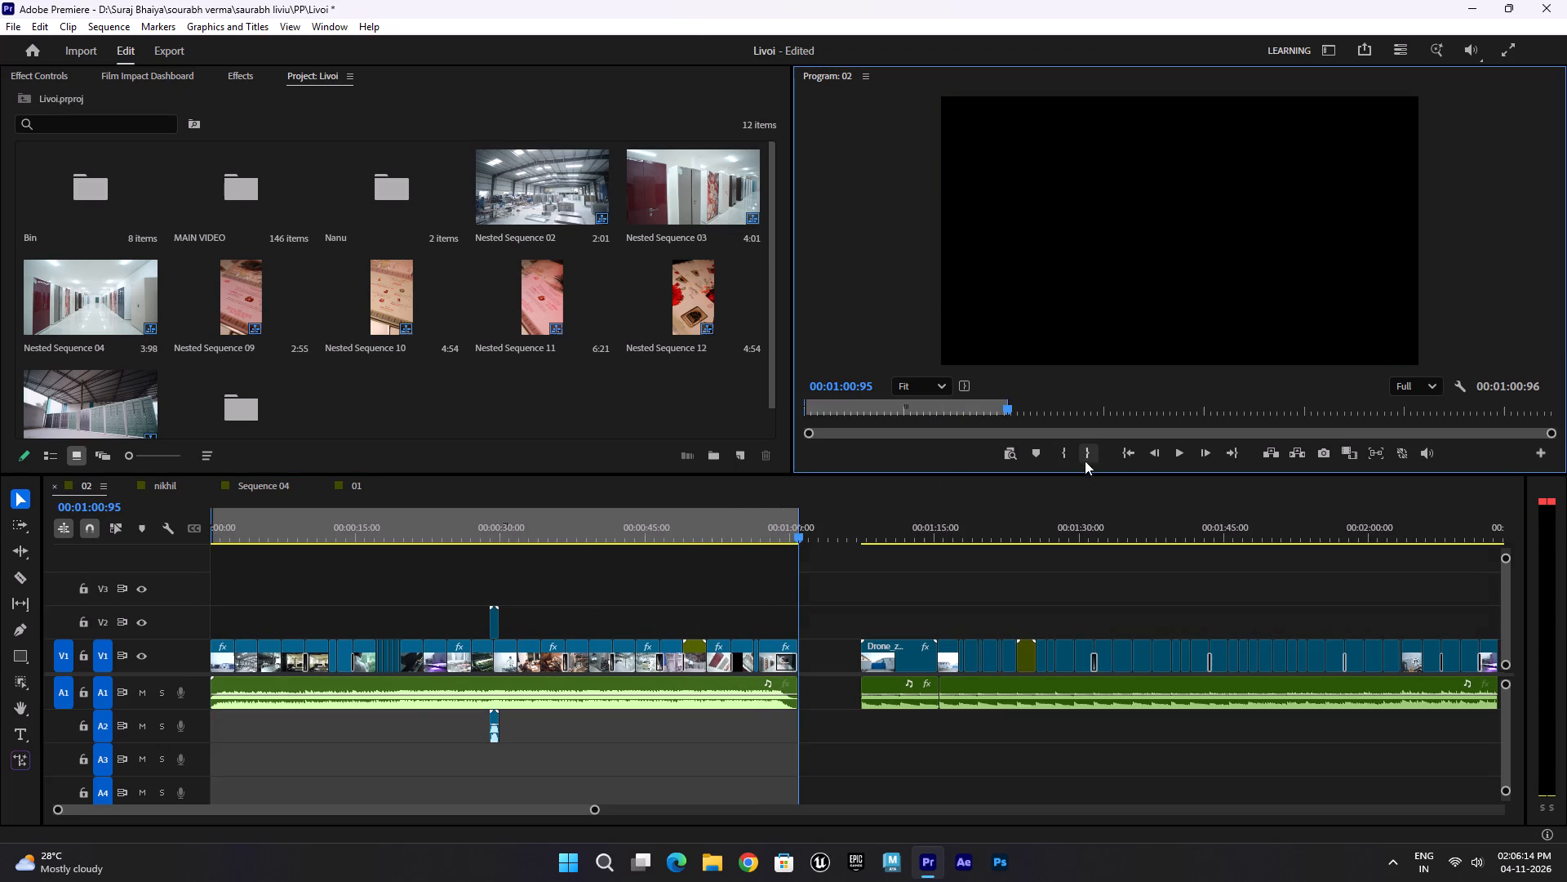
Start a media export of the marked section, naming the file Livio002 in the Final folder.
left_click(575, 520)
key("ctrl+m")
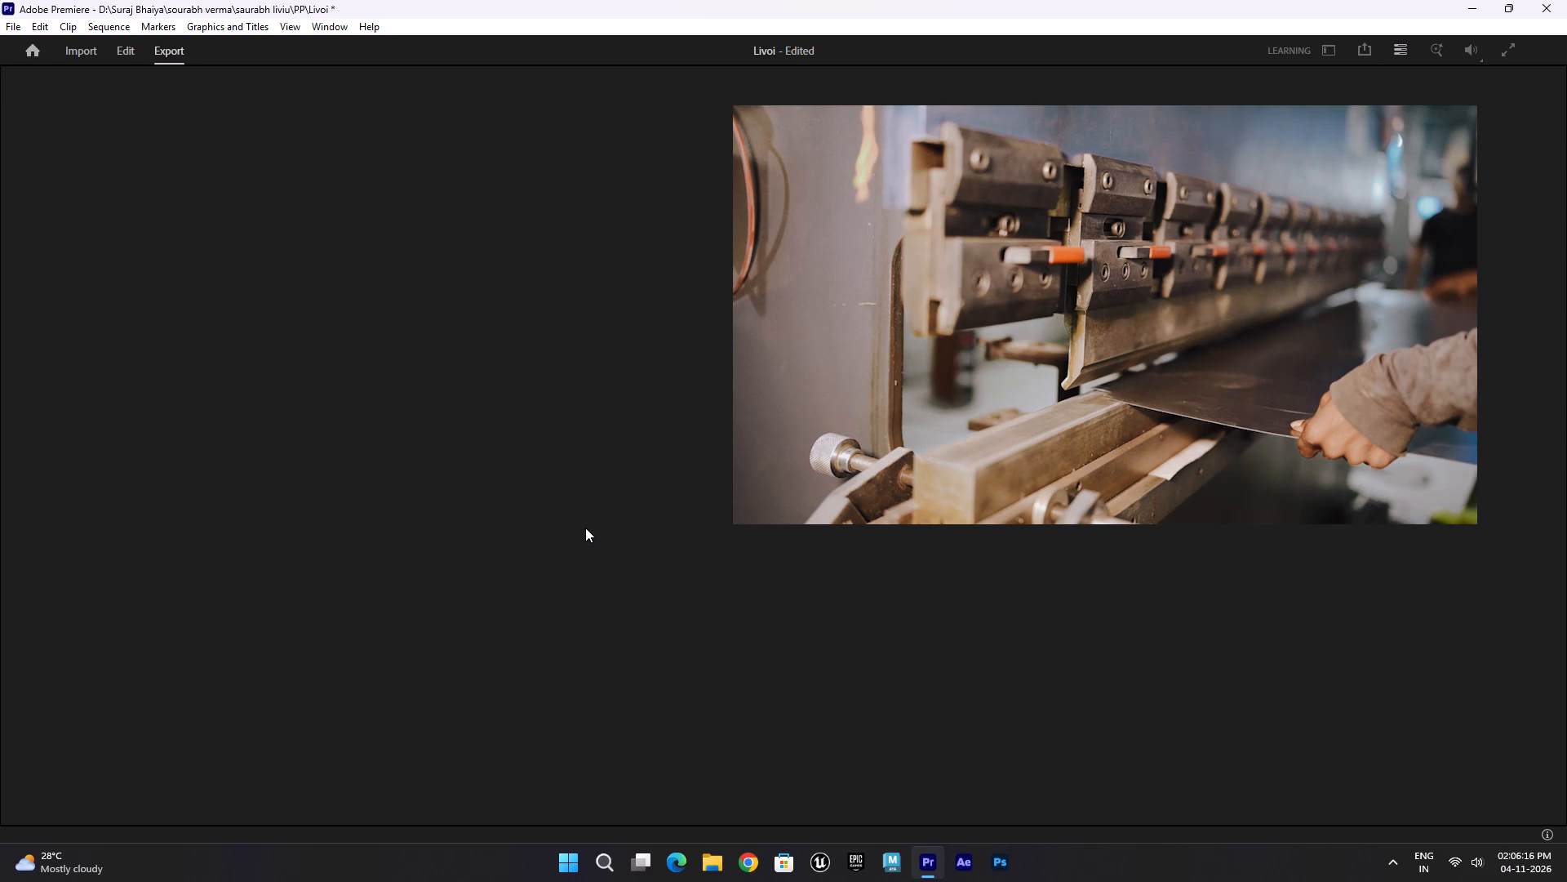
left_click(430, 168)
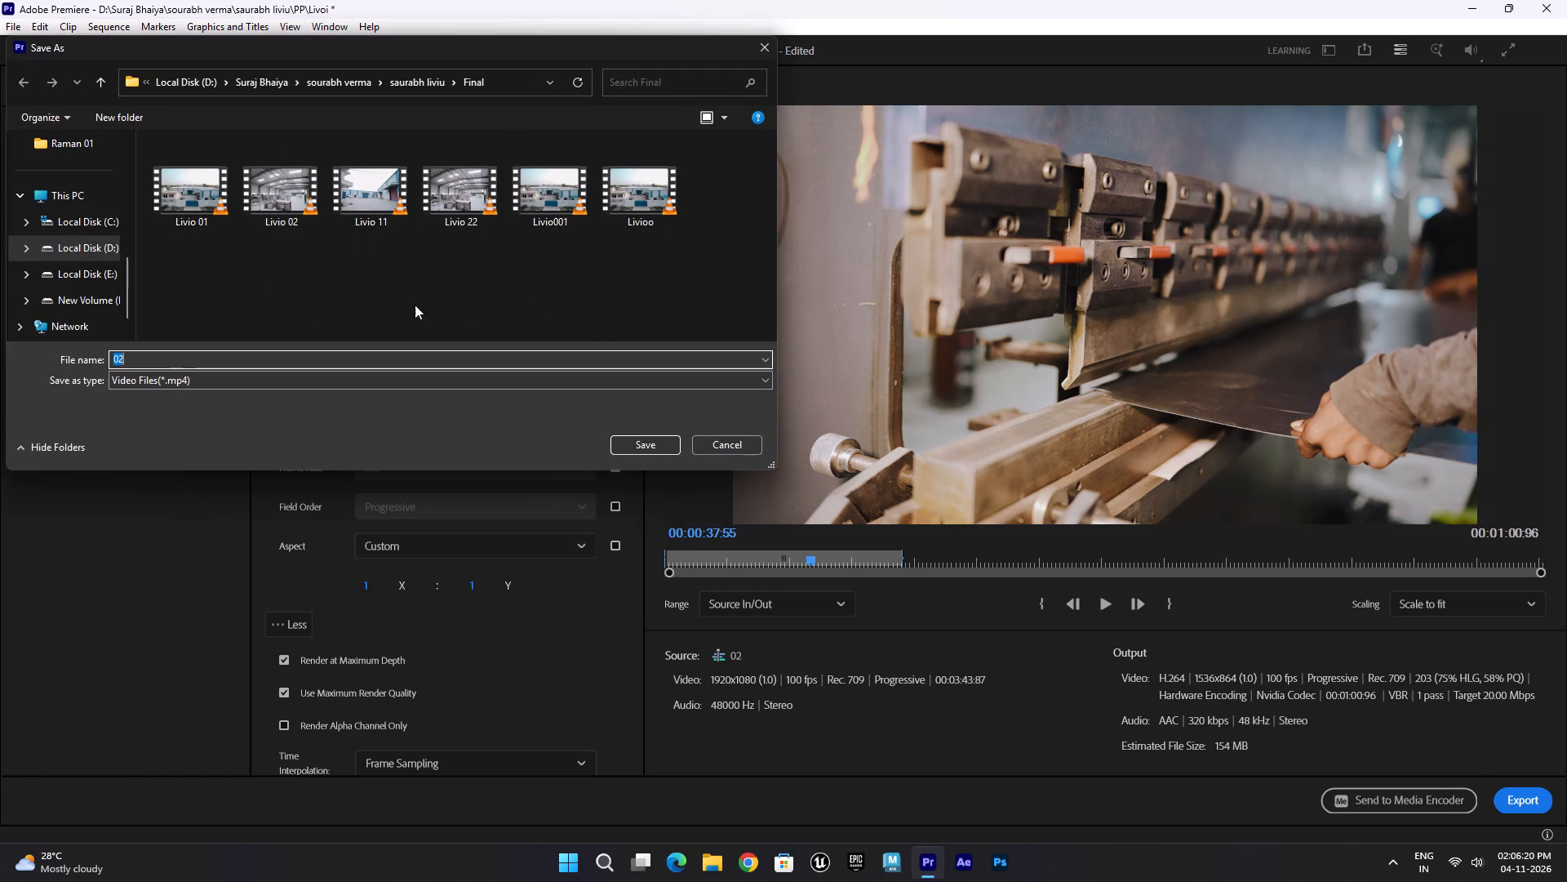
left_click(555, 200)
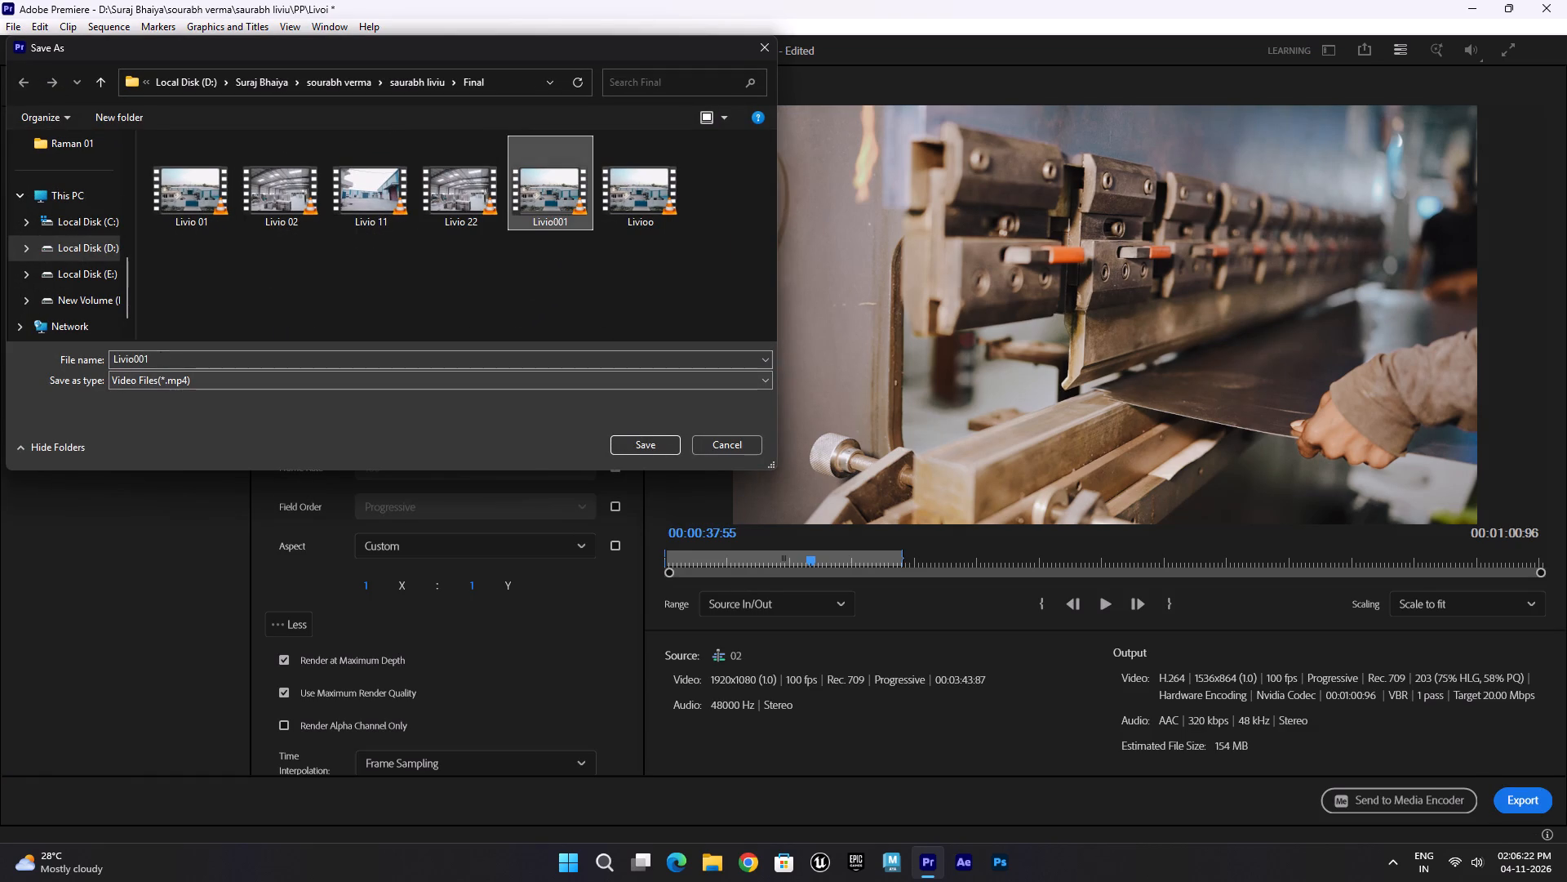
left_click(160, 351)
left_click(199, 356)
key("BackSpace")
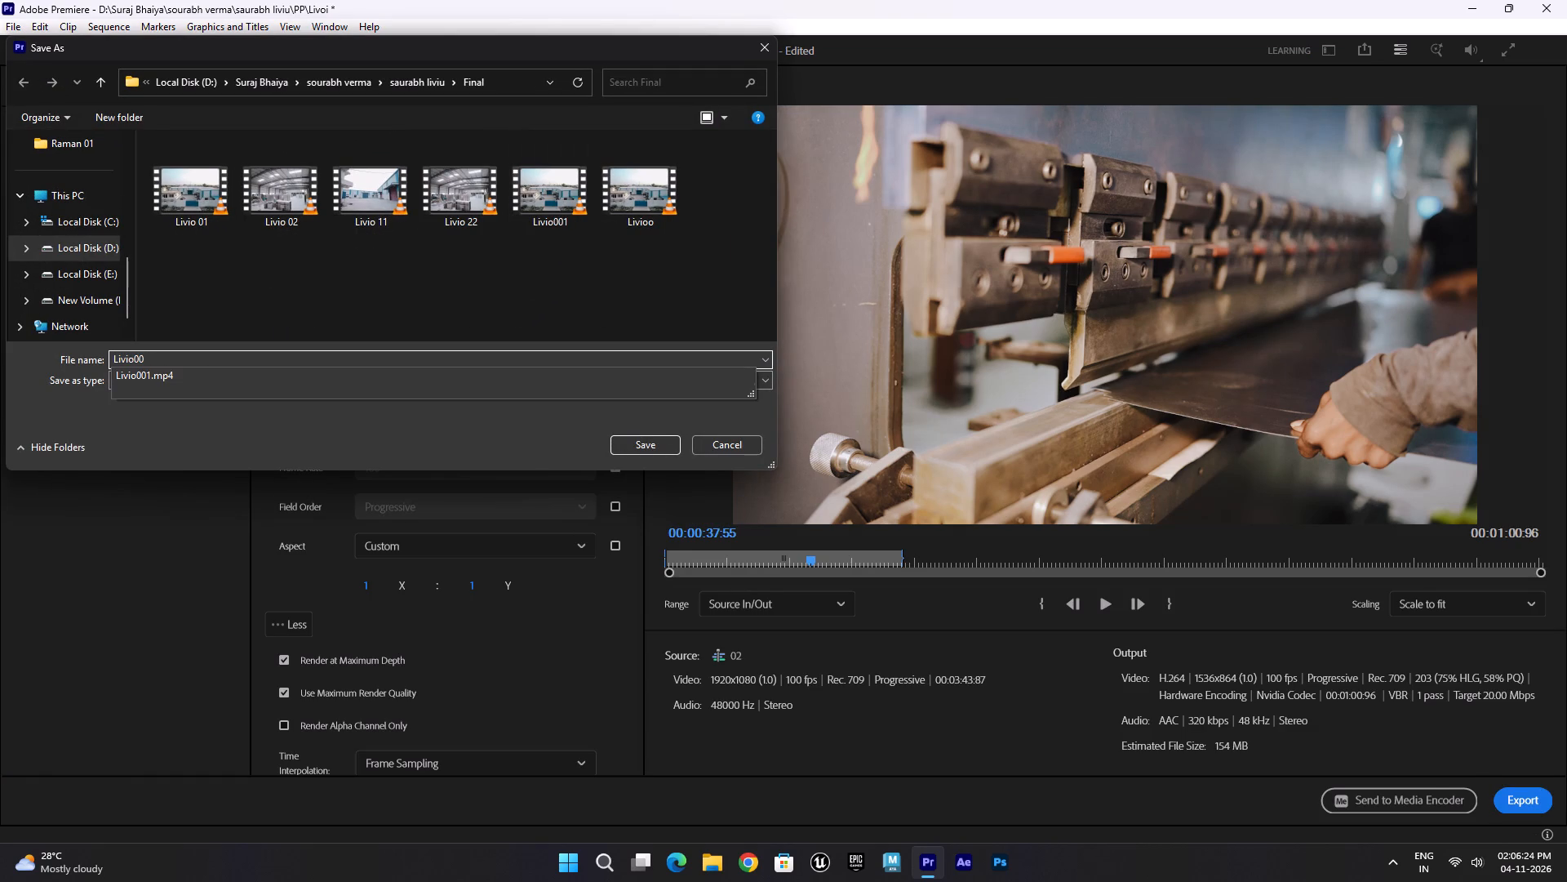
key("2")
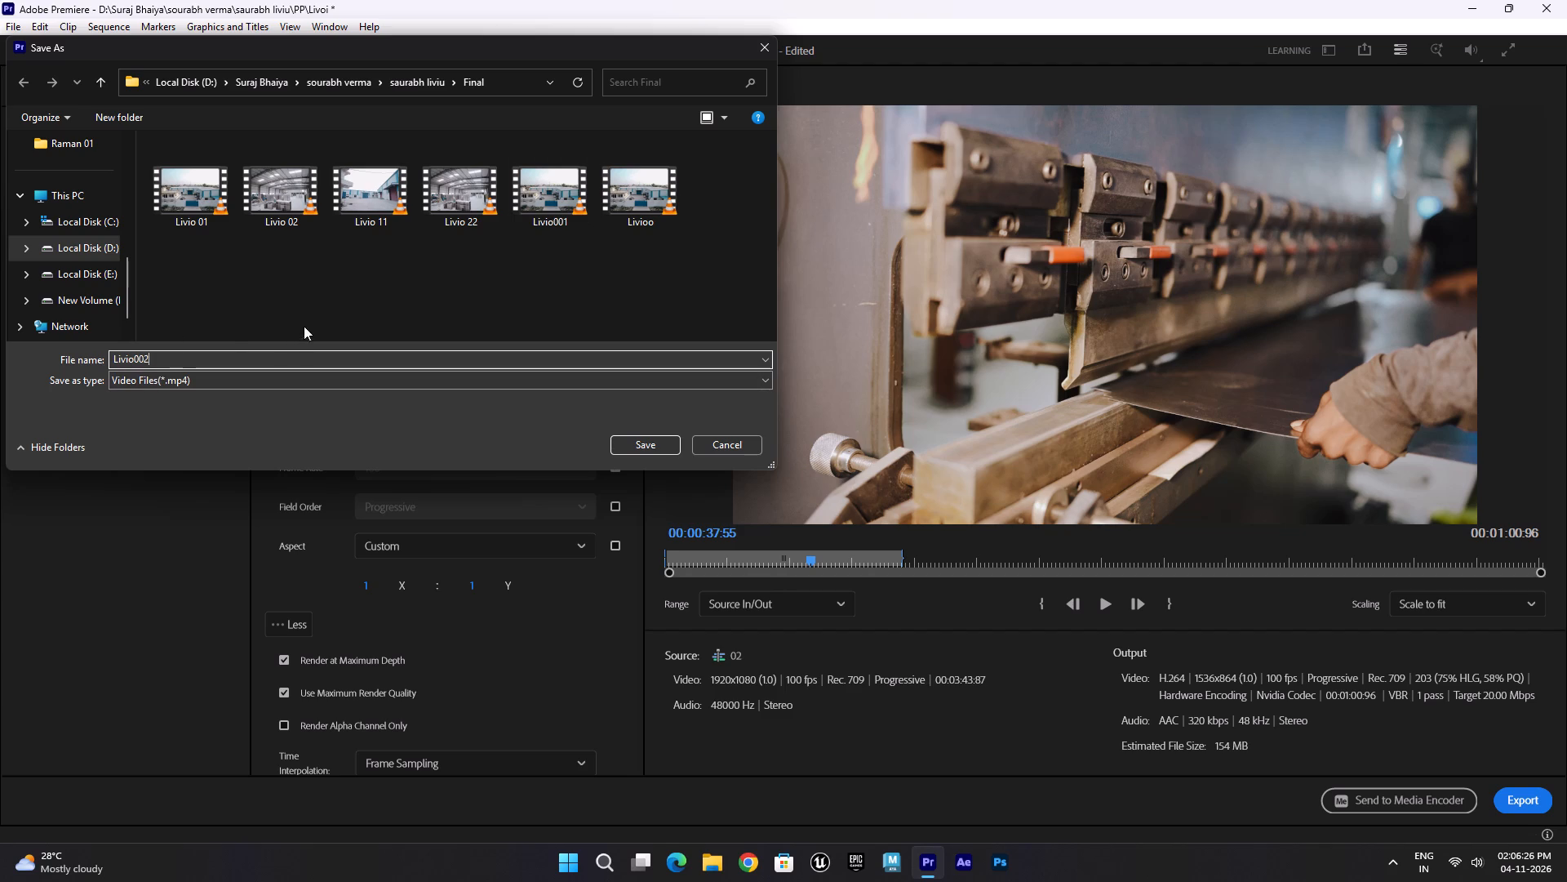
left_click(384, 302)
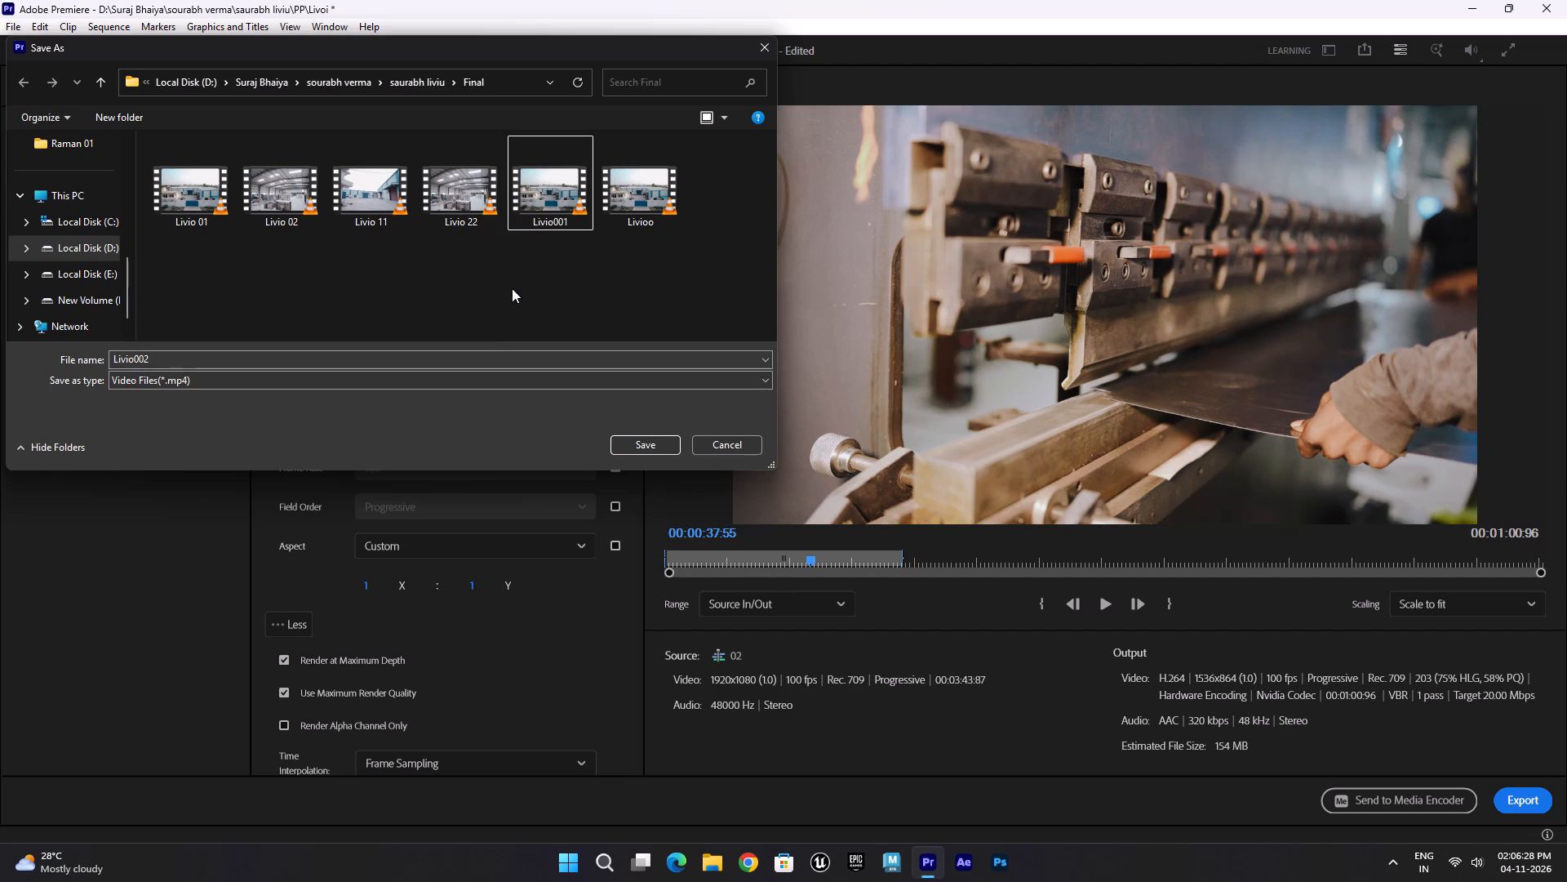
left_click(654, 447)
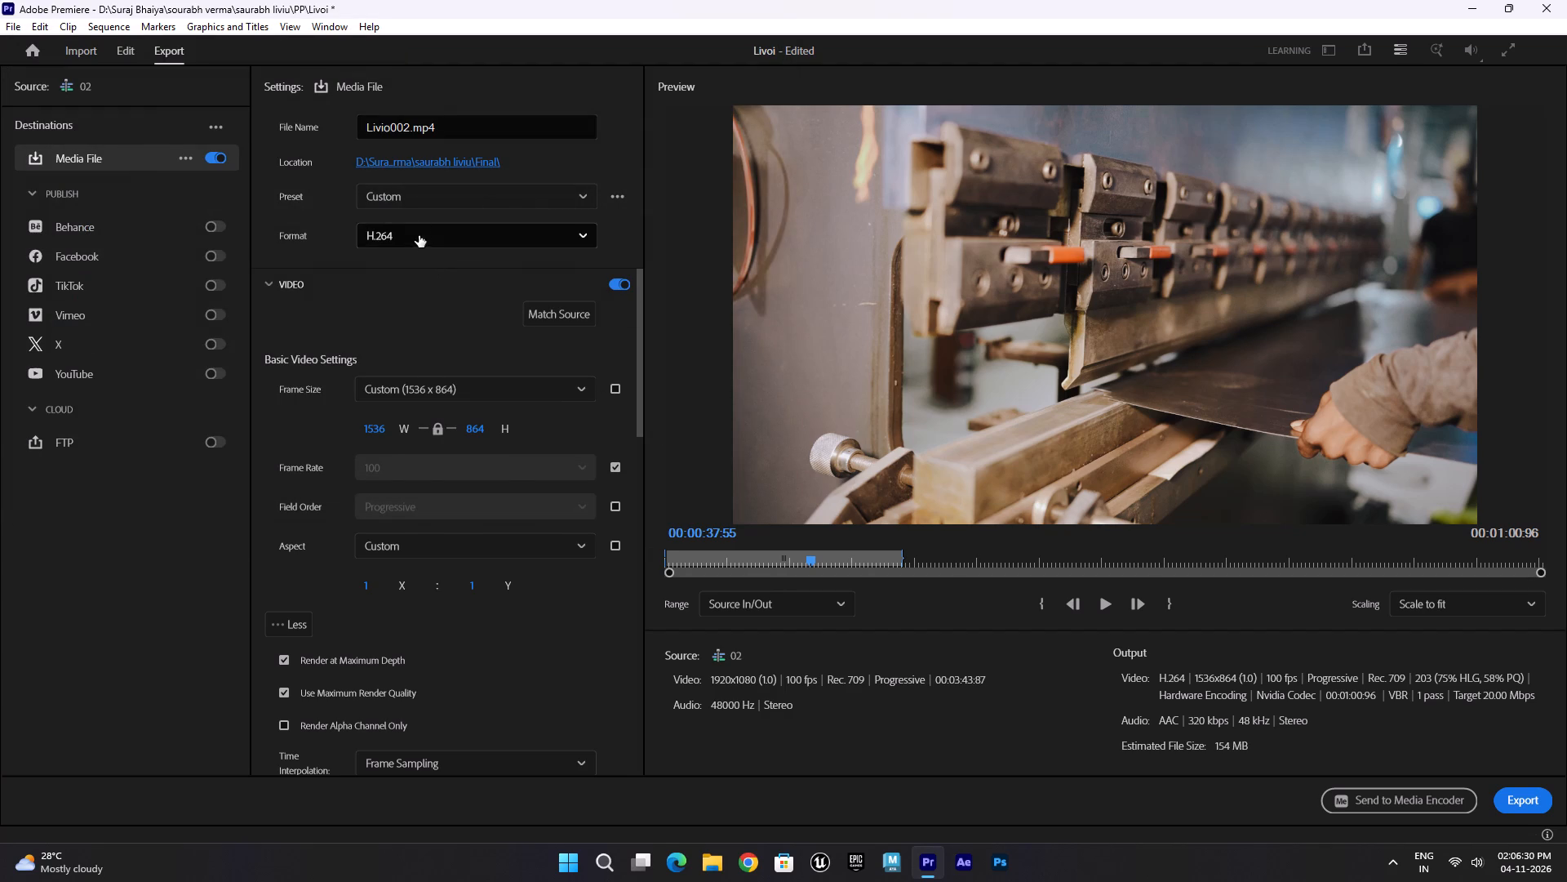
Choose the High Quality 1080p HD preset, with maximum depth and maximum render quality enabled and the range set to Source In/Out.
left_click(423, 203)
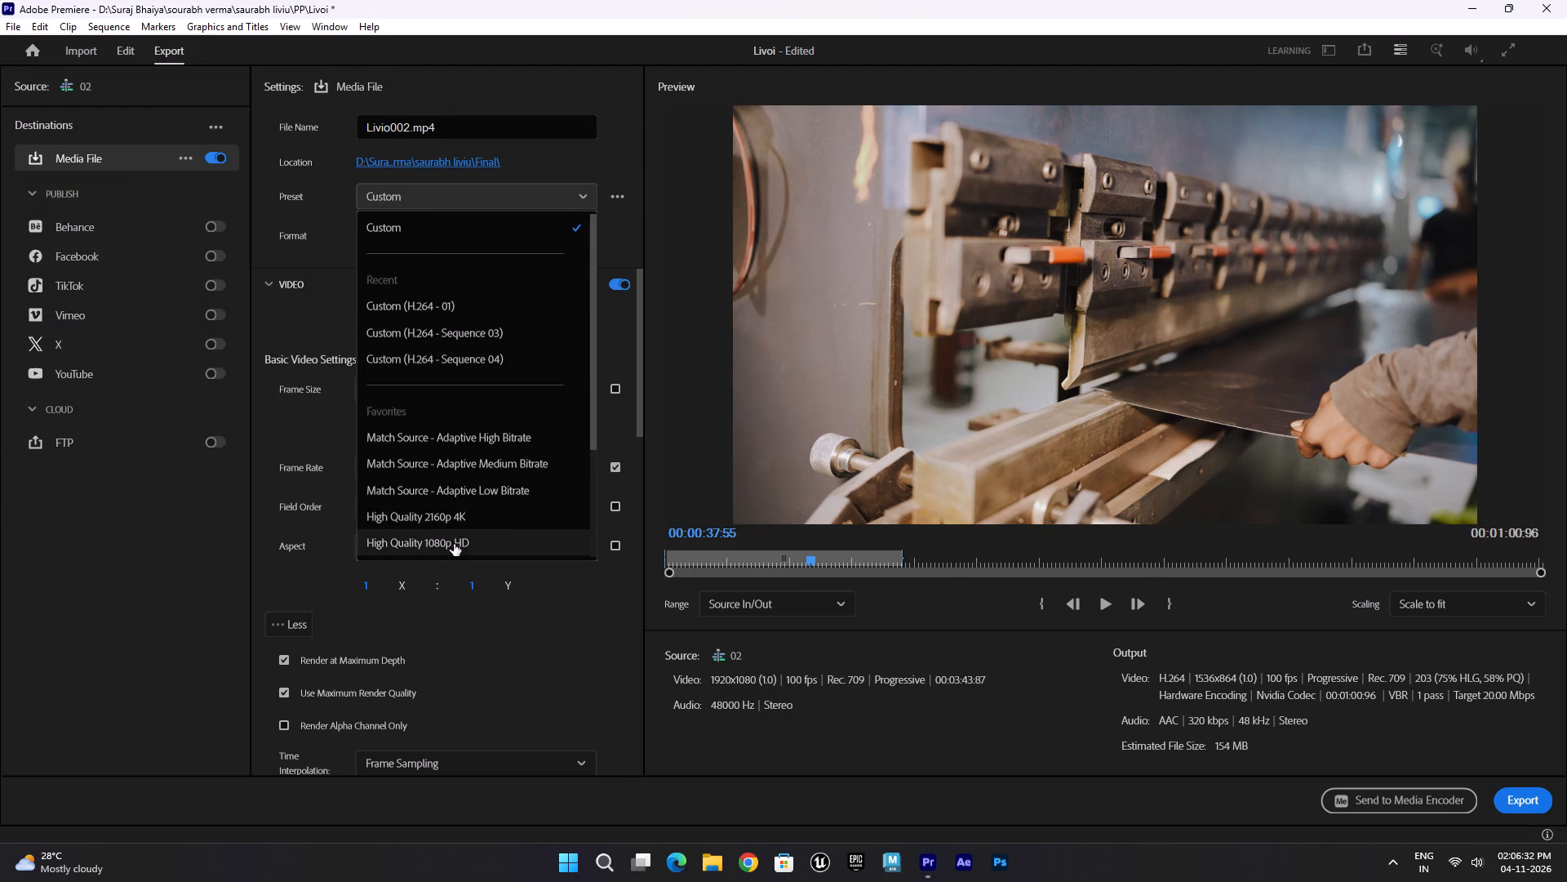
left_click(454, 544)
left_click(286, 657)
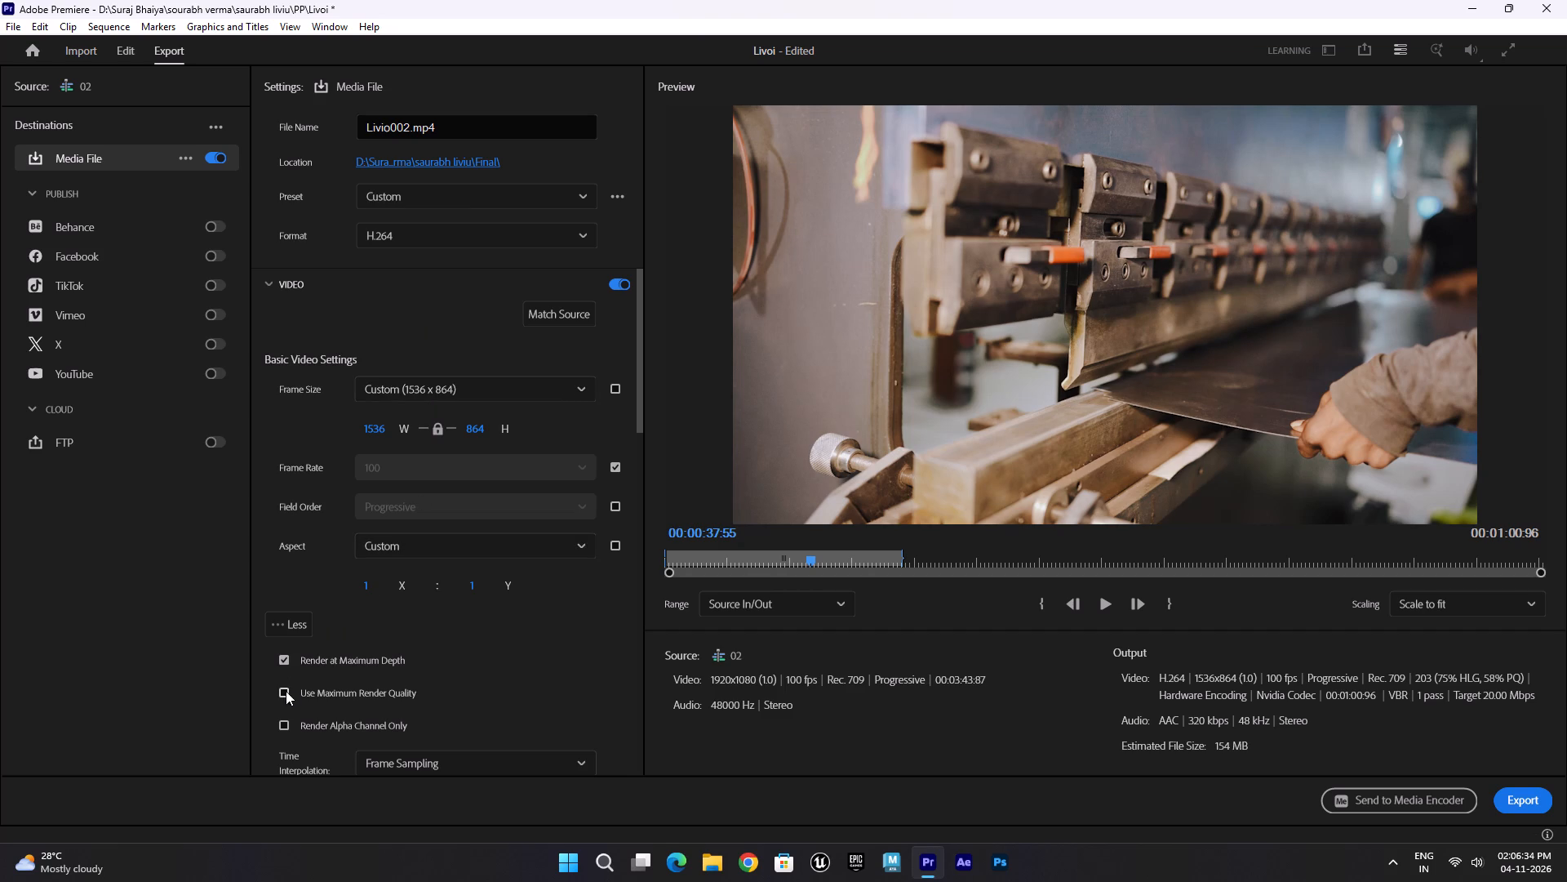
left_click(286, 691)
left_click(778, 606)
left_click(785, 656)
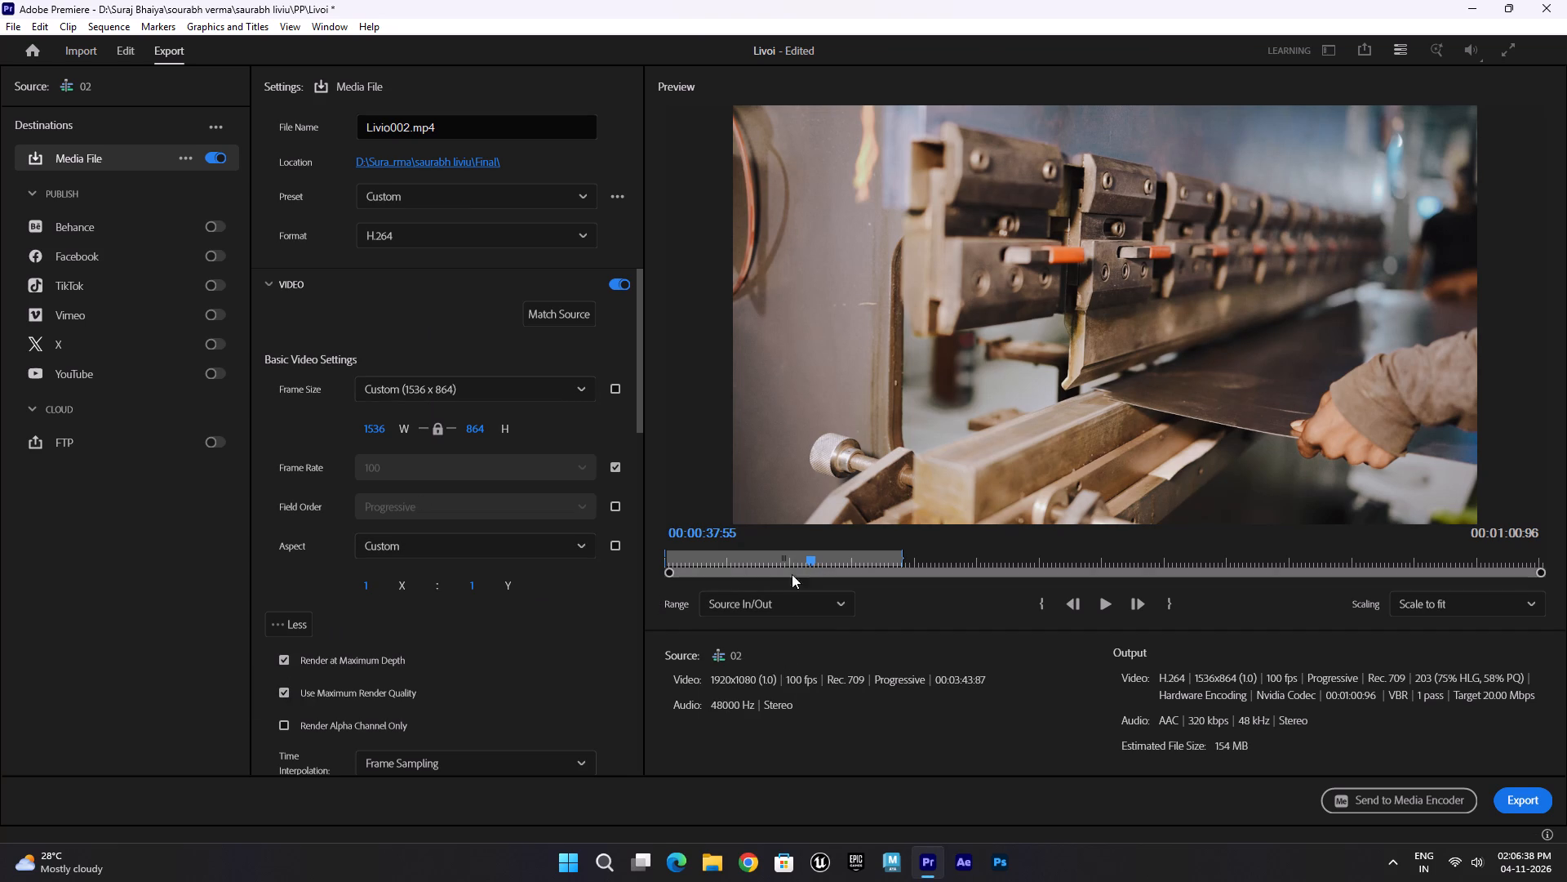
Scrub the export preview between 00:00:00 and about 00:00:59, checking the shots in the marked range.
left_click_drag(810, 557, 895, 565)
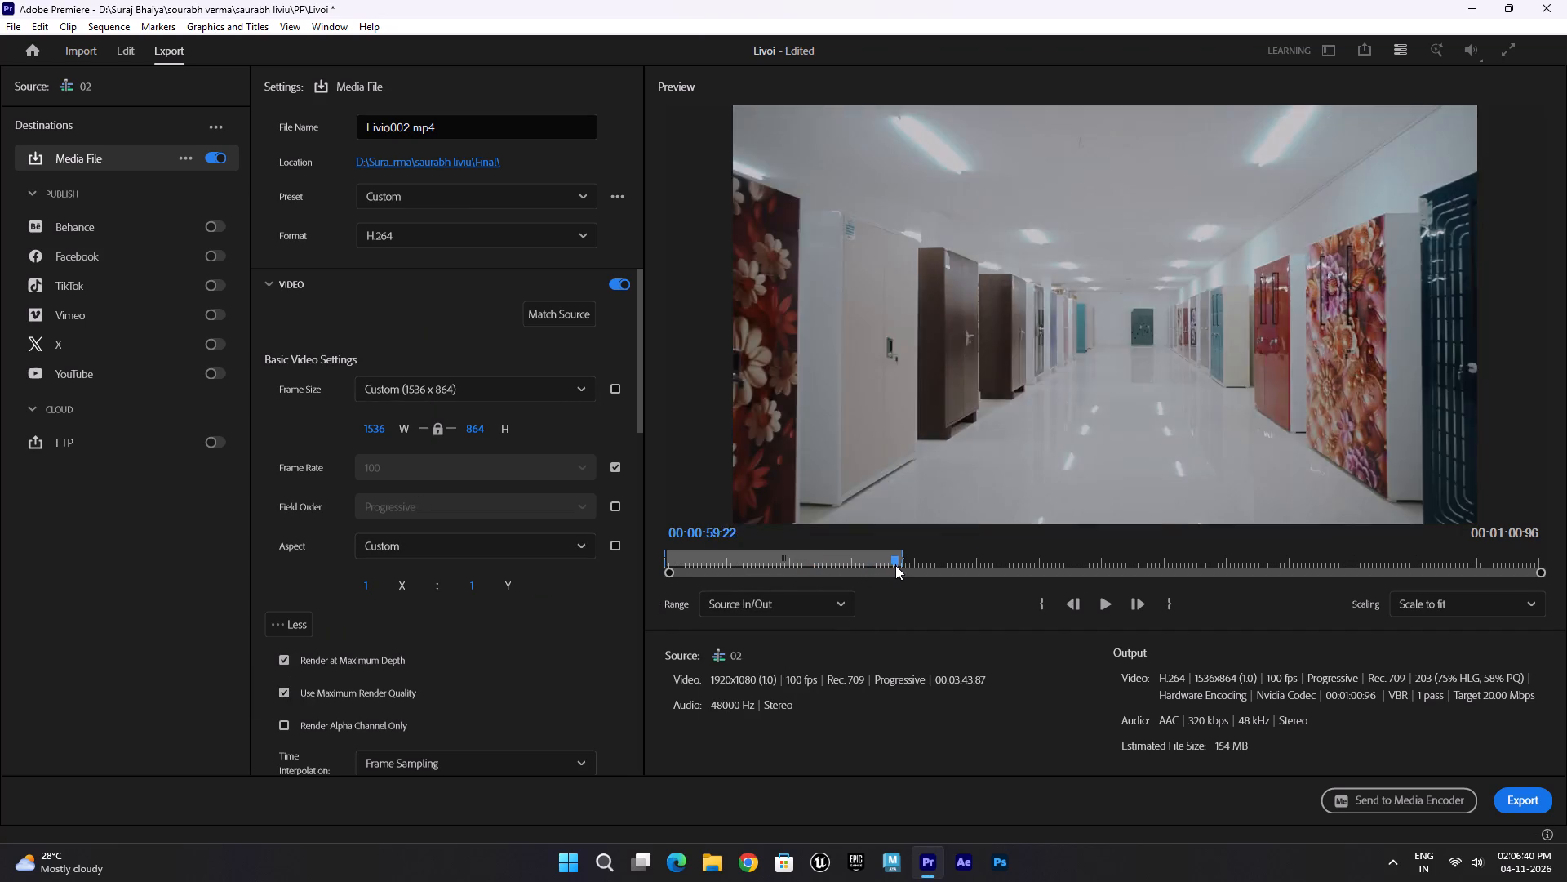
left_click_drag(895, 565, 798, 569)
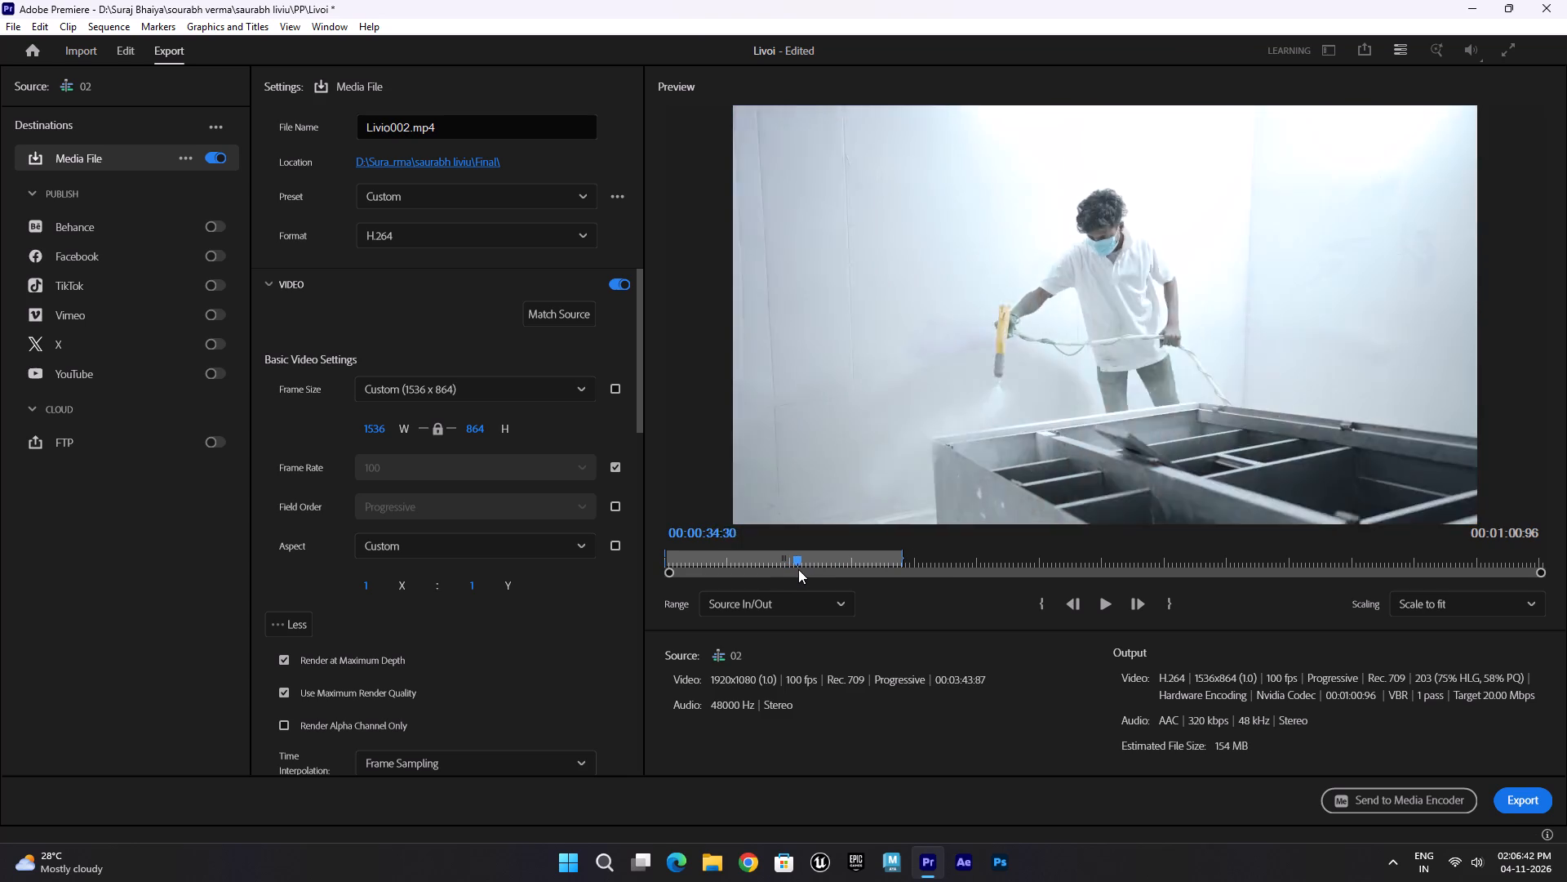
left_click_drag(798, 569, 848, 566)
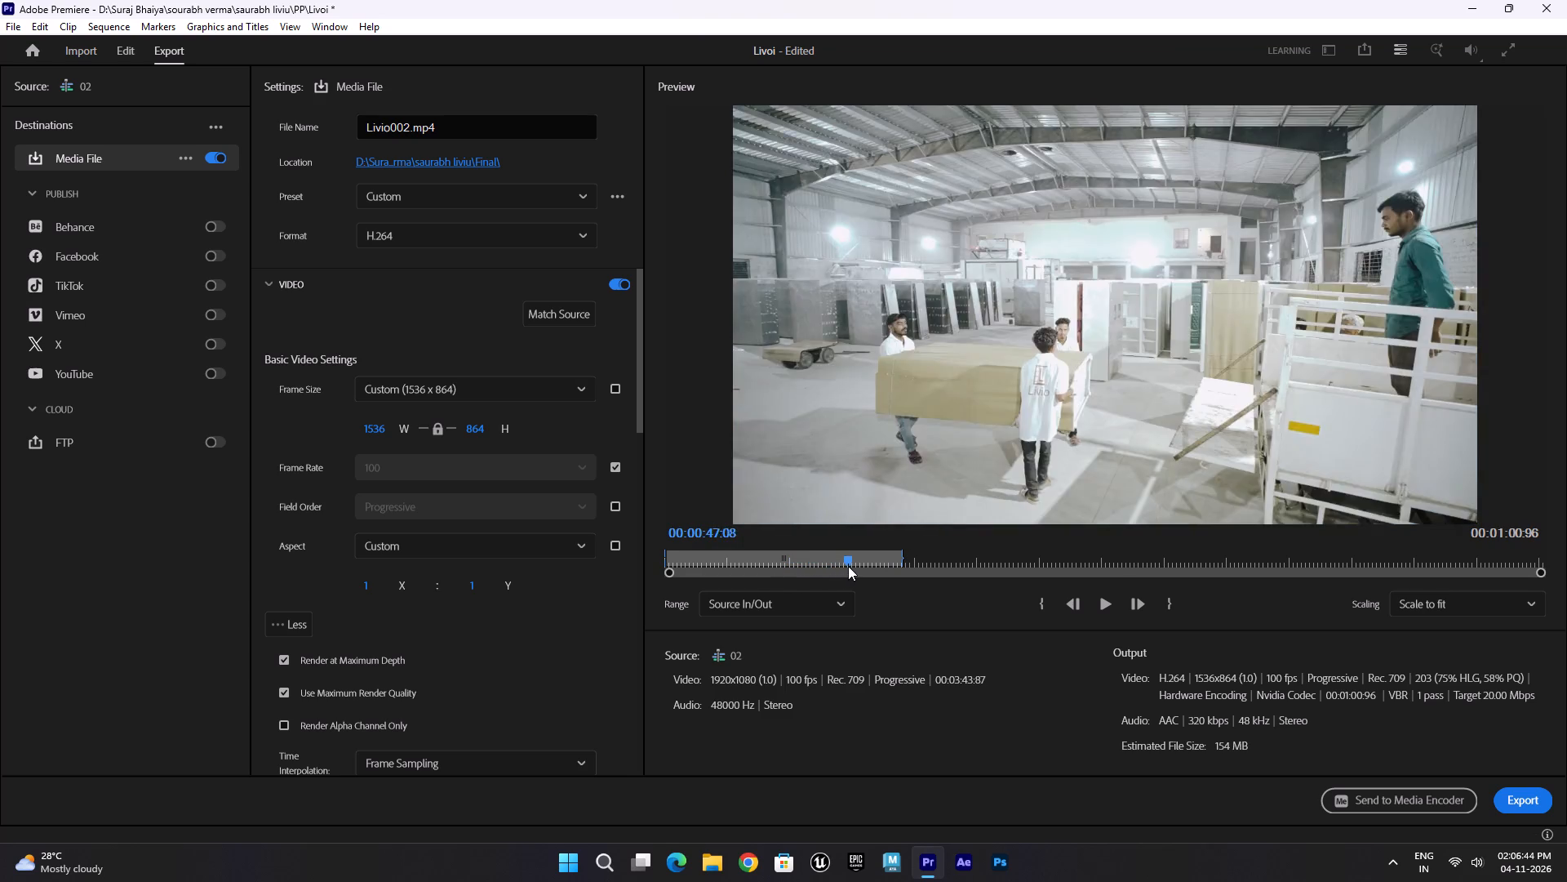
left_click_drag(848, 566, 640, 555)
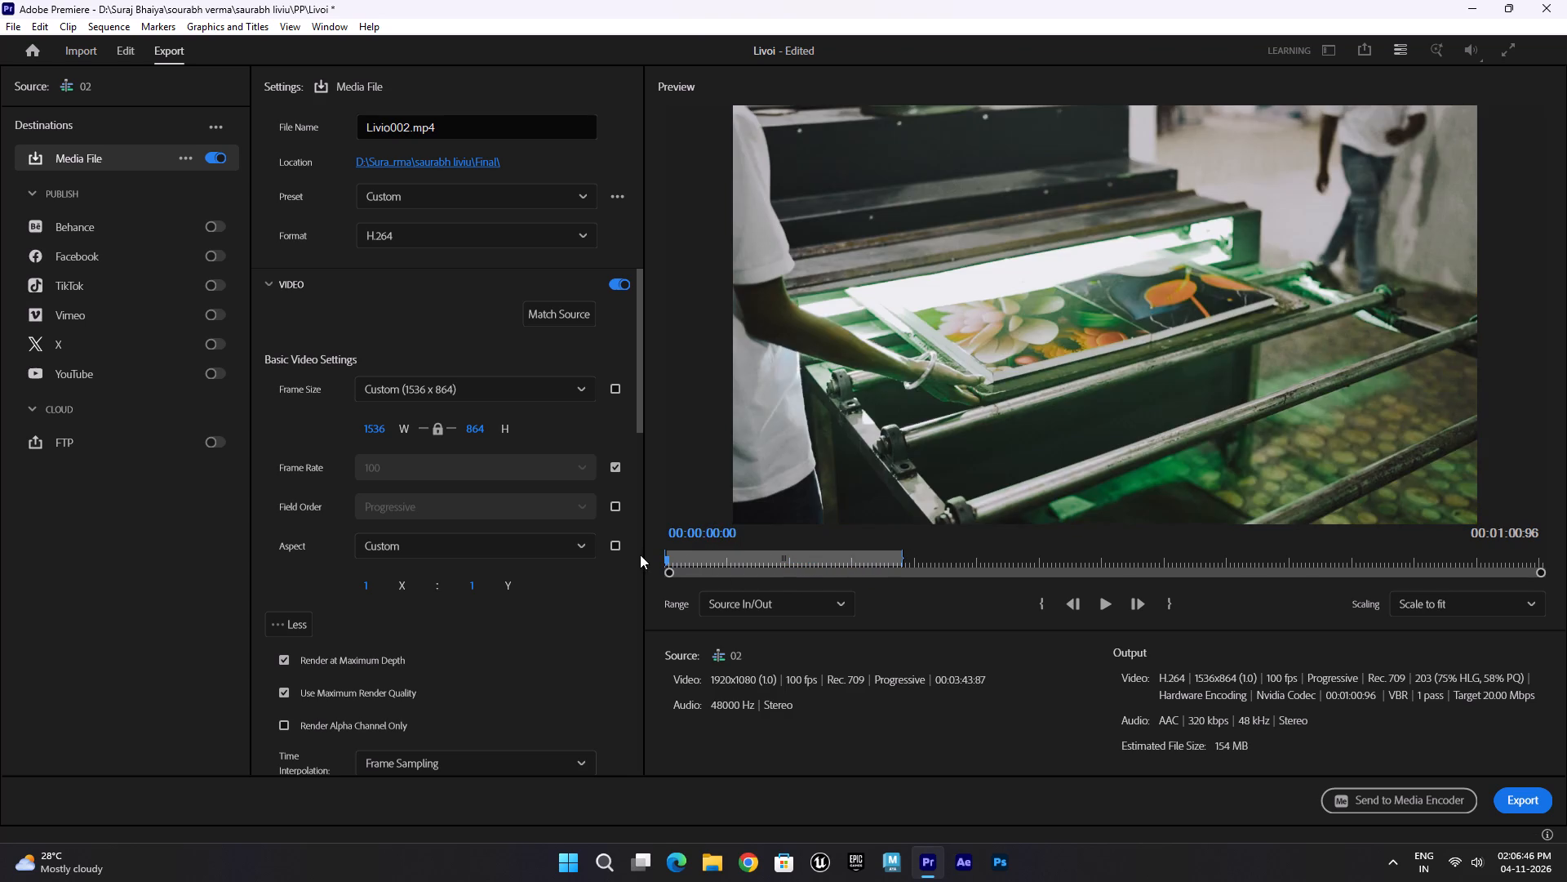
left_click_drag(640, 555, 627, 555)
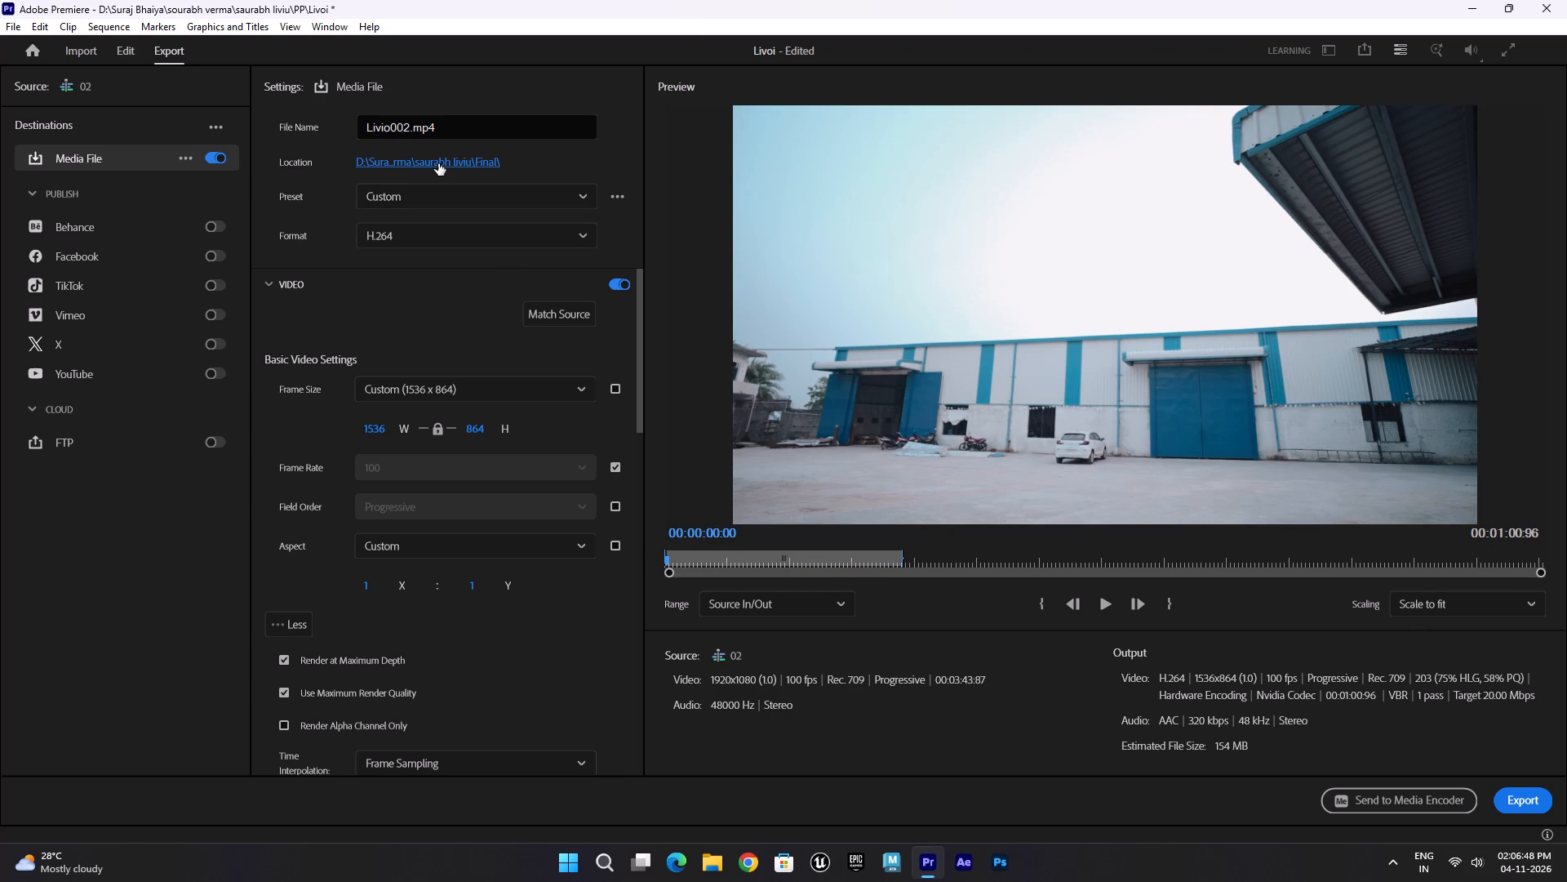
Export the marked section of sequence 02 as the H.264 file Livio002.mp4 in the Final folder.
left_click(1519, 798)
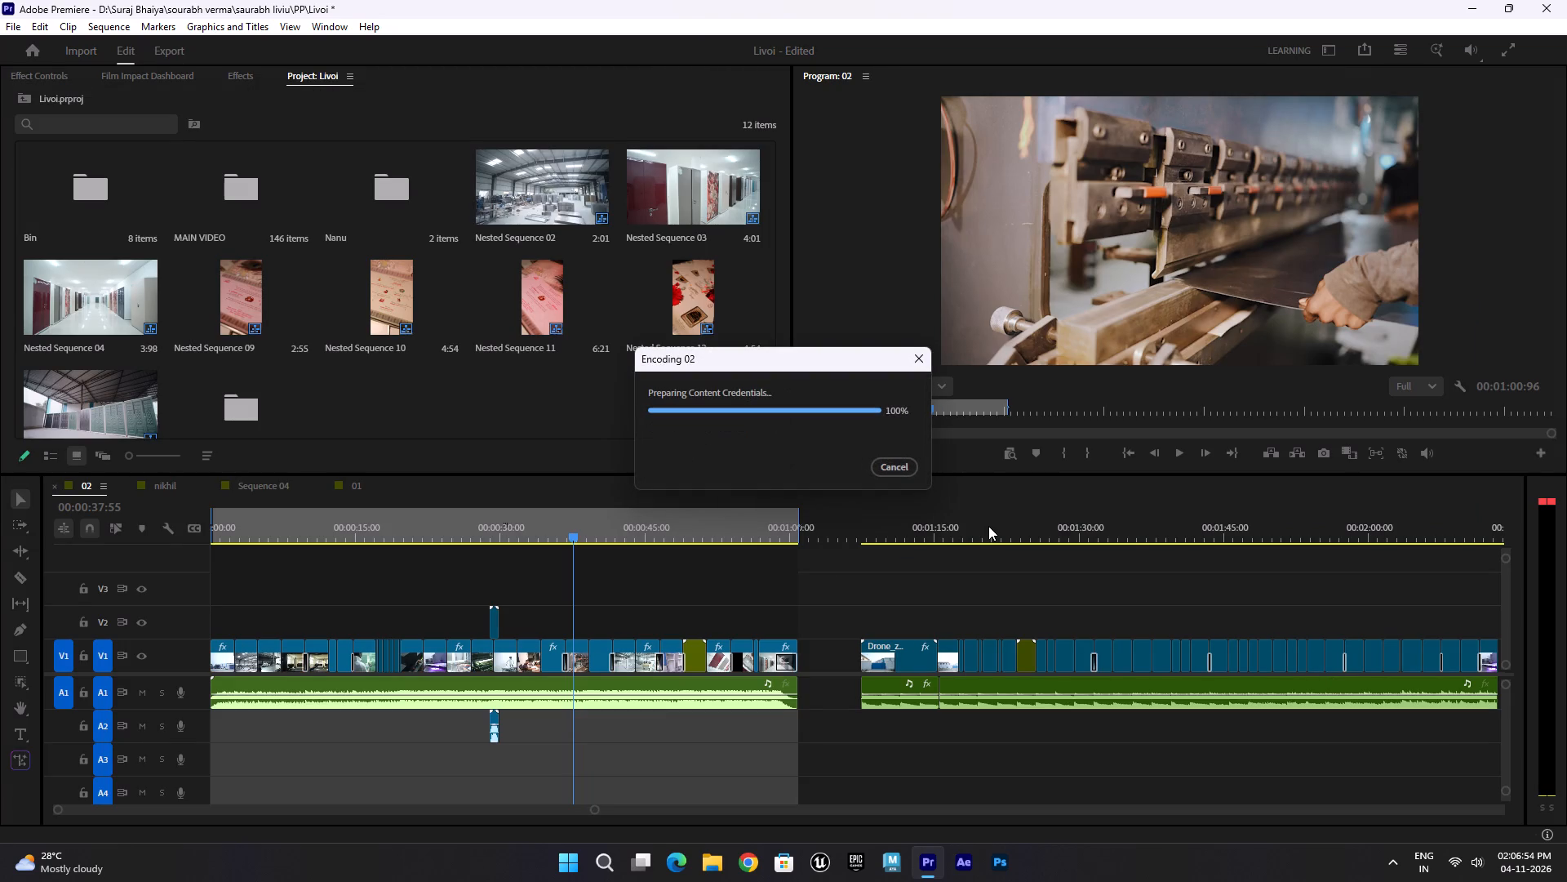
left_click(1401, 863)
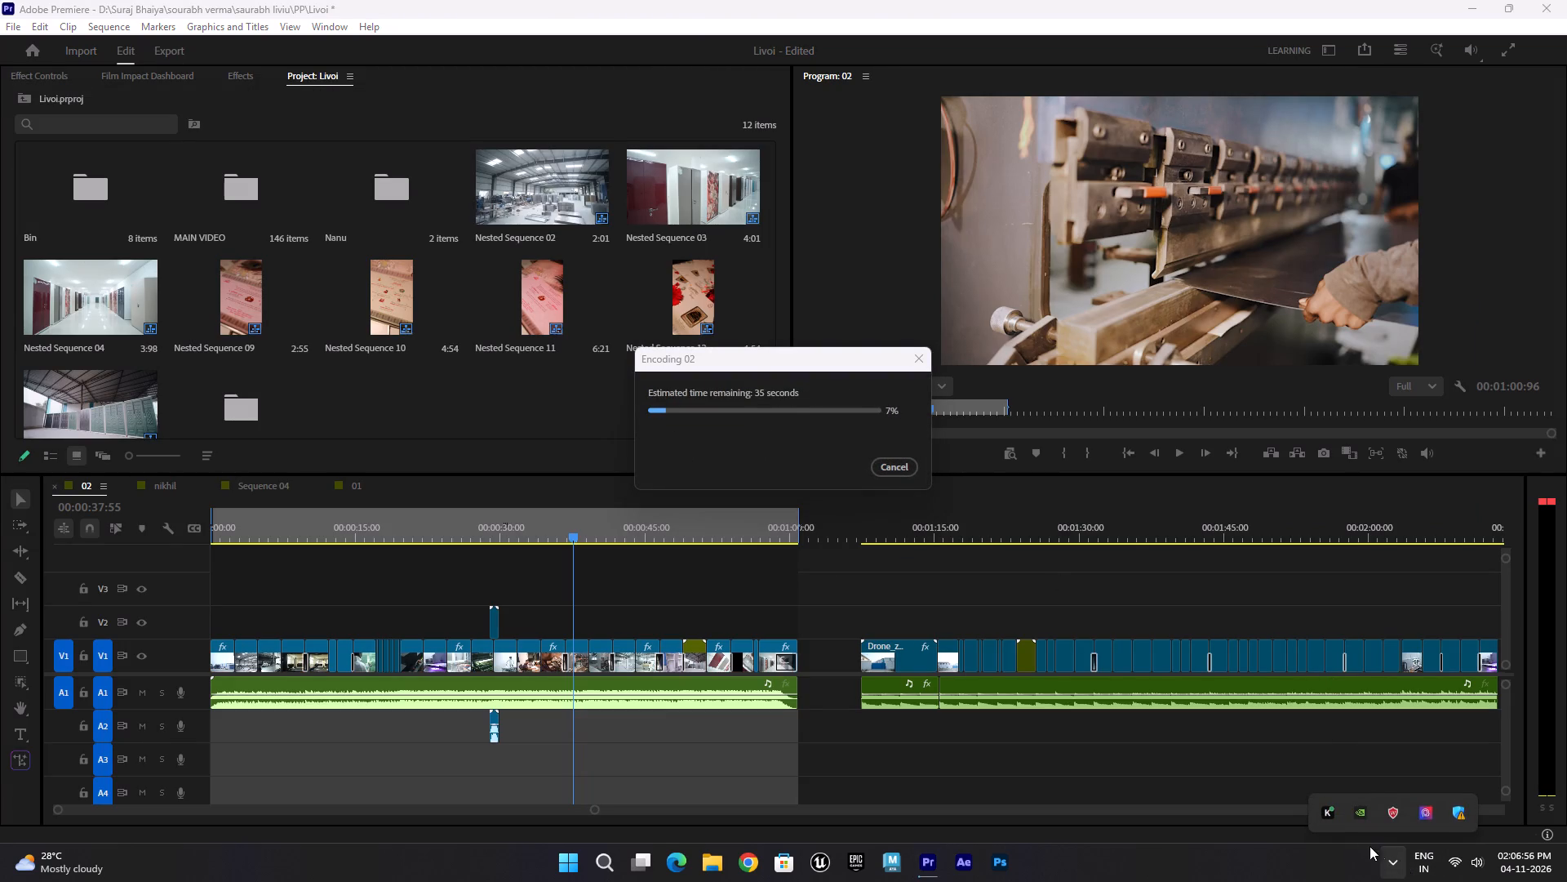
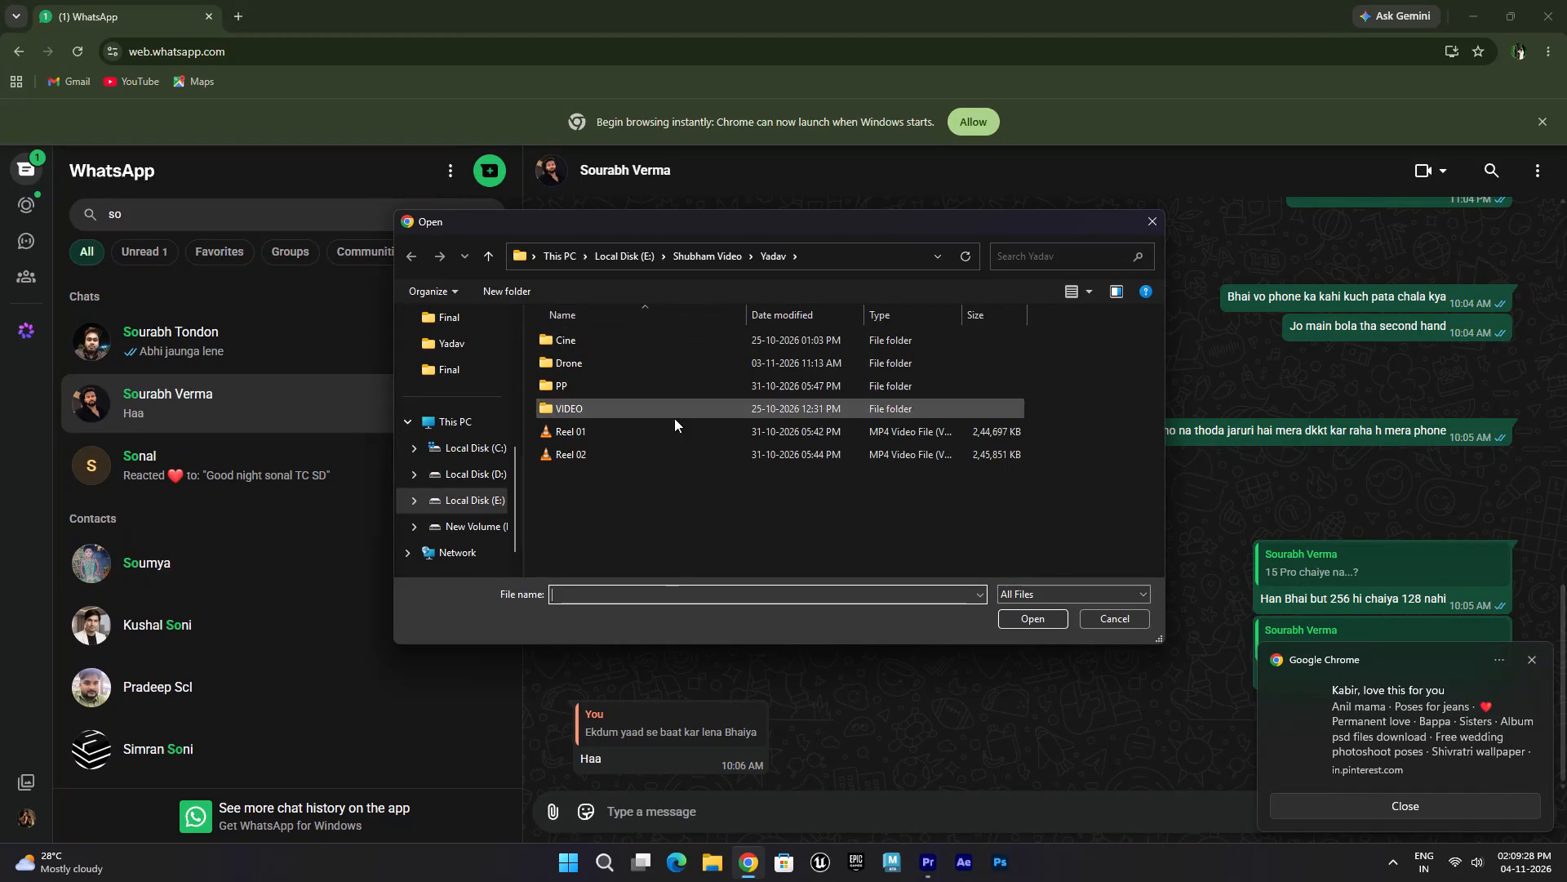
For the WhatsApp chat attachment, browse to Local Disk (D:), the Suraj Bhaiya folder, and open the subfolder named after the chat contact.
left_click(486, 481)
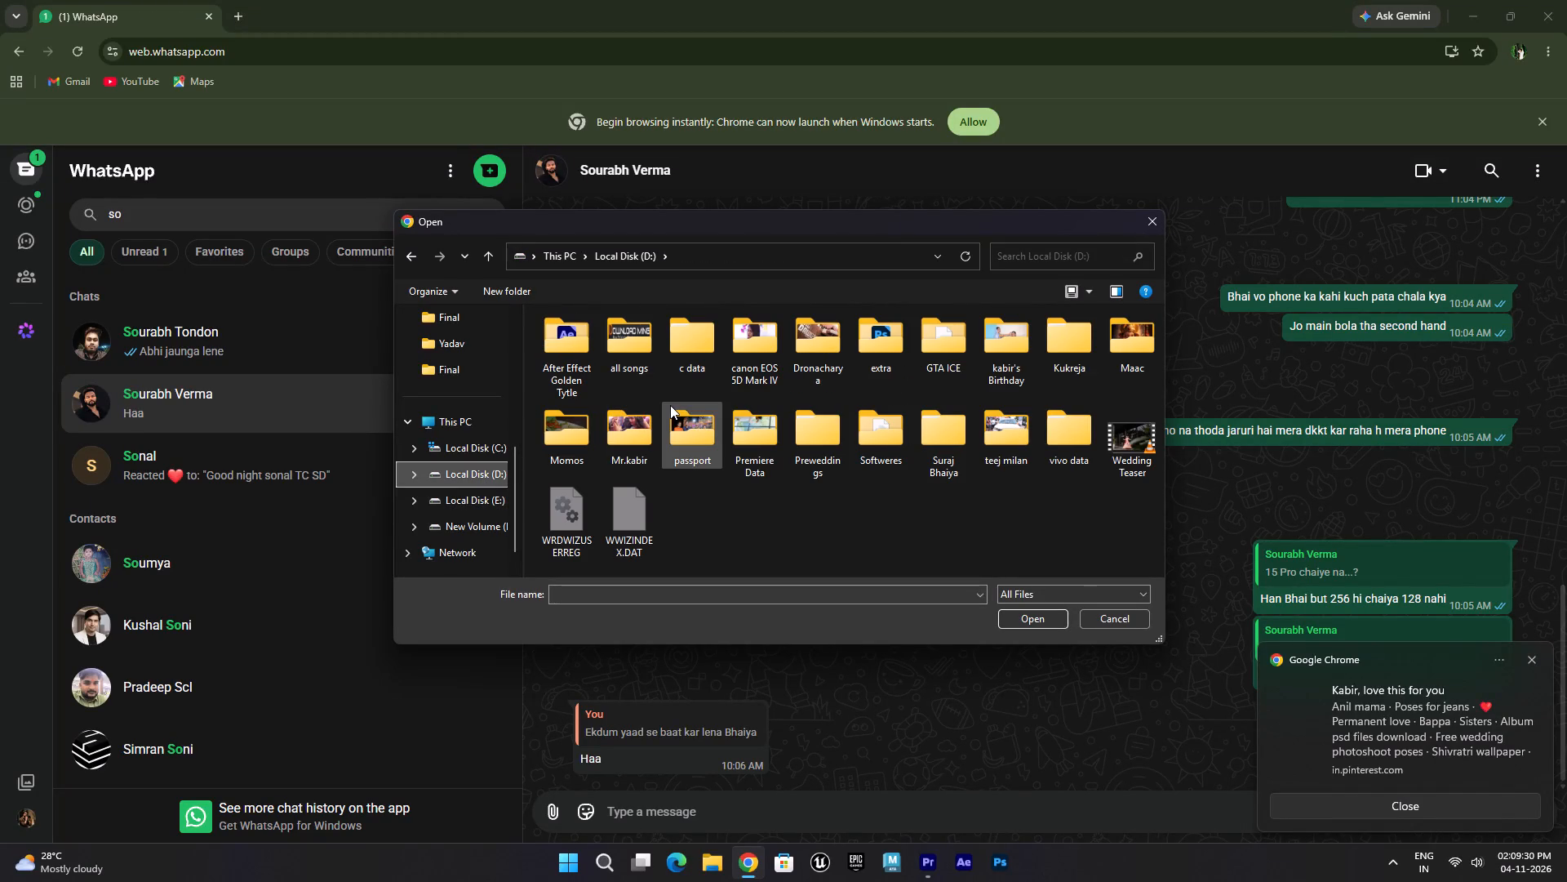
left_click(823, 524)
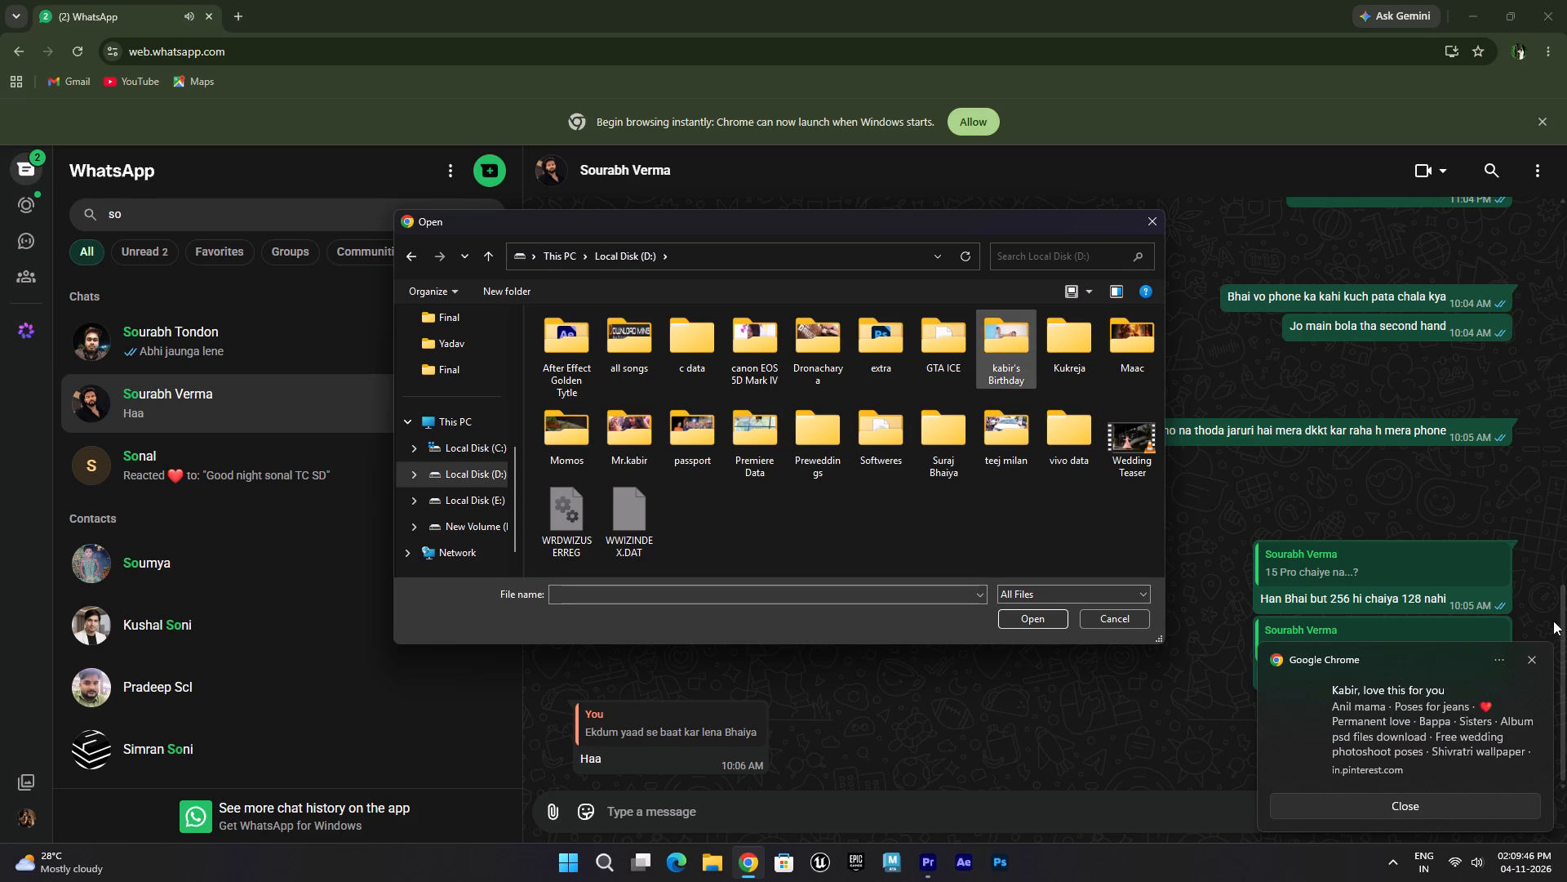
left_click(1531, 653)
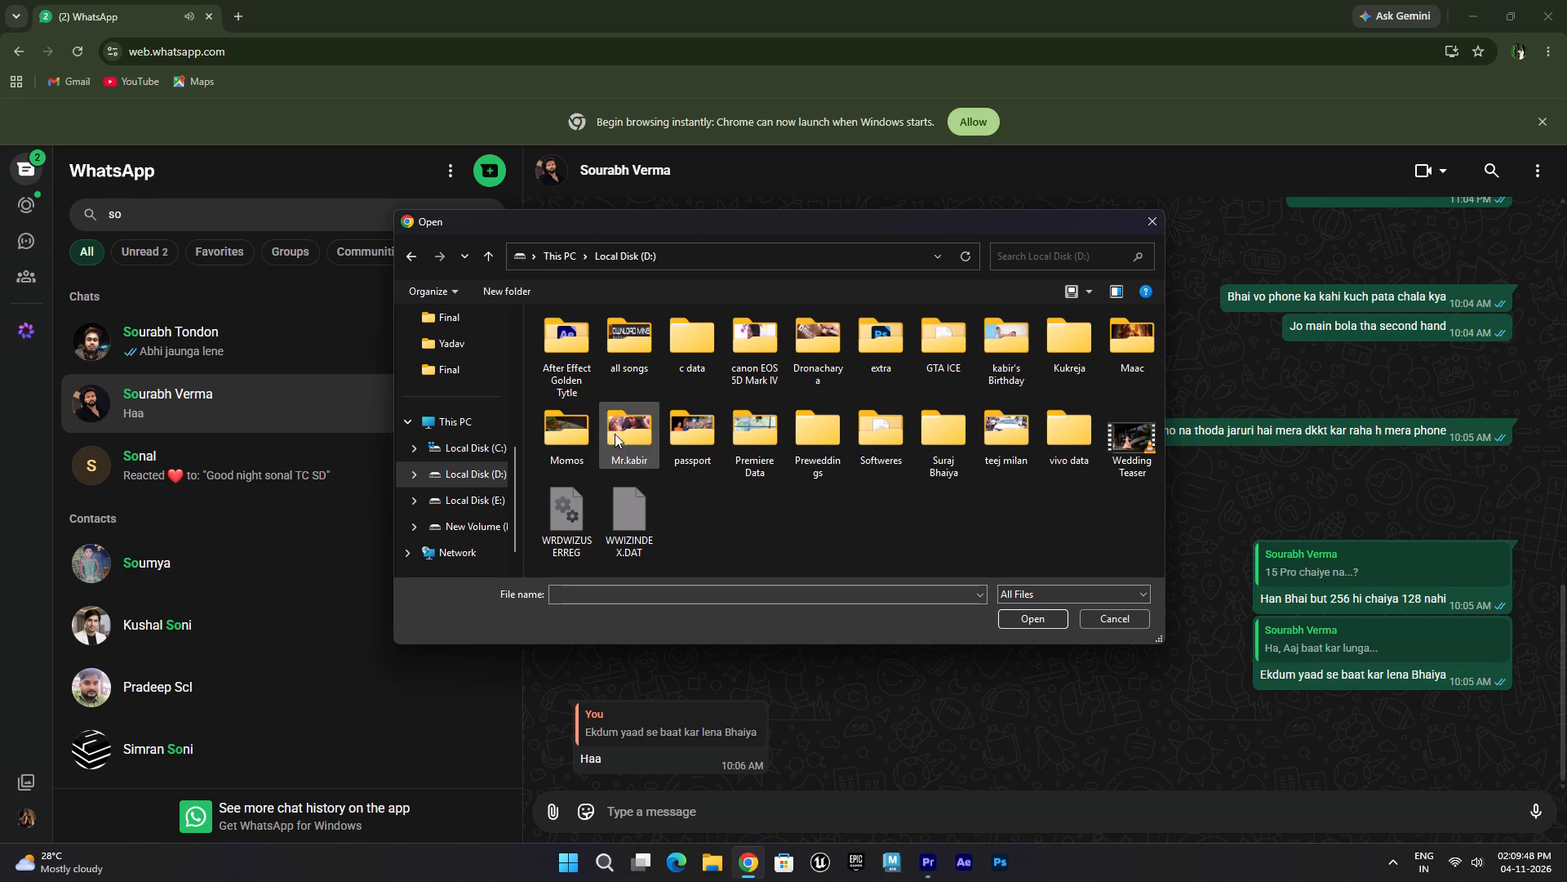
scroll(200, 417, "up", 19)
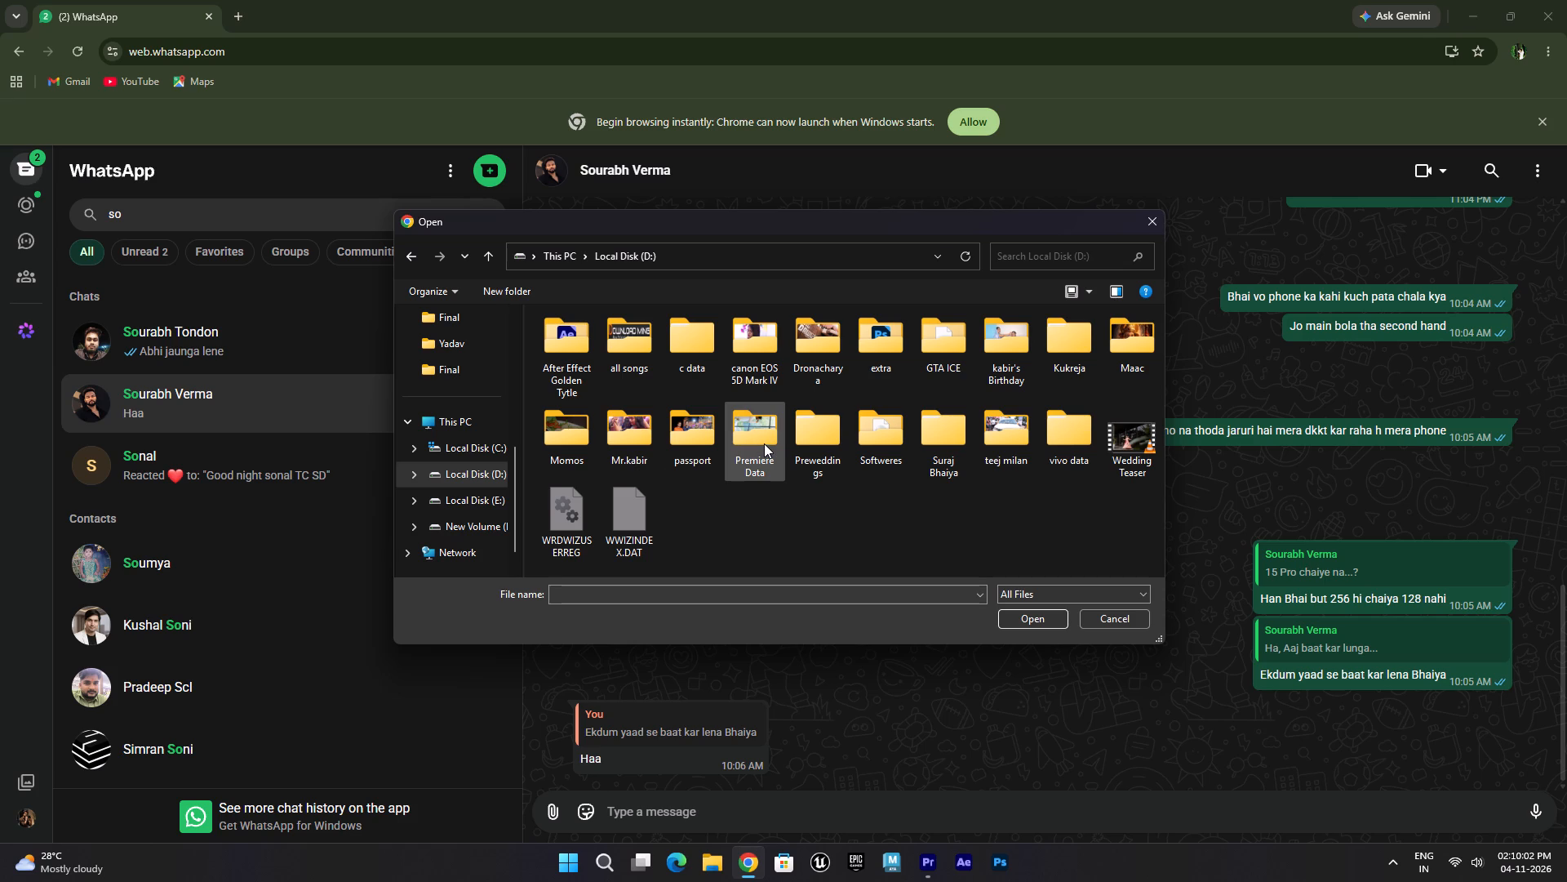
double_click(946, 438)
double_click(590, 390)
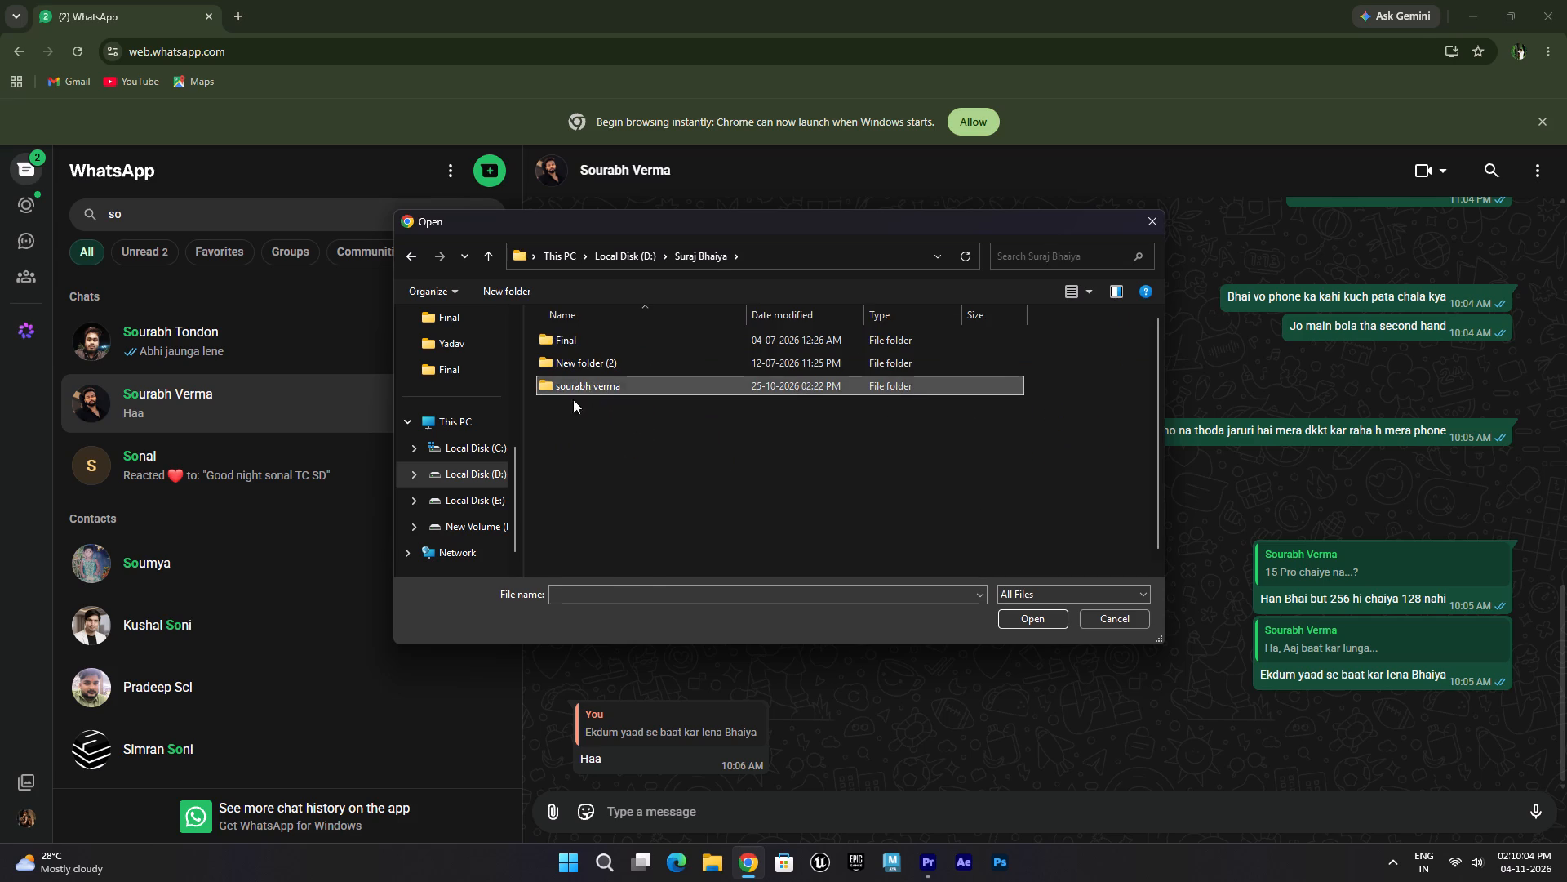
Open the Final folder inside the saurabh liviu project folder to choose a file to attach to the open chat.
double_click(738, 359)
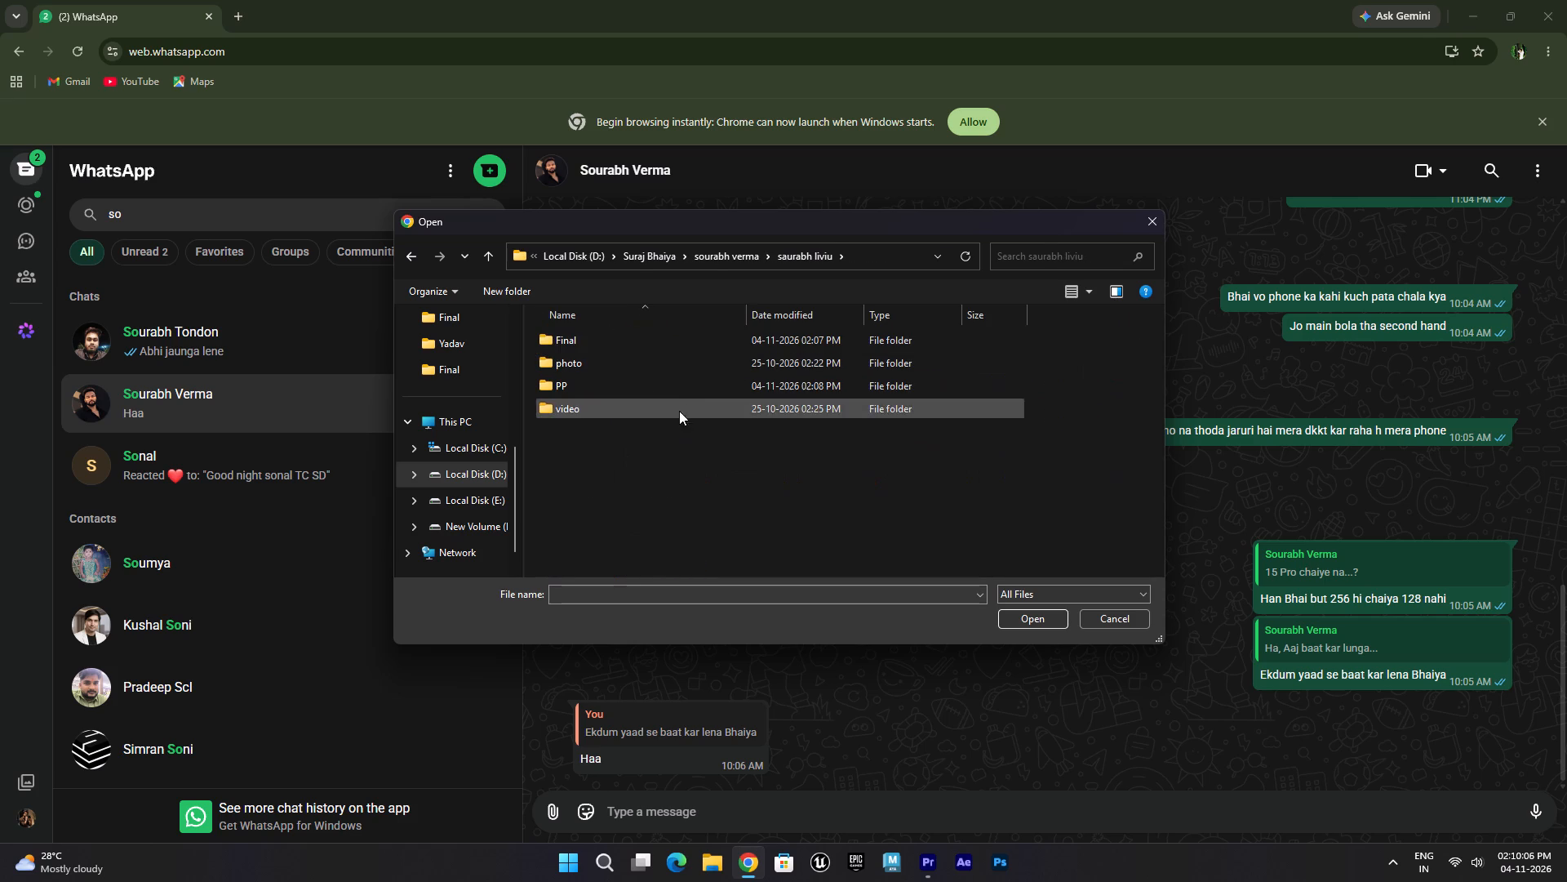
double_click(595, 338)
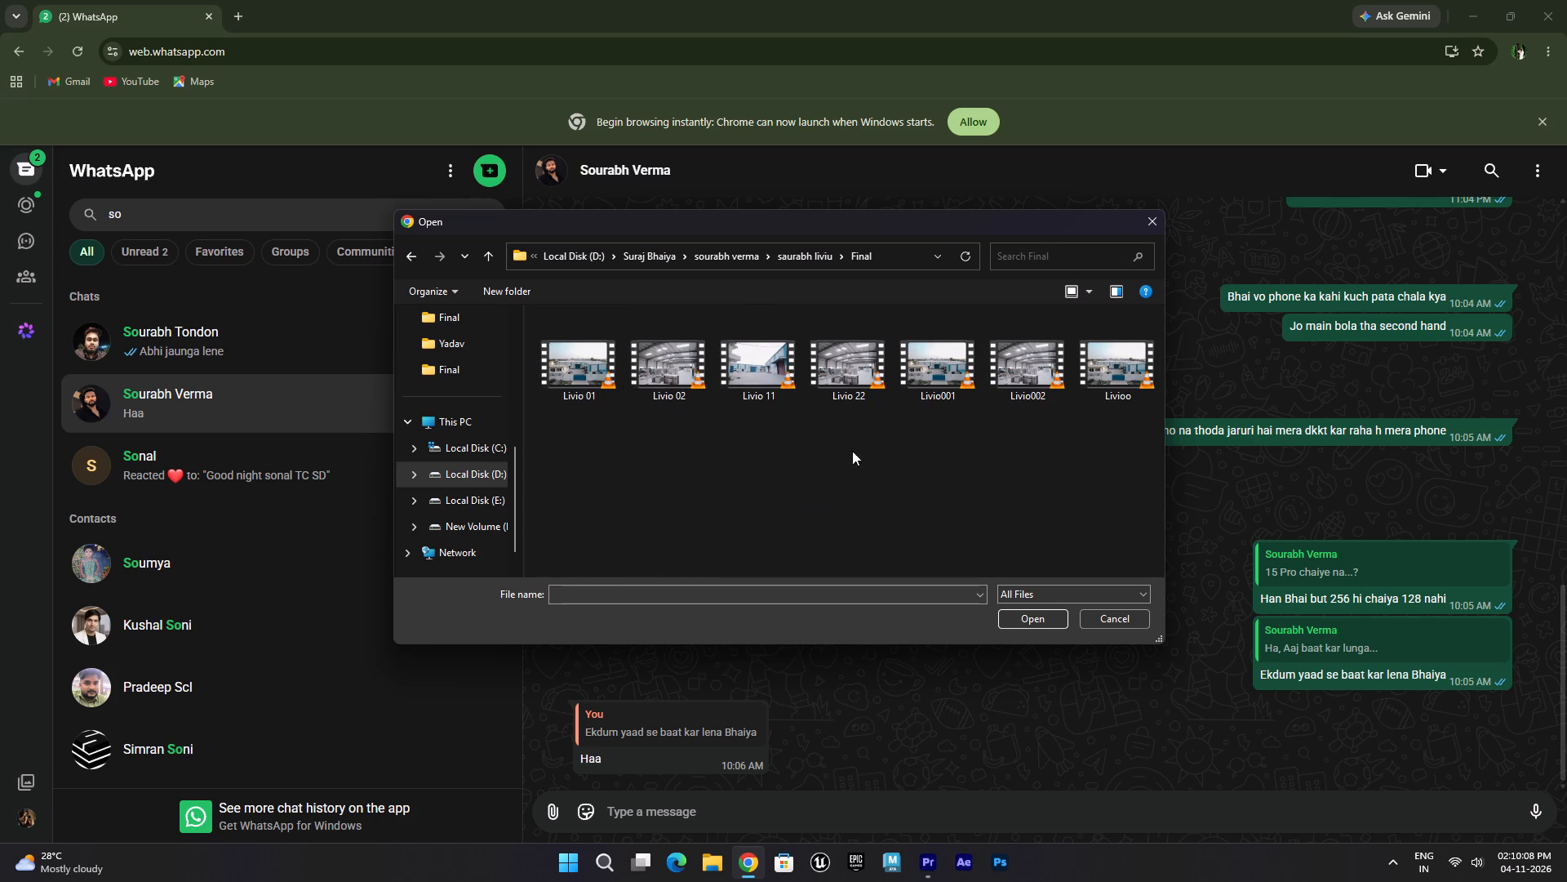
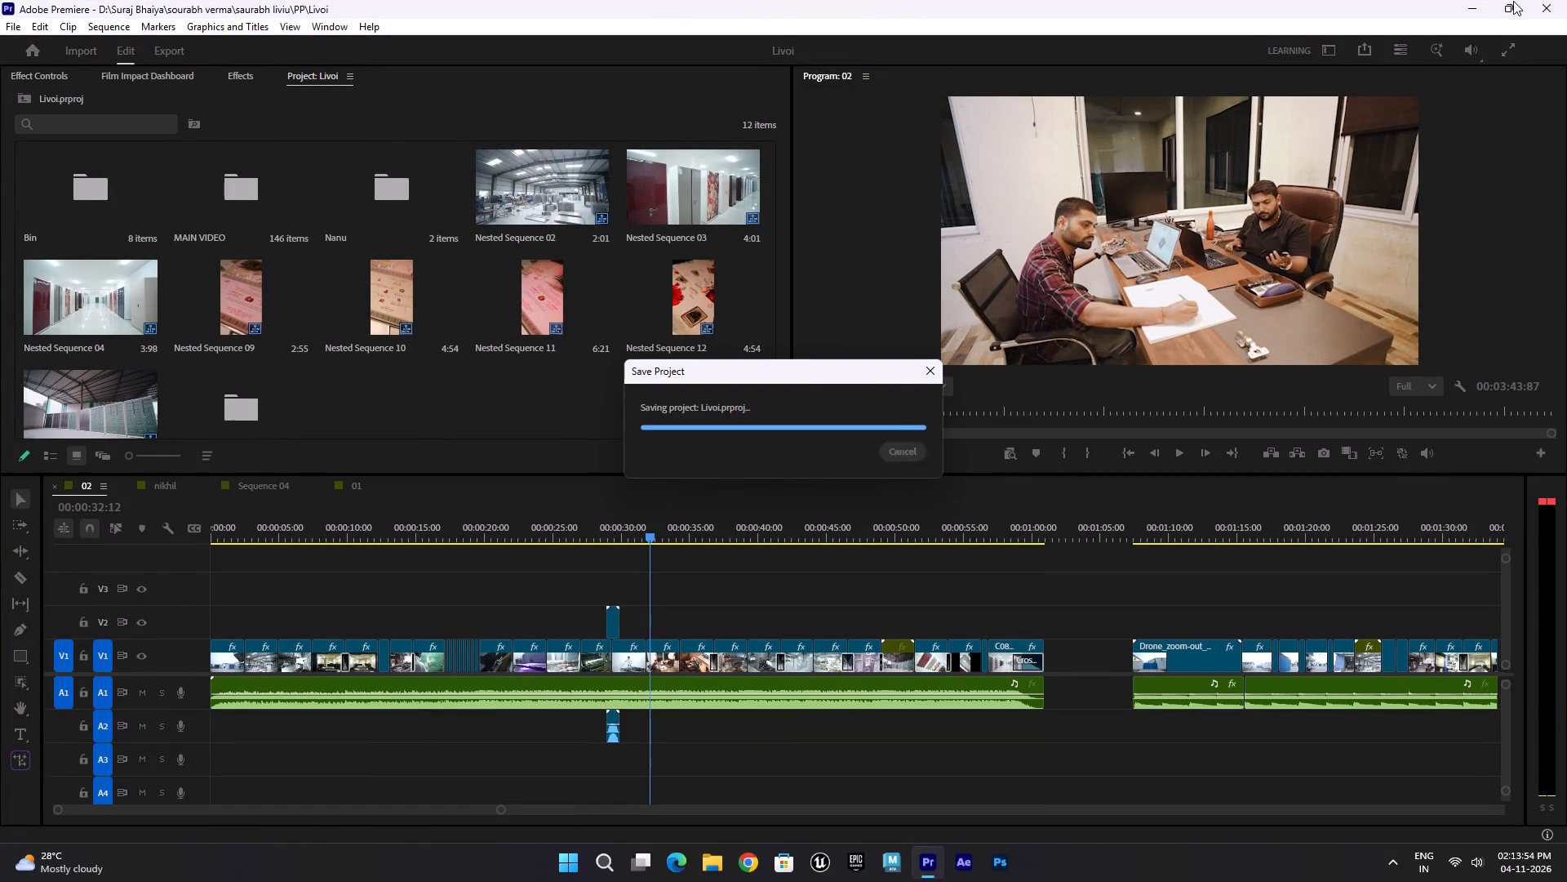
Close Adobe Premiere with the Livoi project.
left_click(1558, 0)
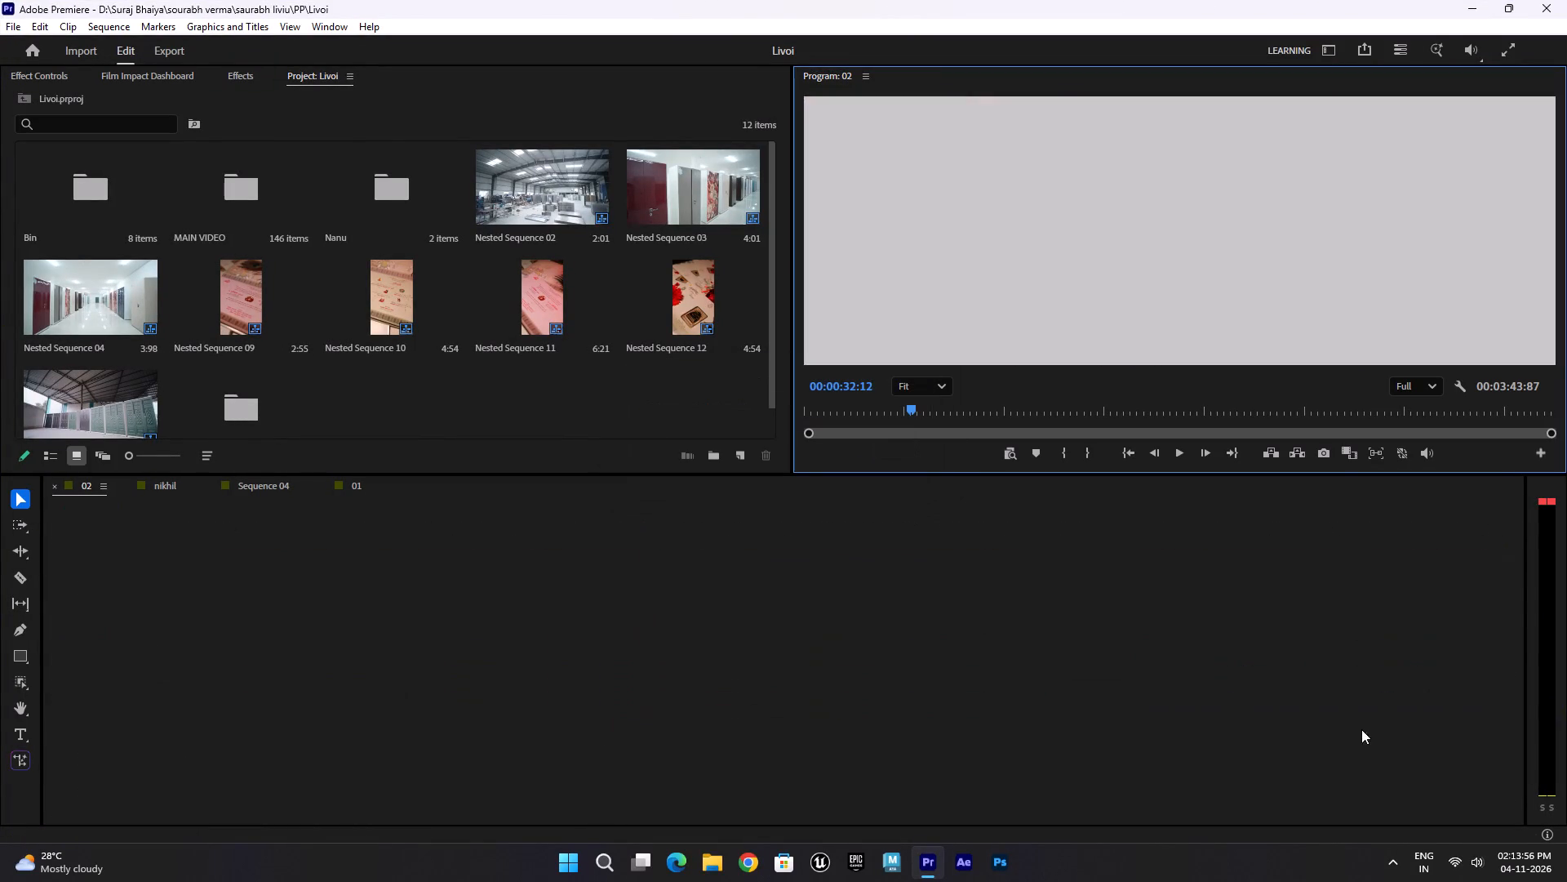
Show the hidden background app icons in the system tray.
left_click(1381, 851)
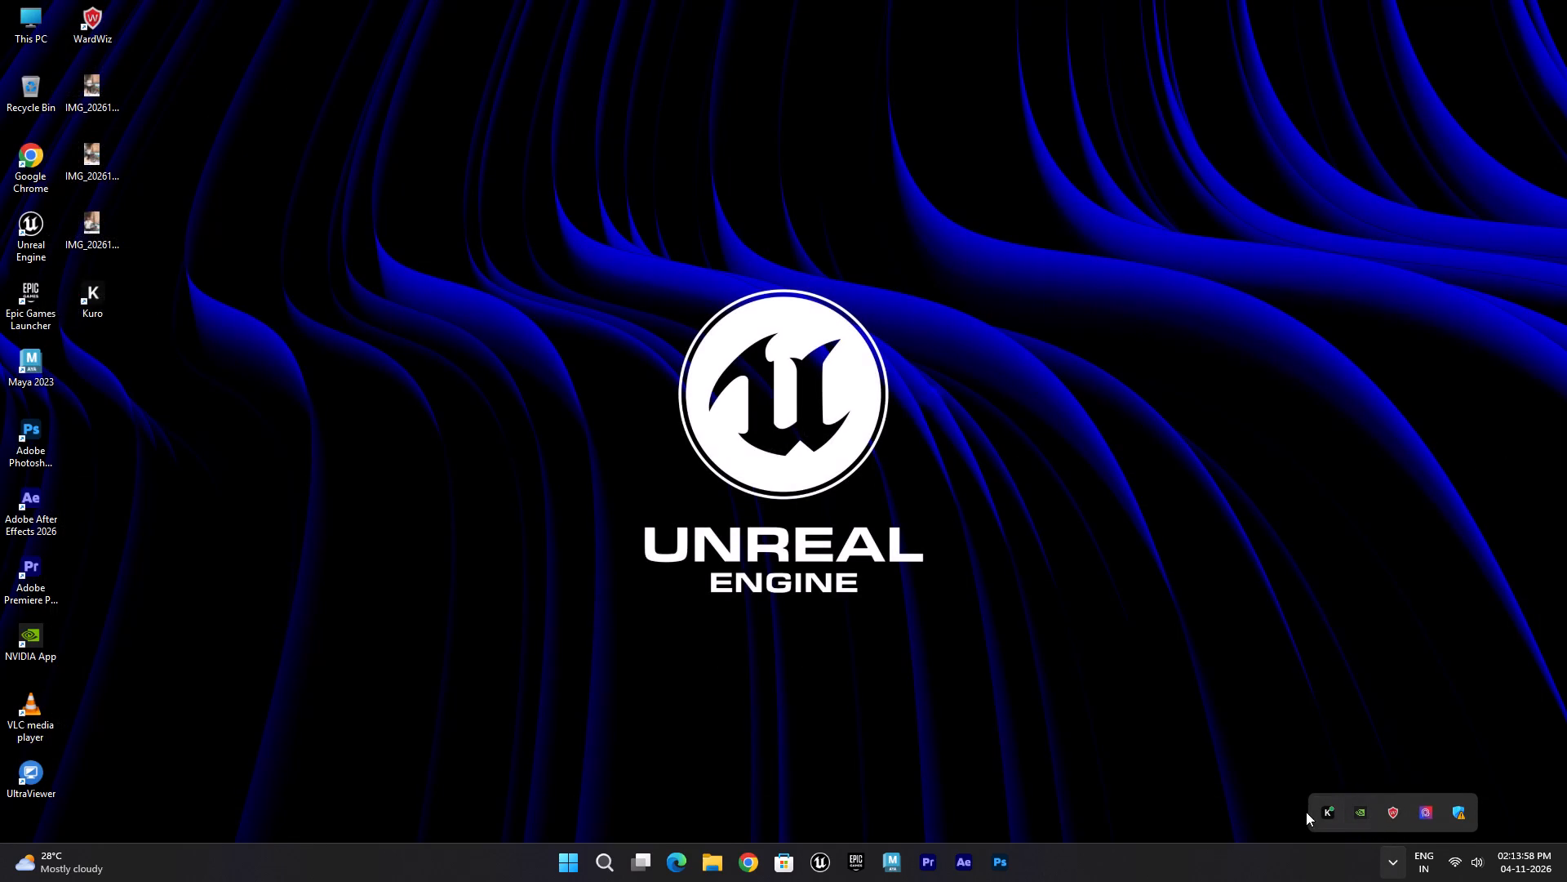